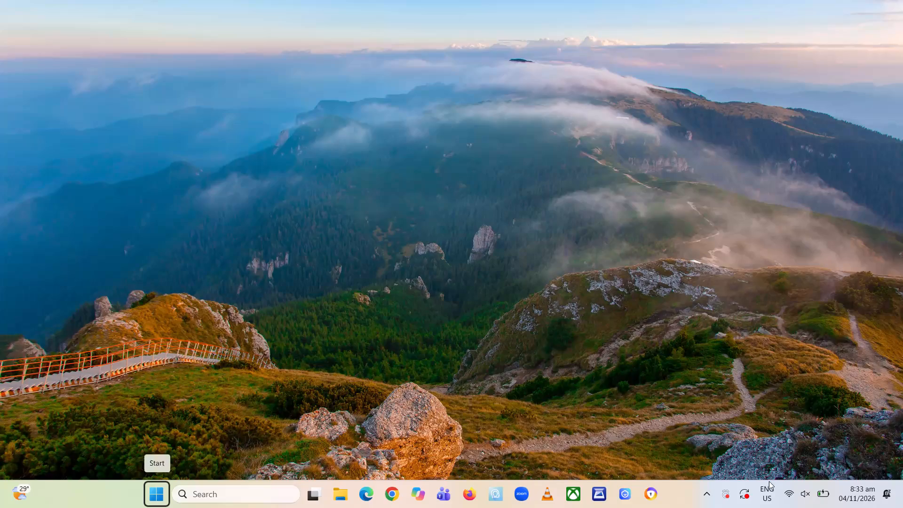
Open the RCCT workbook from the recent files in File Explorer.
{"action": "left_click", "coordinate": [338, 494]}
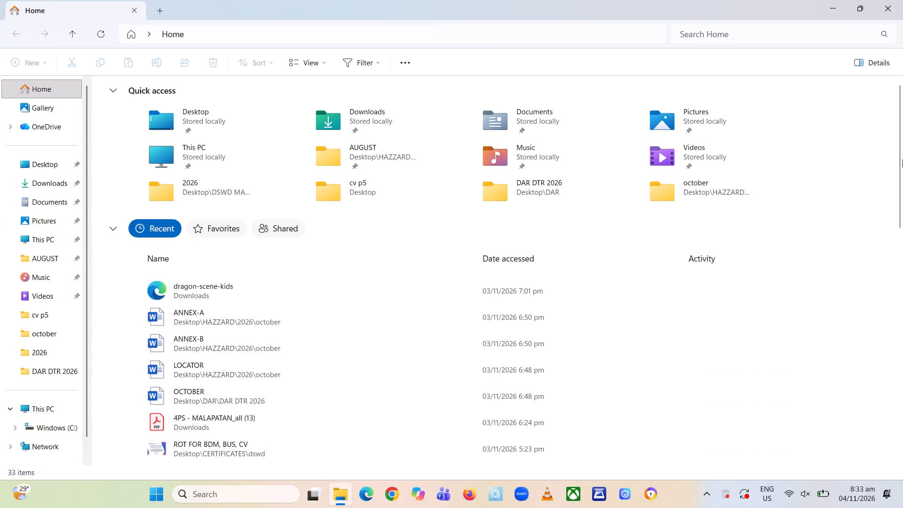
{"action": "left_click_drag", "start_coordinate": [901, 162], "coordinate": [902, 230]}
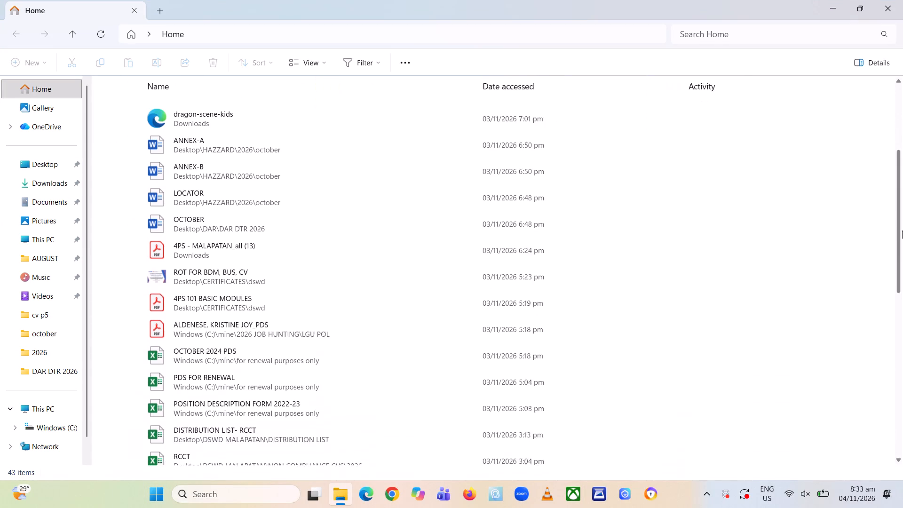
{"action": "left_click_drag", "start_coordinate": [902, 230], "coordinate": [902, 255]}
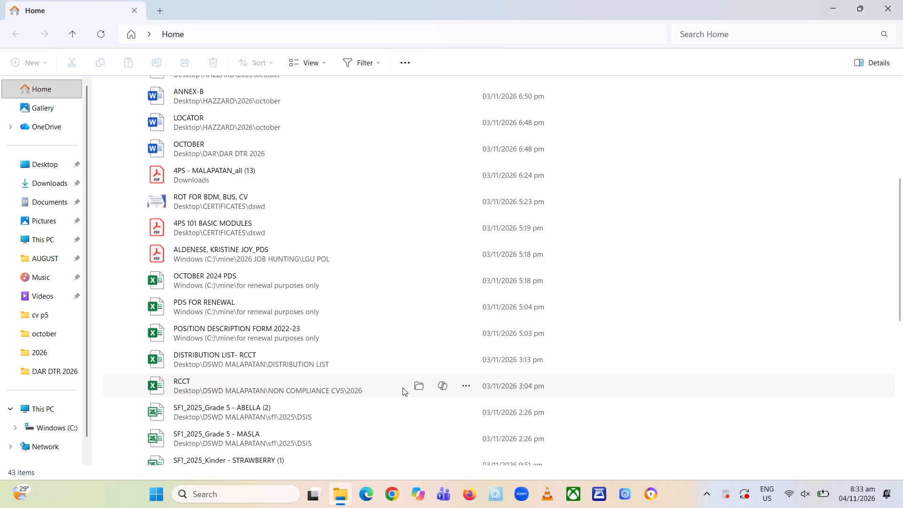
{"action": "double_click", "coordinate": [334, 390]}
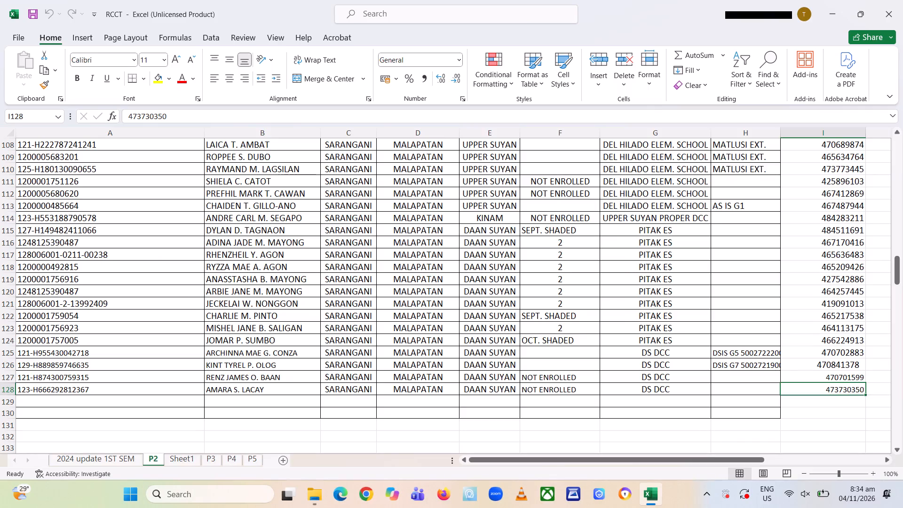
Clear the enrollment status in cell F112 on sheet P2.
{"action": "left_click", "coordinate": [732, 168]}
{"action": "key", "text": "ctrl+c"}
{"action": "key", "text": "Down"}
{"action": "key", "text": "Down"}
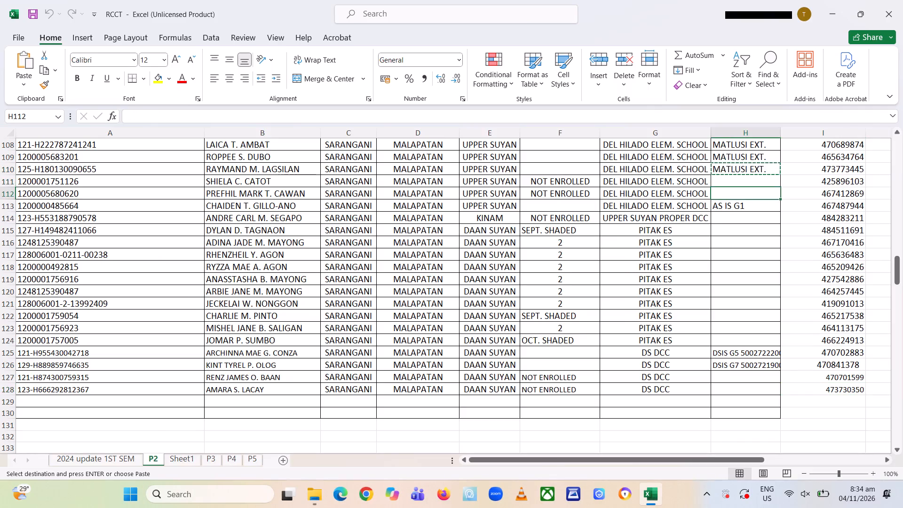
{"action": "key", "text": "Down"}
{"action": "key", "text": "Up"}
{"action": "key", "text": "Left"}
{"action": "key", "text": "Left"}
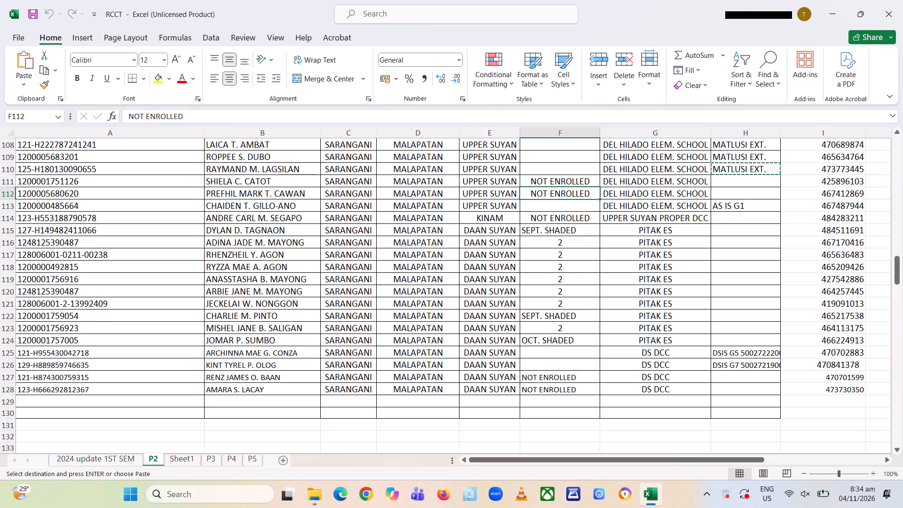
{"action": "key", "text": "Delete"}
Enter the remark ELEM. ALS TO G1 in cell H112.
{"action": "key", "text": "Right"}
{"action": "key", "text": "Right"}
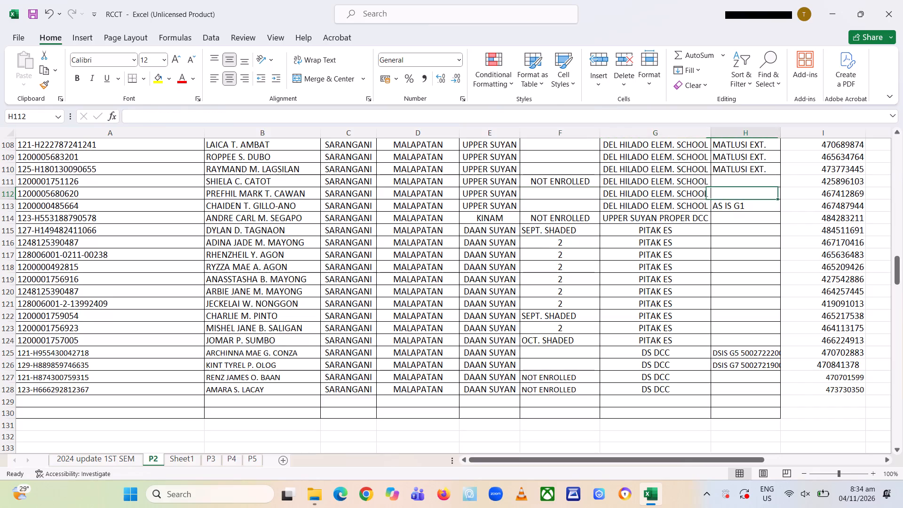
{"action": "type", "text": "g1"}
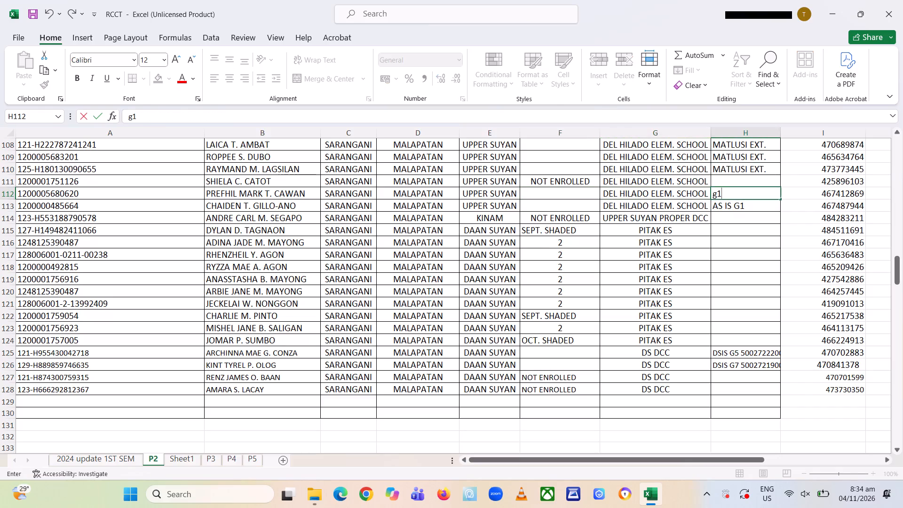
{"action": "key", "text": "BackSpace"}
{"action": "key", "text": "BackSpace"}
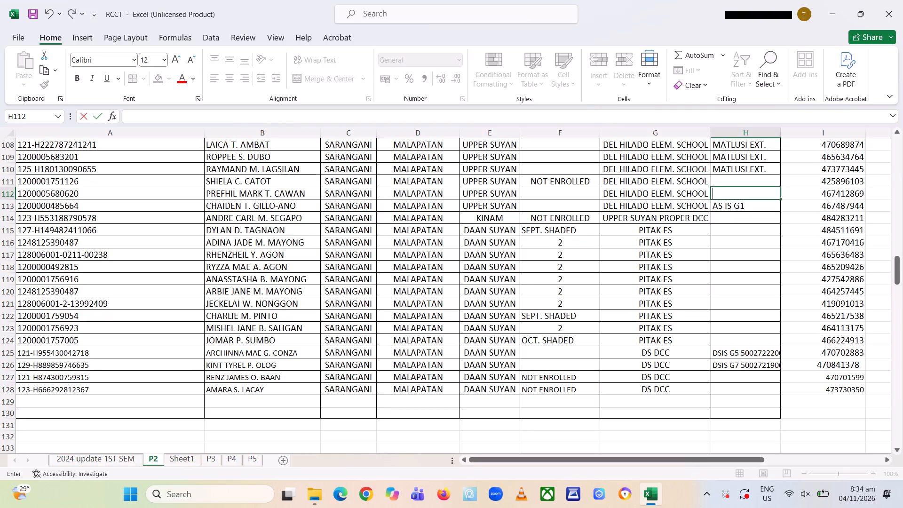
{"action": "type", "text": "ELEM. ALS TO G1"}
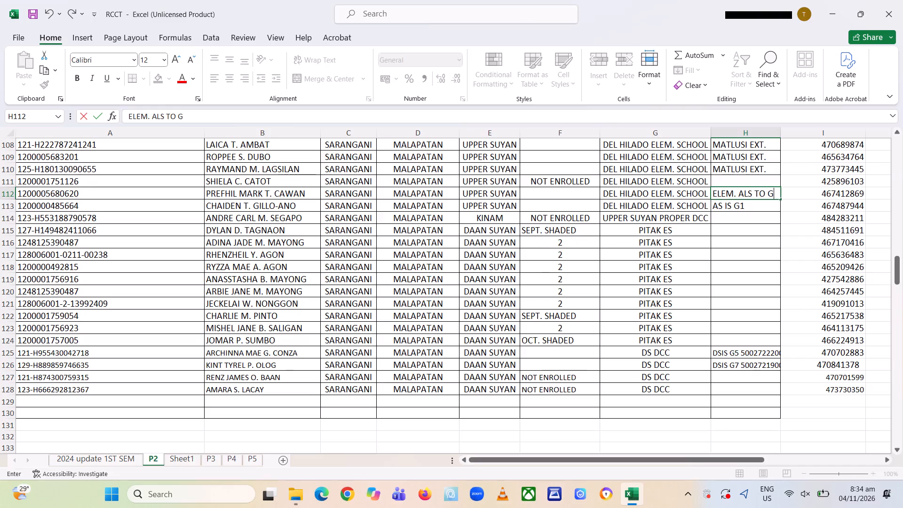
{"action": "key", "text": "Return"}
Fill the remark in H112 down into H113.
{"action": "key", "text": "Up"}
{"action": "key", "text": "shift+Down"}
{"action": "key", "text": "ctrl+d"}
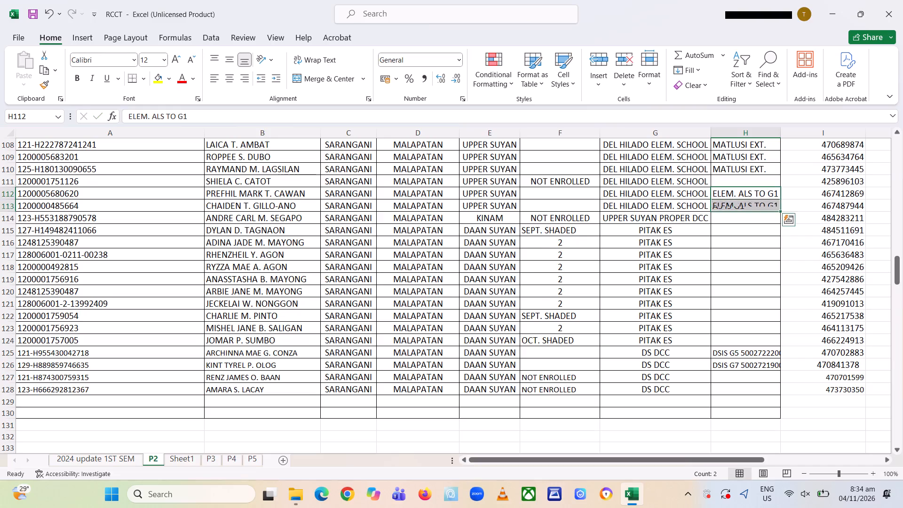
Copy the MATLUSI EXT. remark from H110 into H79.
{"action": "key", "text": "Up"}
{"action": "key", "text": "Up"}
{"action": "key", "text": "ctrl+c"}
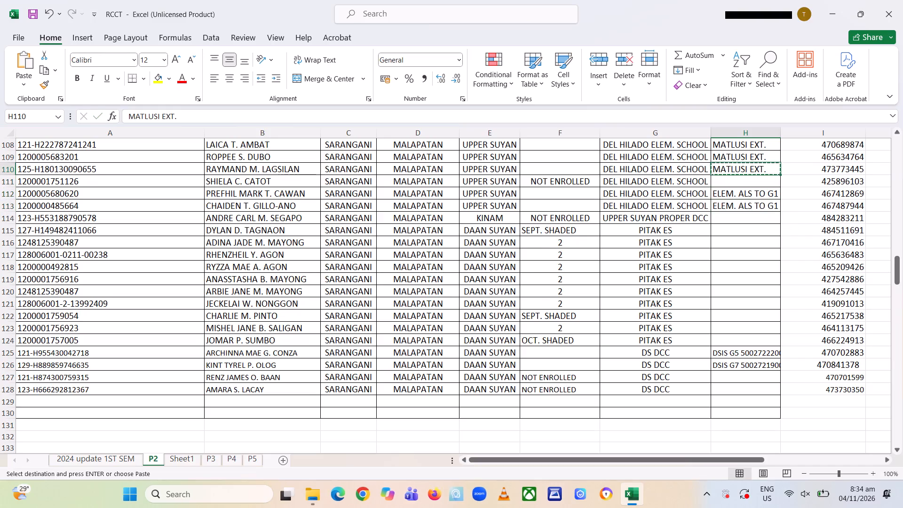
{"action": "key", "text": "Up"}
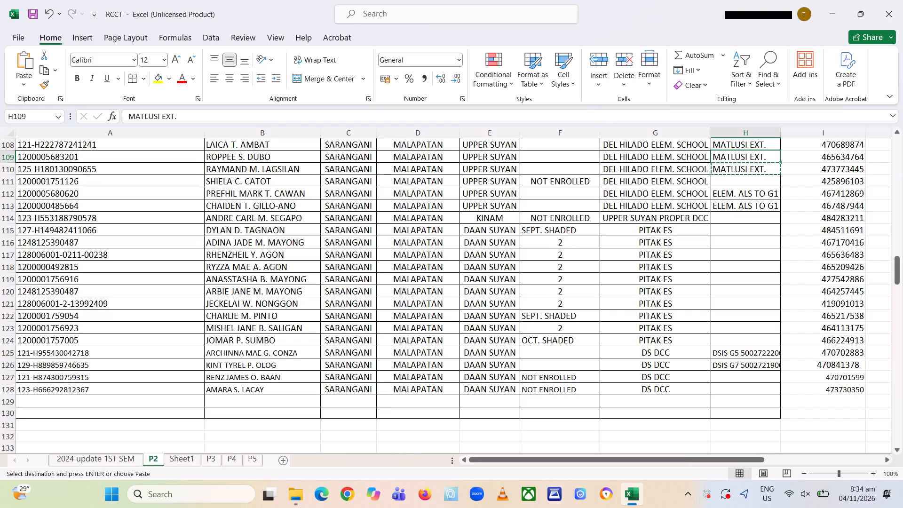
{"action": "key", "text": "Up"}
{"action": "key", "text": "Up"}
{"action": "key", "text": "Up"}
{"action": "key", "text": "Up"}
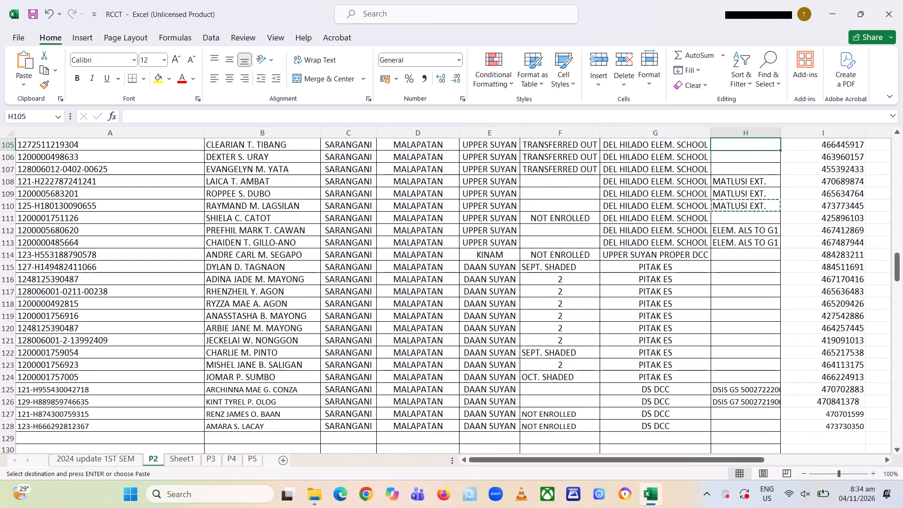
{"action": "key", "text": "Up"}
{"action": "key", "text": "Up"}
{"action": "key", "text": "Up"}
{"action": "key", "text": "Up"}
{"action": "key", "text": "Up"}
{"action": "key", "text": "Up"}
{"action": "key", "text": "Up"}
{"action": "key", "text": "Up"}
{"action": "key", "text": "Up"}
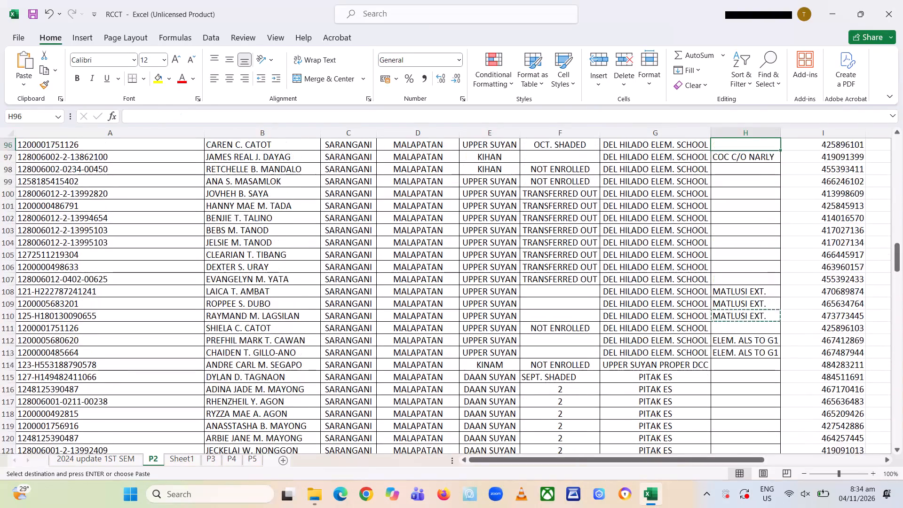
{"action": "key", "text": "Up"}
{"action": "key", "text": "Up"}
{"action": "key", "text": "Up"}
{"action": "key", "text": "Up"}
{"action": "key", "text": "Up"}
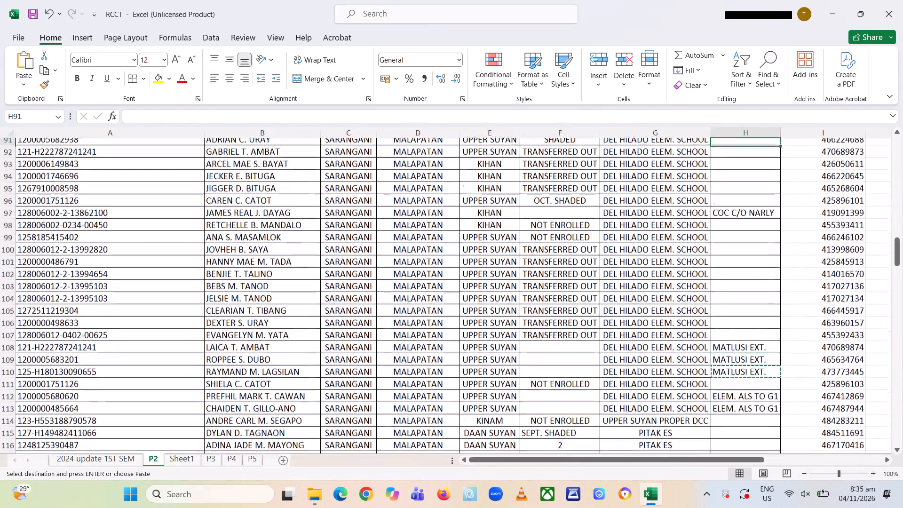
{"action": "key", "text": "Up"}
{"action": "key", "text": "Up"}
{"action": "key", "text": "Up"}
{"action": "key", "text": "Up"}
{"action": "key", "text": "Up"}
{"action": "key", "text": "Up"}
{"action": "key", "text": "Up"}
{"action": "key", "text": "Up"}
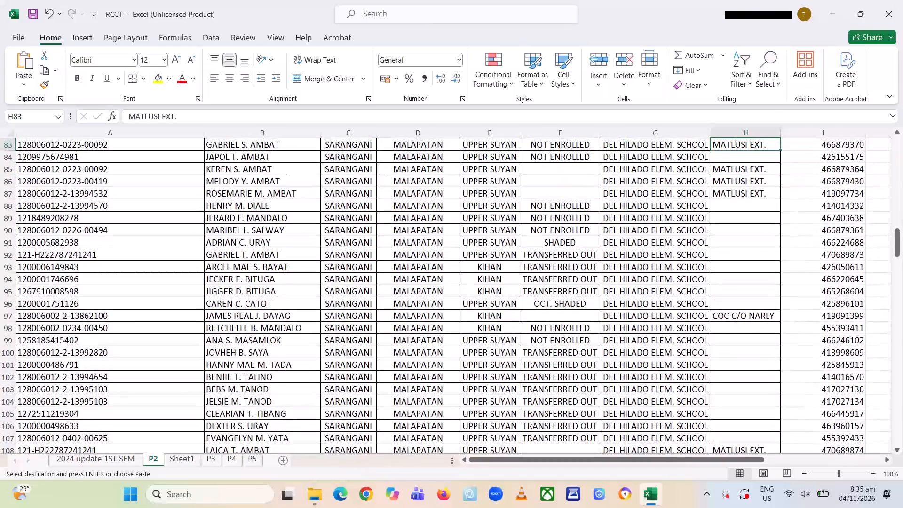
{"action": "key", "text": "Up"}
{"action": "key", "text": "Up"}
{"action": "key", "text": "Up"}
{"action": "key", "text": "Up"}
{"action": "key", "text": "Up"}
{"action": "key", "text": "Up"}
{"action": "key", "text": "Up"}
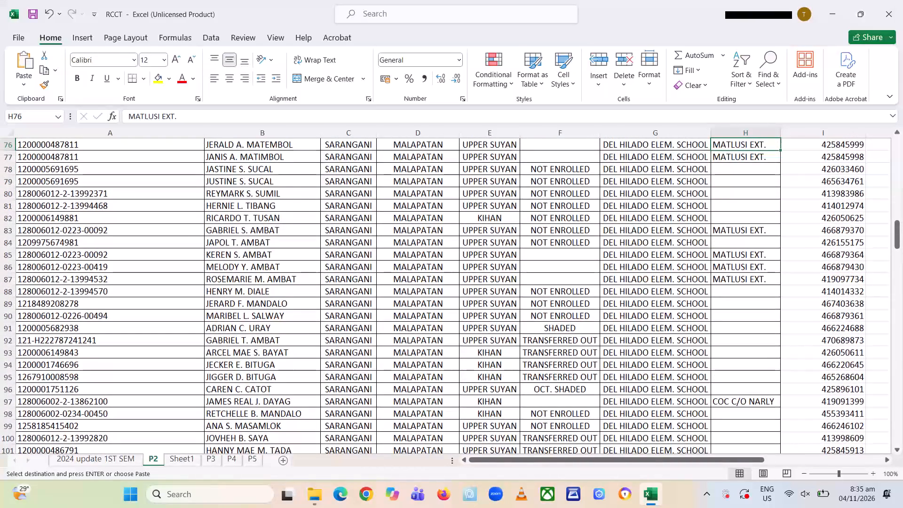
{"action": "key", "text": "Down"}
{"action": "key", "text": "Down"}
{"action": "key", "text": "Down"}
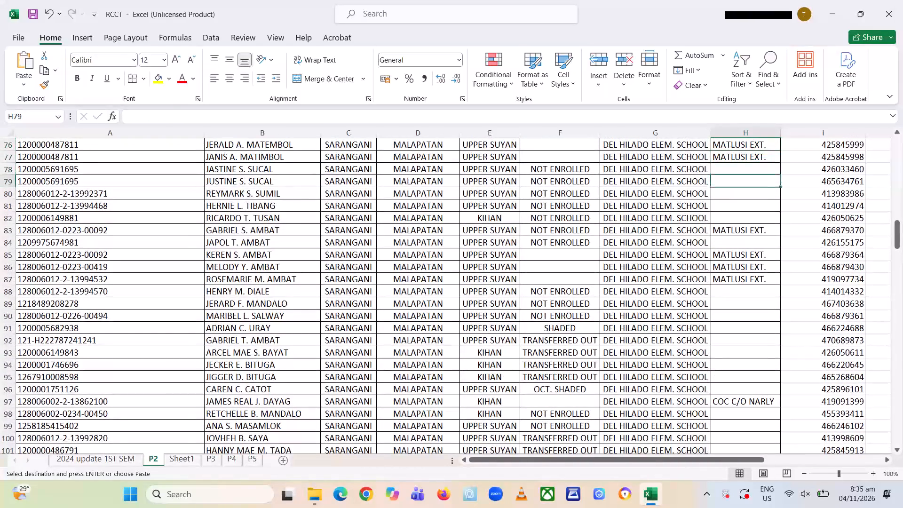
{"action": "key", "text": "ctrl+v"}
Clear the enrollment status in cell F79.
{"action": "key", "text": "Left"}
{"action": "key", "text": "Left"}
{"action": "key", "text": "Left"}
{"action": "key", "text": "Right"}
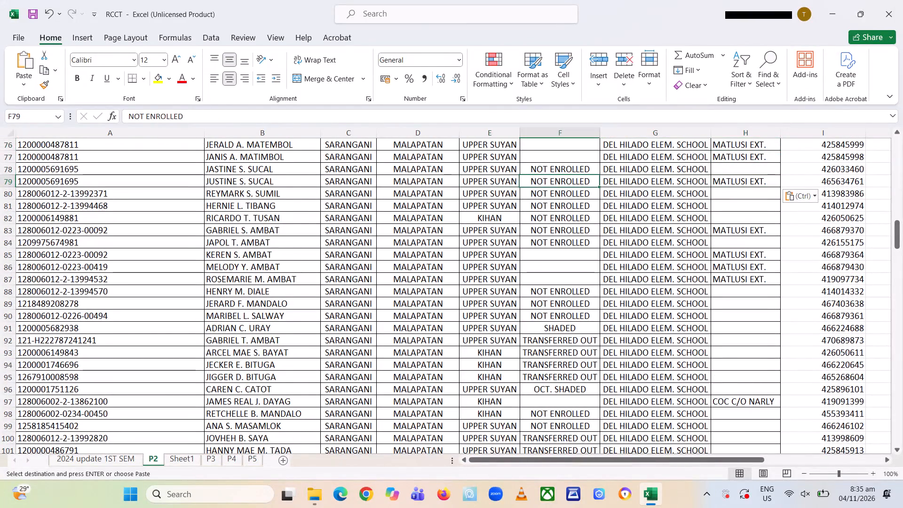
{"action": "key", "text": "Delete"}
Clear the enrollment status in cell F70.
{"action": "key", "text": "Up"}
{"action": "key", "text": "Up"}
{"action": "key", "text": "Up"}
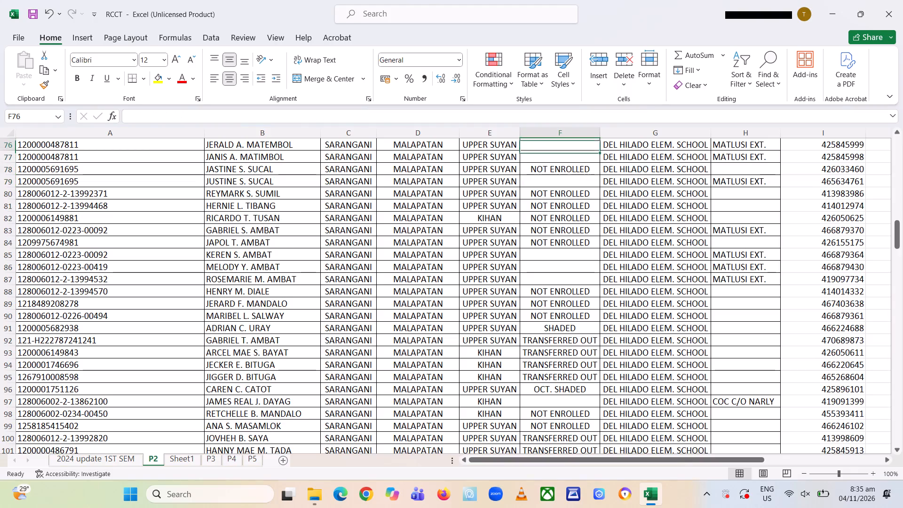
{"action": "key", "text": "Up"}
{"action": "key", "text": "Up"}
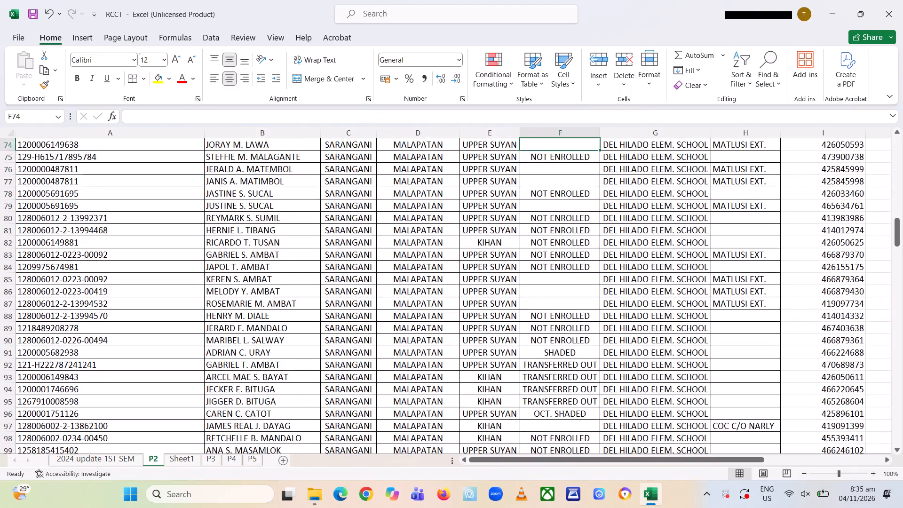
{"action": "key", "text": "Up"}
{"action": "key", "text": "Up"}
{"action": "key", "text": "Up"}
{"action": "key", "text": "Up"}
{"action": "key", "text": "Up"}
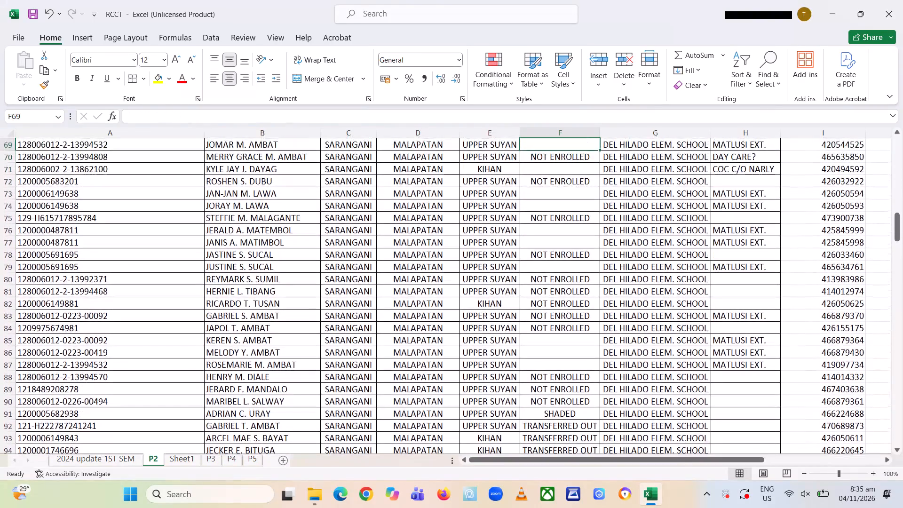
{"action": "key", "text": "Down"}
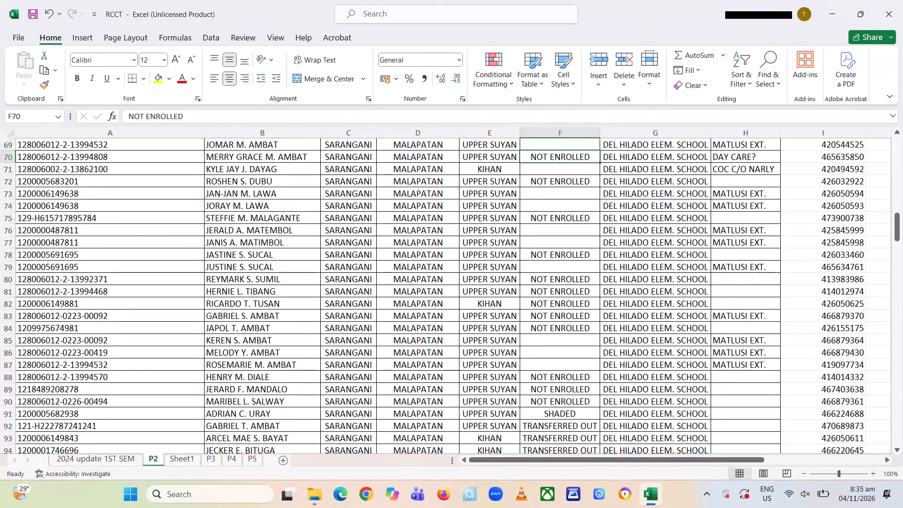
{"action": "key", "text": "Delete"}
Replace the remark in H70 with MATLUSI EXT. copied from H69.
{"action": "key", "text": "Right"}
{"action": "key", "text": "Right"}
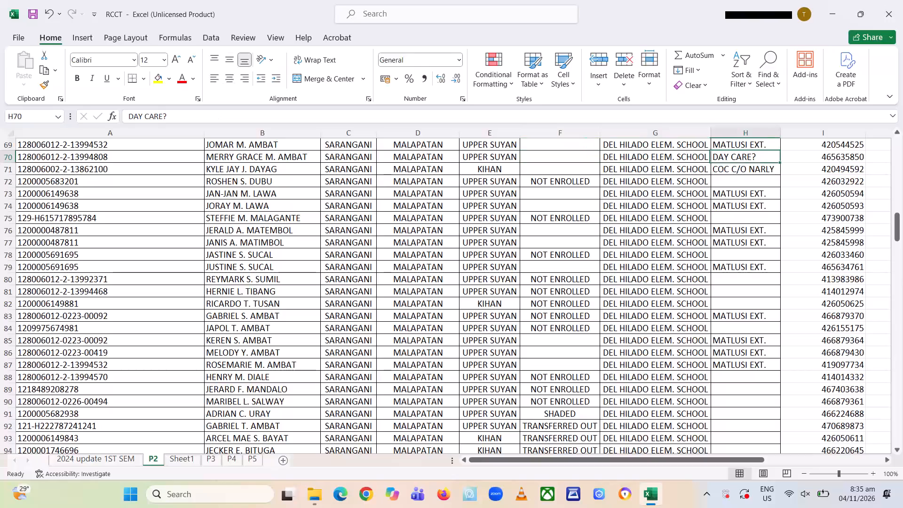
{"action": "key", "text": "ctrl+v"}
{"action": "key", "text": "Up"}
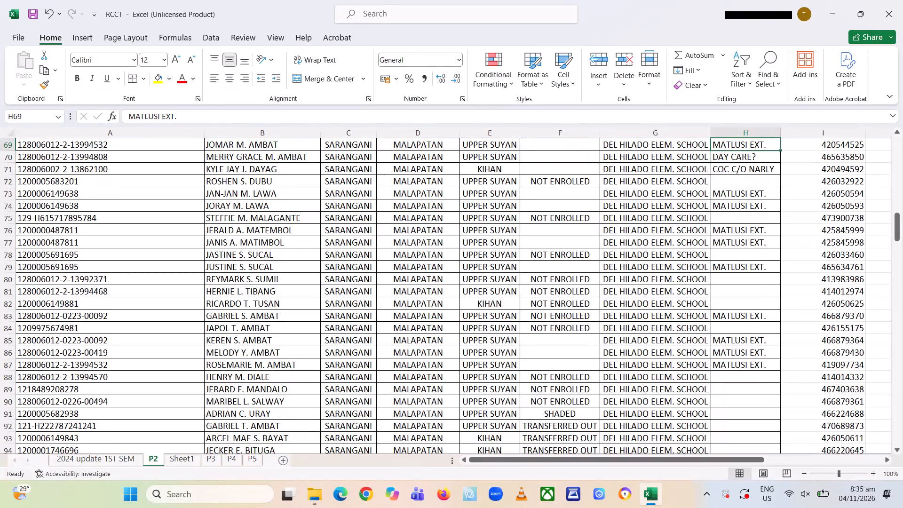
{"action": "key", "text": "ctrl+c"}
{"action": "key", "text": "Down"}
{"action": "key", "text": "ctrl+v"}
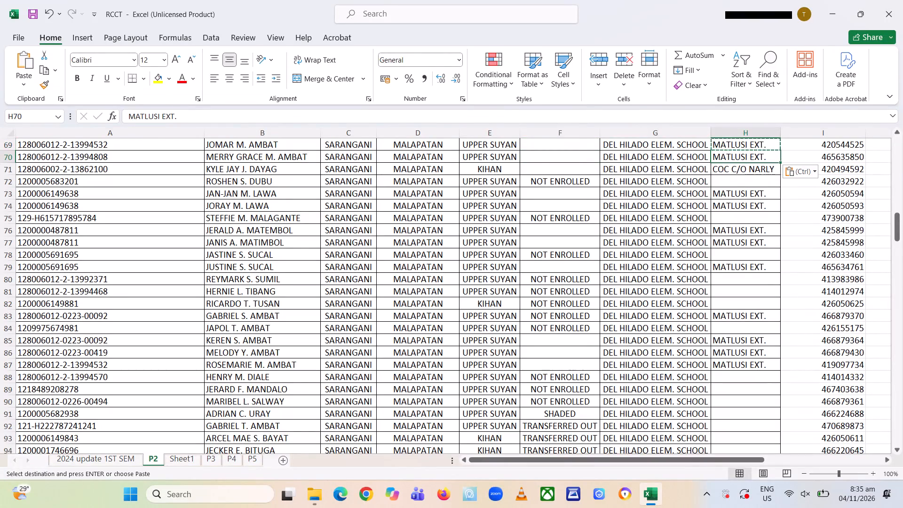
Paste the copied MATLUSI EXT. remark into cell H68.
{"action": "key", "text": "Up"}
{"action": "key", "text": "Up"}
{"action": "key", "text": "Up"}
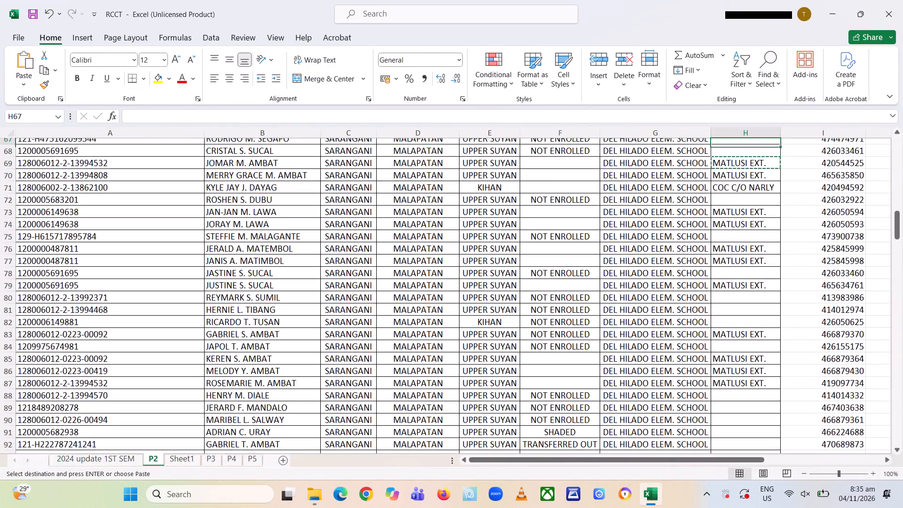
{"action": "key", "text": "Down"}
{"action": "key", "text": "ctrl+v"}
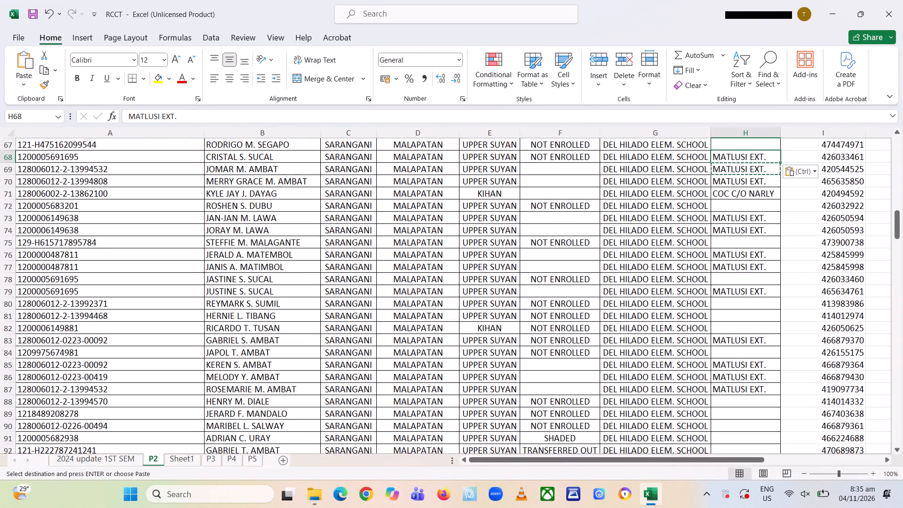
Clear the enrollment status in cell F68.
{"action": "key", "text": "Left"}
{"action": "key", "text": "Left"}
{"action": "key", "text": "Delete"}
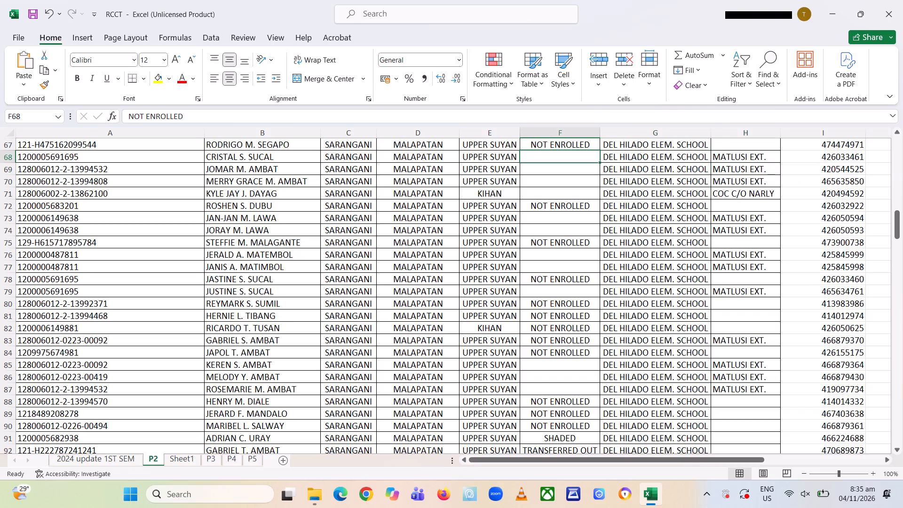
Clear the enrollment status in cell F66.
{"action": "key", "text": "Up"}
{"action": "key", "text": "Up"}
{"action": "key", "text": "Up"}
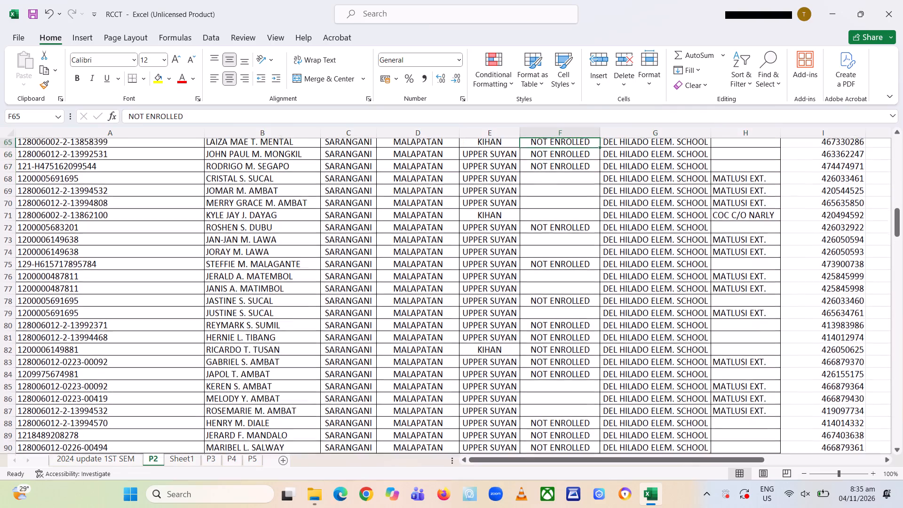
{"action": "key", "text": "Down"}
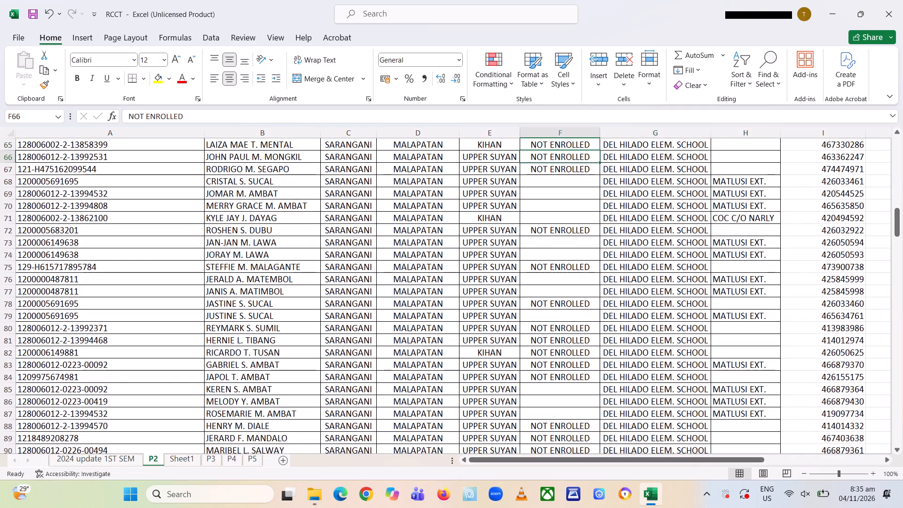
{"action": "key", "text": "Delete"}
Copy the MATLUSI EXT. remark from H68 into cell H66.
{"action": "key", "text": "Right"}
{"action": "key", "text": "Right"}
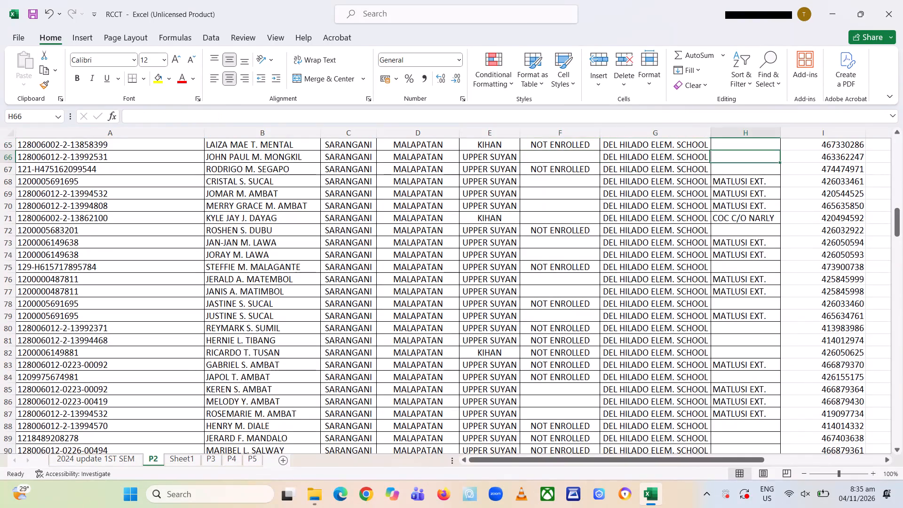
{"action": "key", "text": "ctrl+v"}
{"action": "key", "text": "Up"}
{"action": "key", "text": "Down"}
{"action": "key", "text": "Down"}
{"action": "key", "text": "Down"}
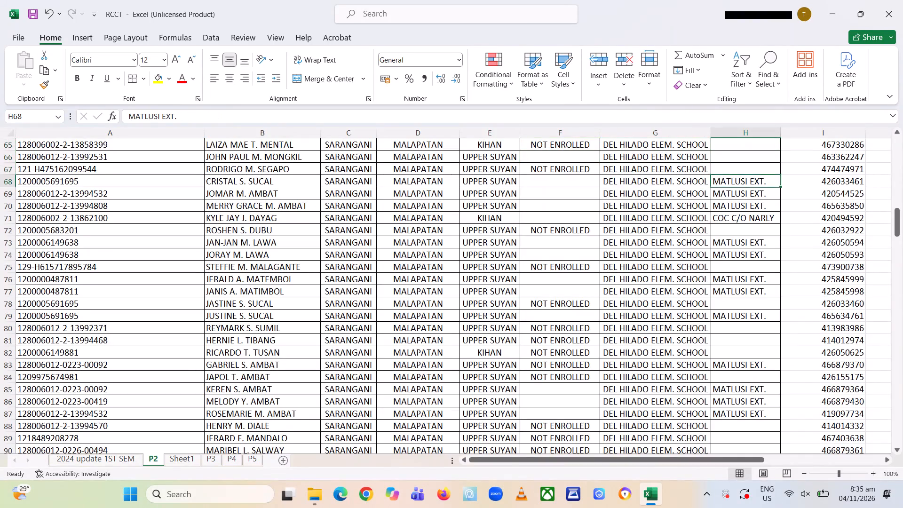
{"action": "key", "text": "ctrl+c"}
{"action": "key", "text": "Up"}
{"action": "key", "text": "Up"}
{"action": "key", "text": "ctrl+v"}
Paste the copied MATLUSI EXT. remark into cell H64.
{"action": "key", "text": "Up"}
{"action": "key", "text": "Up"}
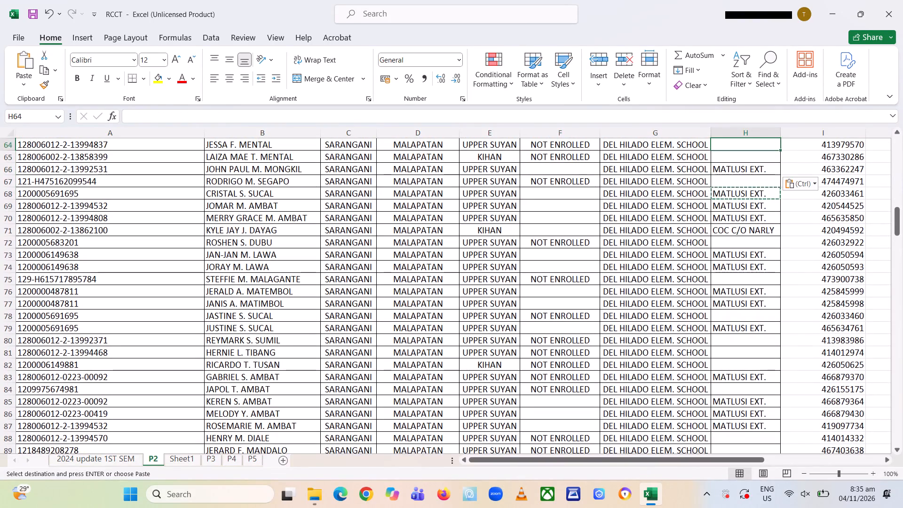
{"action": "key", "text": "ctrl+v"}
Clear the enrollment status in cell F64.
{"action": "key", "text": "Left"}
{"action": "key", "text": "Left"}
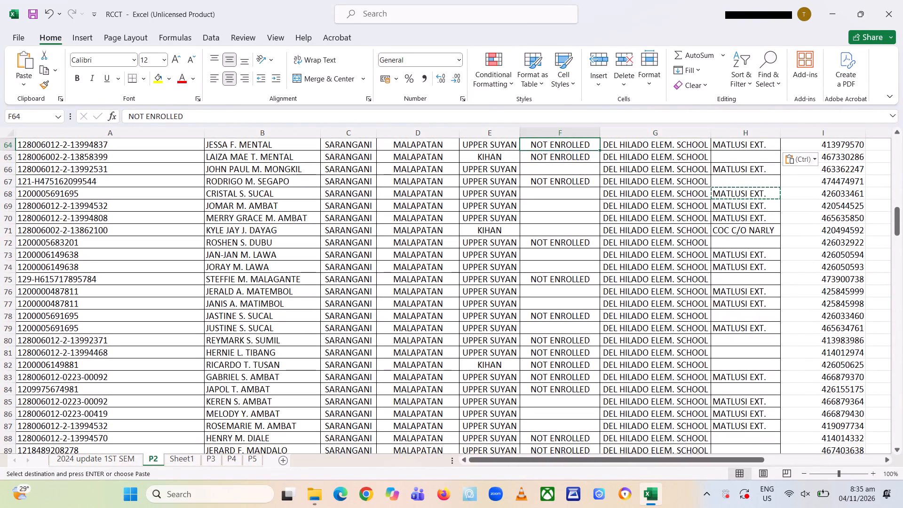
{"action": "key", "text": "Delete"}
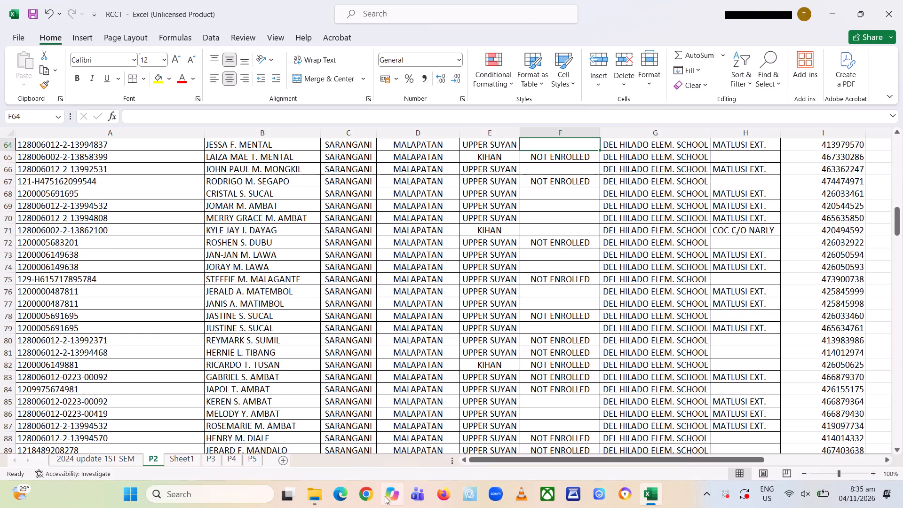
In Chrome's RCCT-MALAPATAN profile, open the Periodic COC Tracking spreadsheet from the PCO 1 Portal's CVS Gsheet Links page.
{"action": "left_click", "coordinate": [365, 496]}
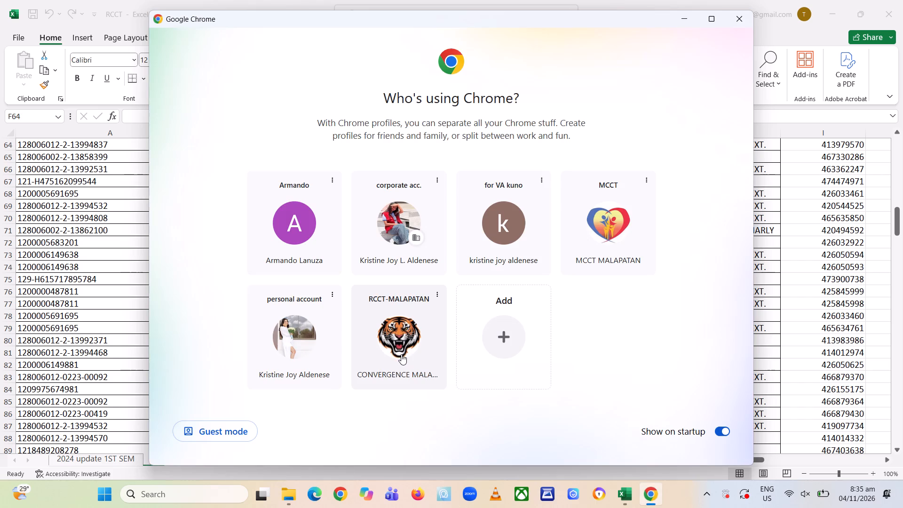
{"action": "left_click", "coordinate": [396, 356]}
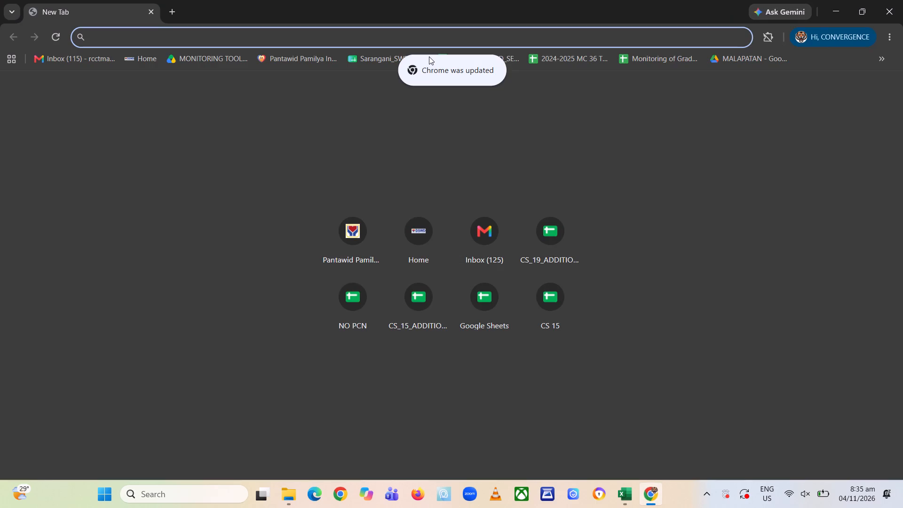
{"action": "left_click", "coordinate": [135, 57]}
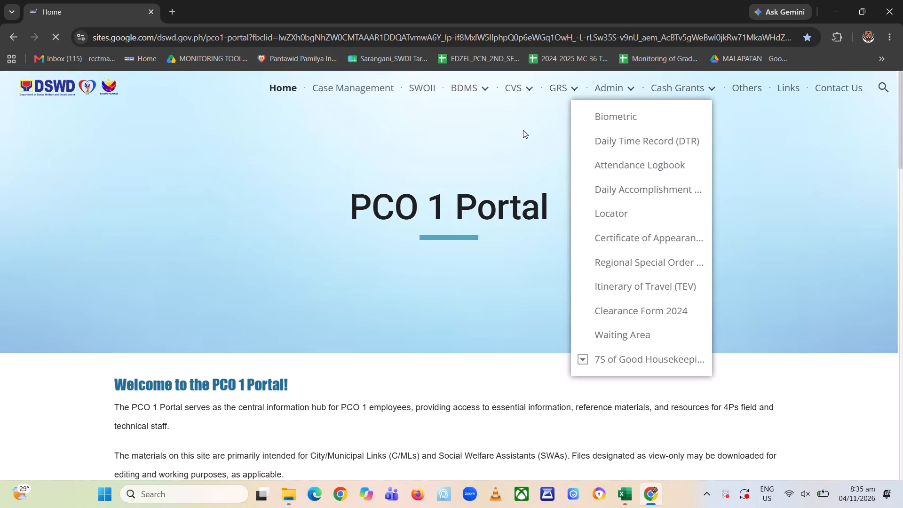
{"action": "left_click", "coordinate": [536, 143]}
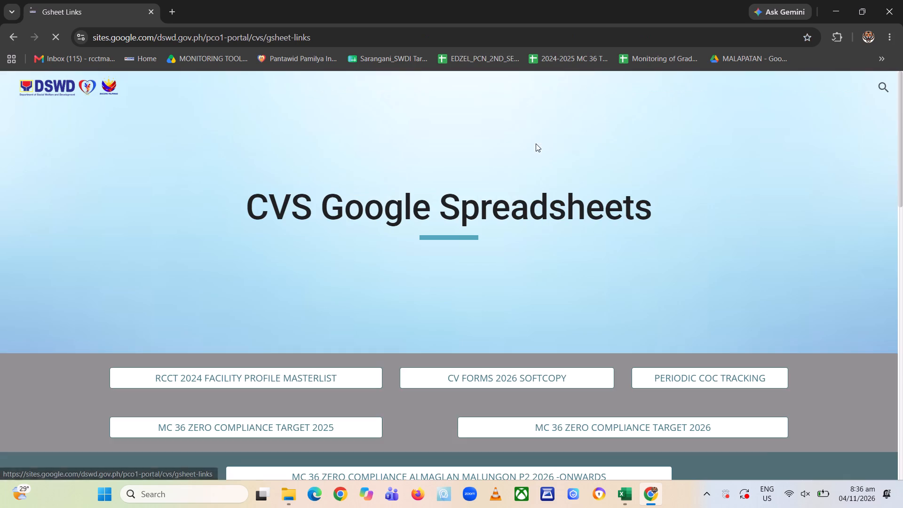
{"action": "left_click", "coordinate": [691, 375]}
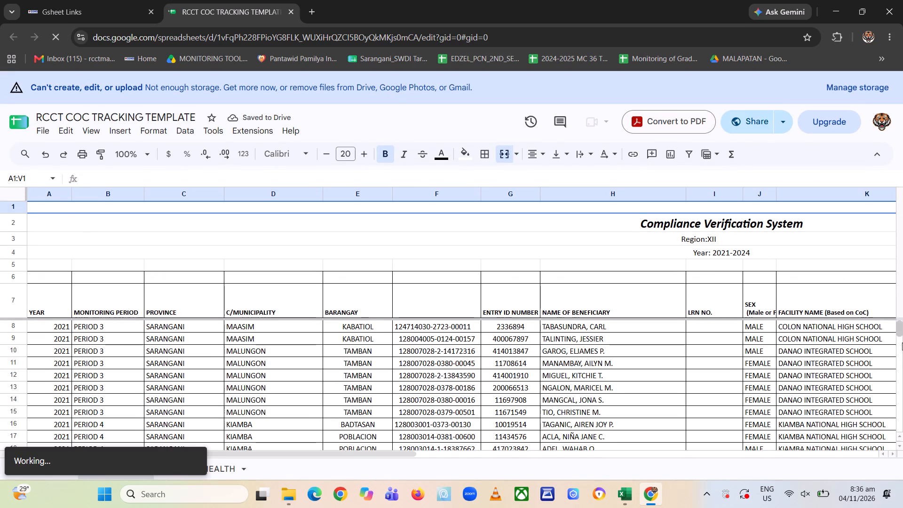
On the EDUCATION sheet, copy the last three beneficiary records, A844:X846, to the empty rows starting at A849.
{"action": "left_click_drag", "start_coordinate": [900, 330], "coordinate": [902, 369]}
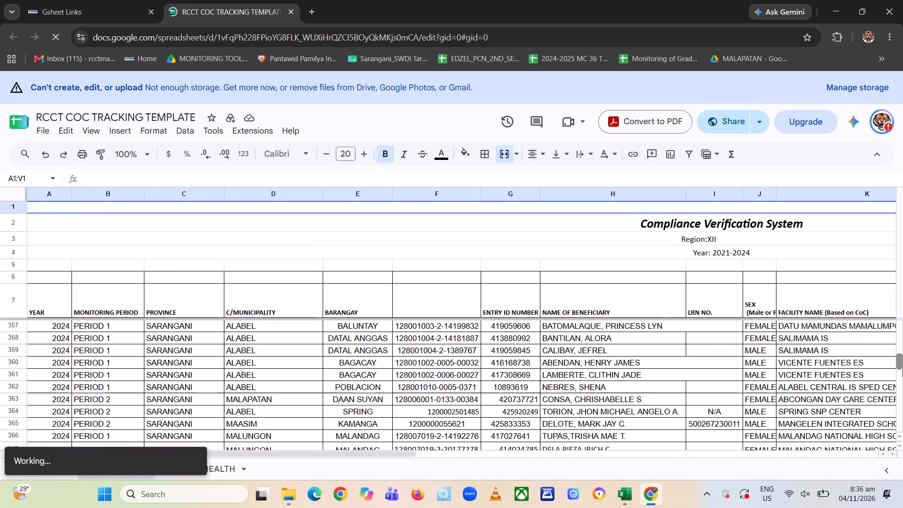
{"action": "left_click_drag", "start_coordinate": [902, 369], "coordinate": [902, 412]}
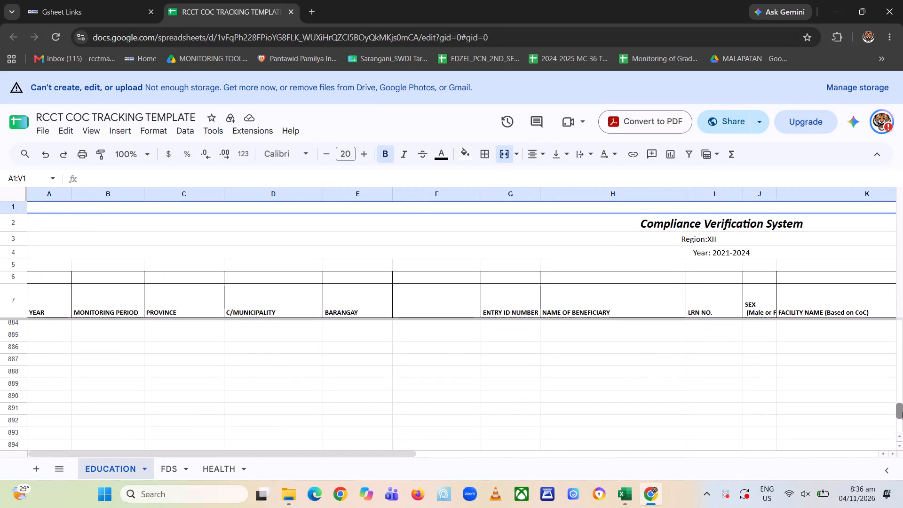
{"action": "left_click_drag", "start_coordinate": [902, 412], "coordinate": [902, 409]}
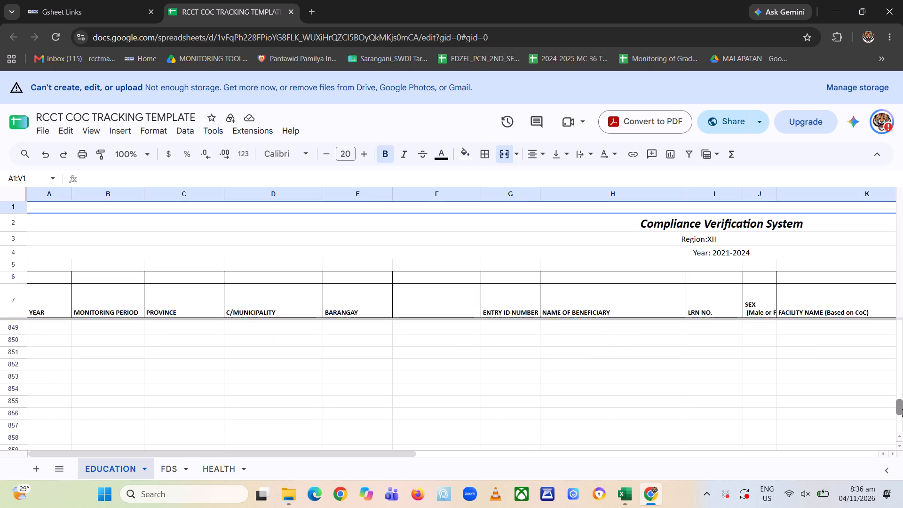
{"action": "left_click_drag", "start_coordinate": [902, 409], "coordinate": [902, 408]}
{"action": "left_click", "coordinate": [560, 340]}
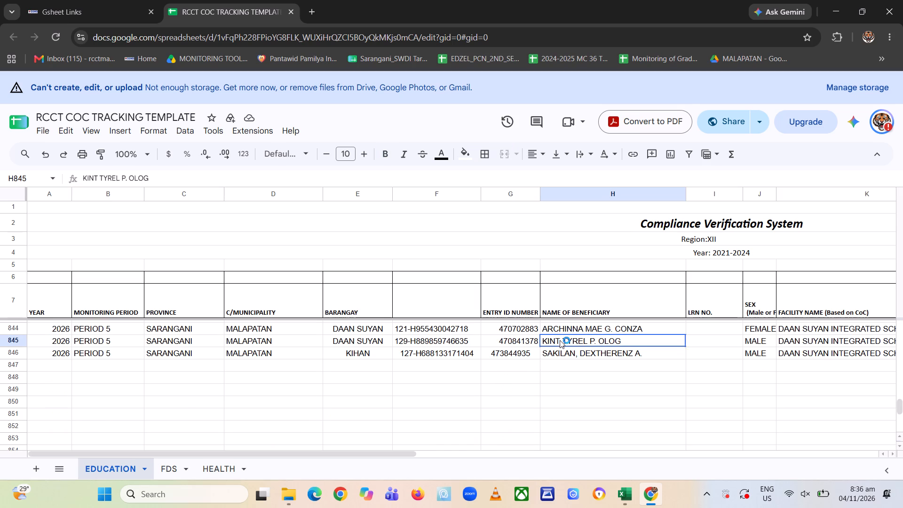
{"action": "key", "text": "Up"}
{"action": "key", "text": "Up"}
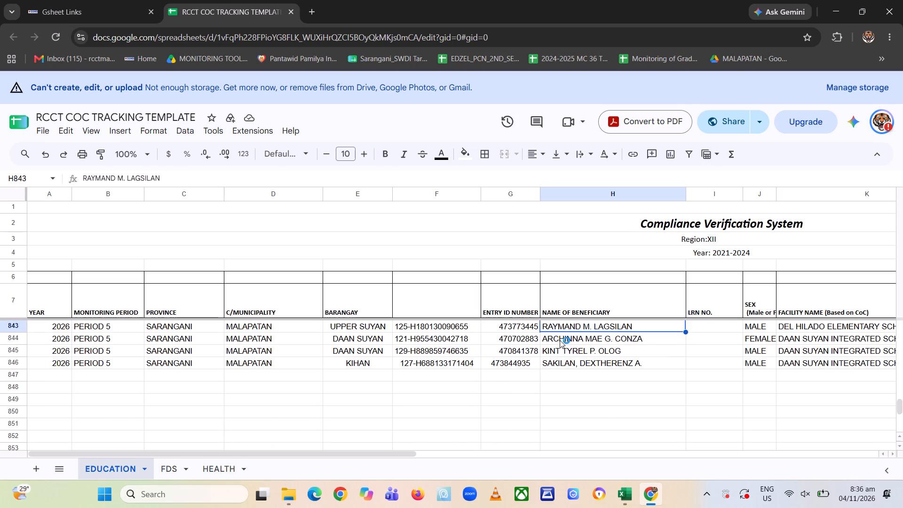
{"action": "key", "text": "Down"}
{"action": "key", "text": "Left"}
{"action": "key", "text": "Left"}
{"action": "key", "text": "Left"}
{"action": "key", "text": "Left"}
{"action": "key", "text": "Left"}
{"action": "key", "text": "Left"}
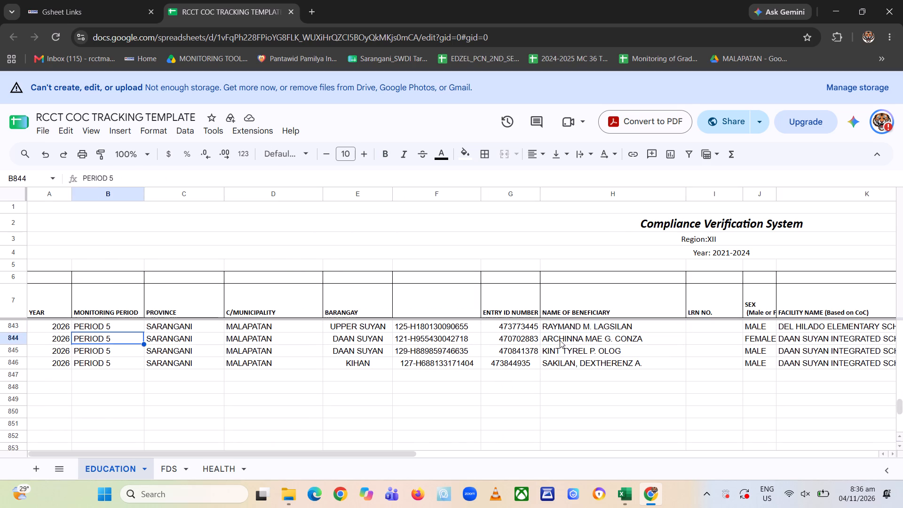
{"action": "key", "text": "Left"}
{"action": "key", "text": "shift+Right"}
{"action": "key", "text": "shift+Right"}
{"action": "key", "text": "shift+Right"}
{"action": "key", "text": "shift+Right"}
{"action": "key", "text": "shift+Right"}
{"action": "key", "text": "shift+Right"}
{"action": "key", "text": "shift+Right"}
{"action": "key", "text": "shift+Right"}
{"action": "key", "text": "shift+Right"}
{"action": "key", "text": "shift+Right"}
{"action": "key", "text": "shift+Right"}
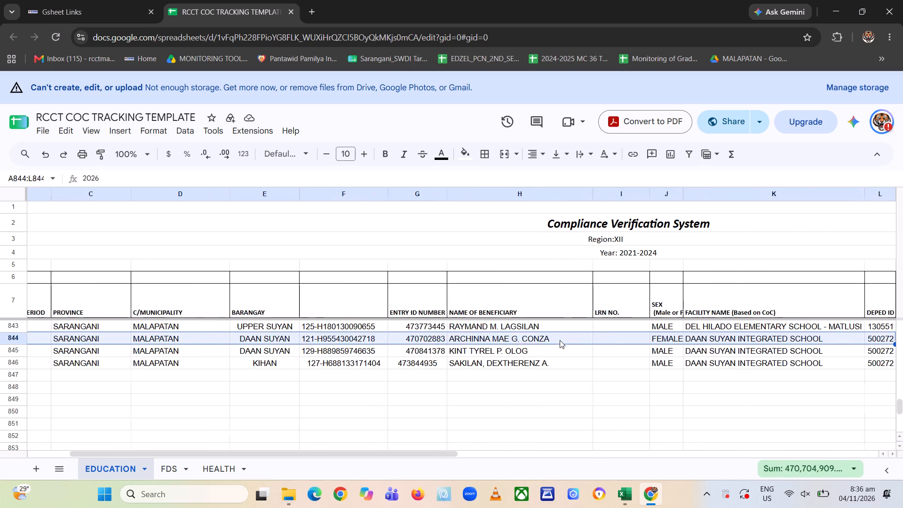
{"action": "key", "text": "shift+Right"}
{"action": "key", "text": "shift+Right"}
{"action": "key", "text": "shift+Right"}
{"action": "key", "text": "shift+Right"}
{"action": "key", "text": "shift+Right"}
{"action": "key", "text": "shift+Right"}
{"action": "key", "text": "shift+Right"}
{"action": "key", "text": "shift+Right"}
{"action": "key", "text": "shift+Right"}
{"action": "key", "text": "shift+Right"}
{"action": "key", "text": "shift+Right"}
{"action": "key", "text": "shift+Right"}
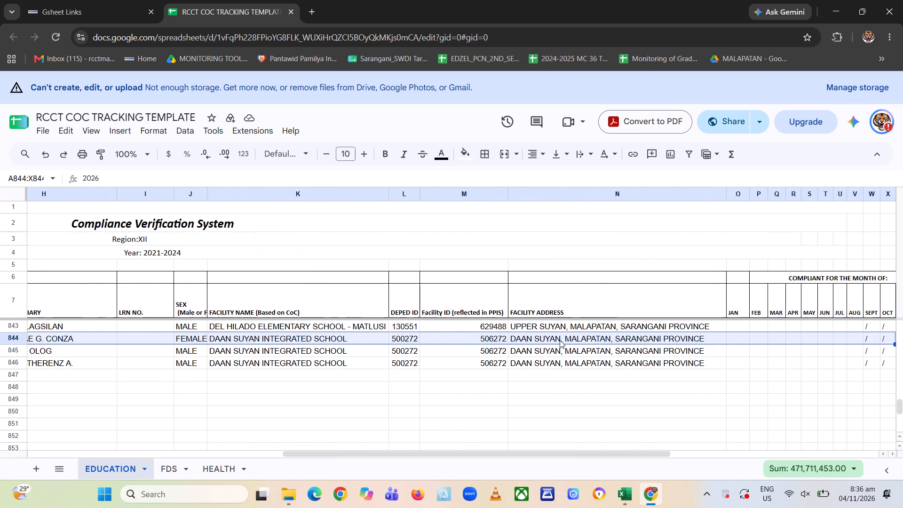
{"action": "key", "text": "shift+Down"}
{"action": "key", "text": "shift+Down"}
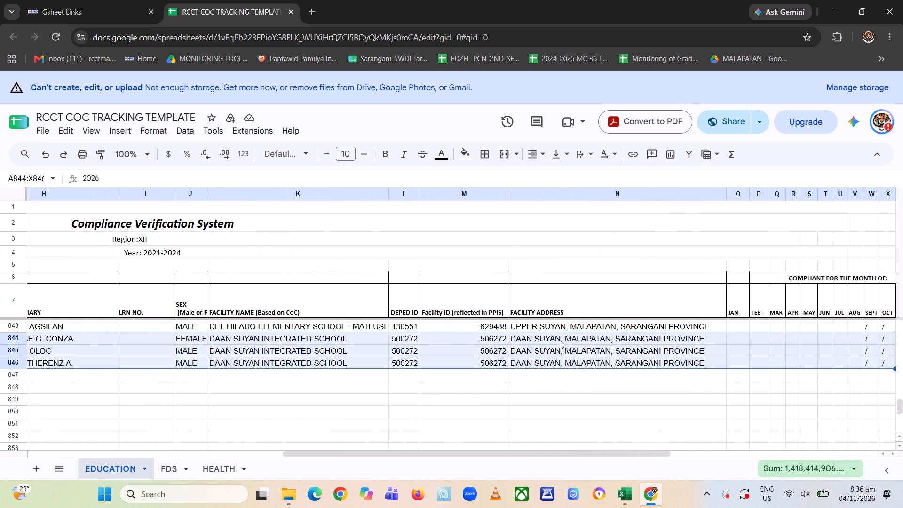
{"action": "key", "text": "ctrl+c"}
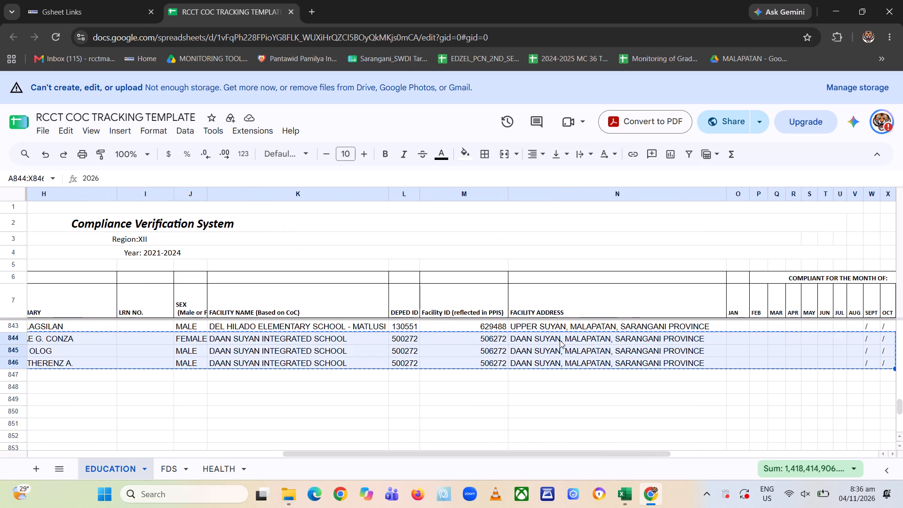
{"action": "key", "text": "Down"}
{"action": "key", "text": "Down"}
{"action": "key", "text": "Down"}
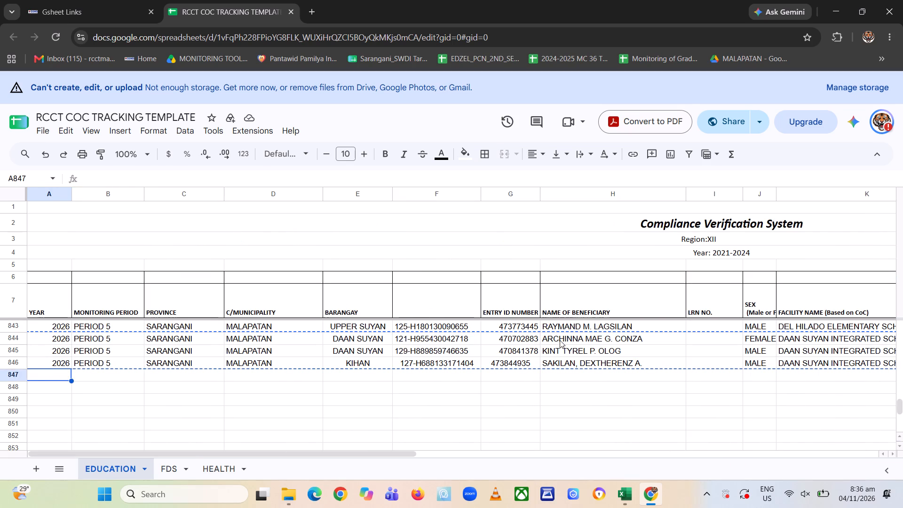
{"action": "key", "text": "Down"}
{"action": "key", "text": "Down"}
{"action": "key", "text": "ctrl+v"}
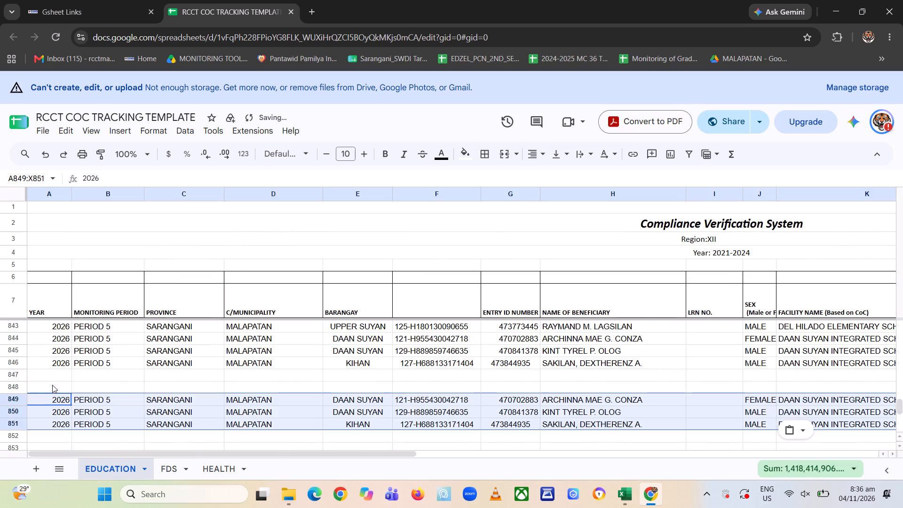
Fill row 843's year, period, province, municipality and barangay values down through row 848 in columns A to E.
{"action": "left_click", "coordinate": [59, 363]}
{"action": "key", "text": "Up"}
{"action": "key", "text": "Up"}
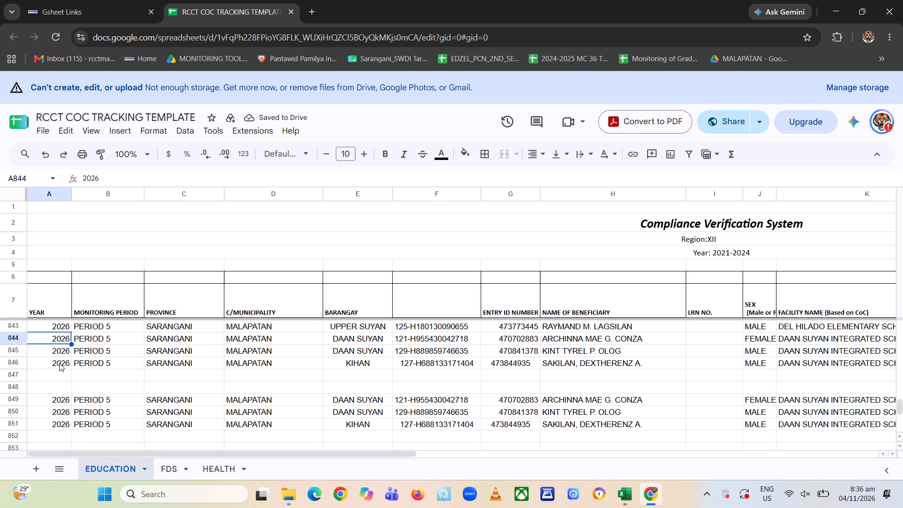
{"action": "key", "text": "Up"}
{"action": "key", "text": "shift+Right"}
{"action": "key", "text": "shift+Right"}
{"action": "key", "text": "shift+Right"}
{"action": "key", "text": "shift+Right"}
{"action": "key", "text": "shift+Down"}
{"action": "key", "text": "shift+Down"}
{"action": "key", "text": "shift+Down"}
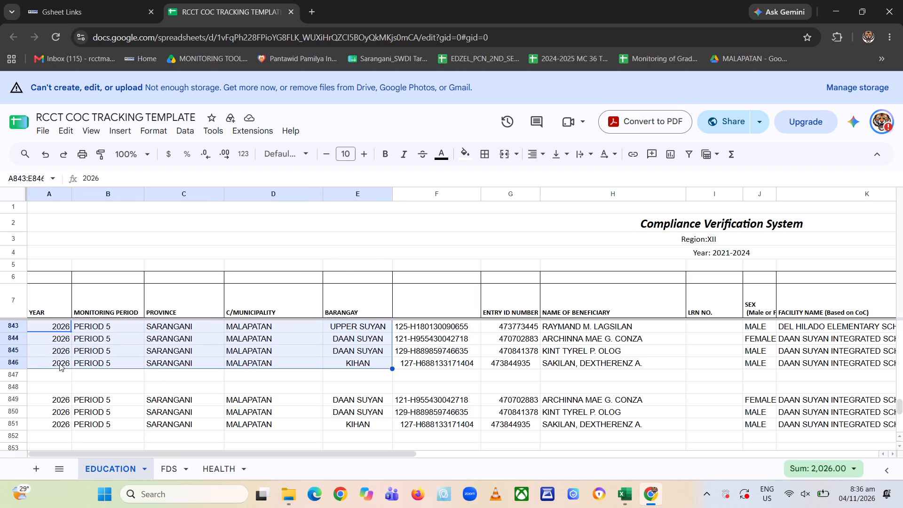
{"action": "key", "text": "shift+Down"}
{"action": "key", "text": "shift+Down"}
{"action": "key", "text": "ctrl+d"}
Clear the beneficiary and facility details in F844:N846.
{"action": "key", "text": "Right"}
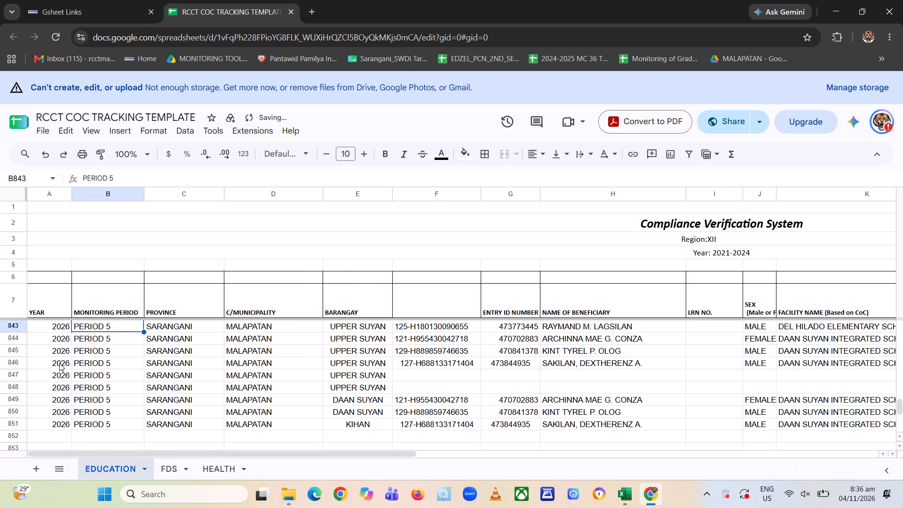
{"action": "key", "text": "Right"}
{"action": "key", "text": "Right"}
{"action": "key", "text": "Right"}
{"action": "key", "text": "Right"}
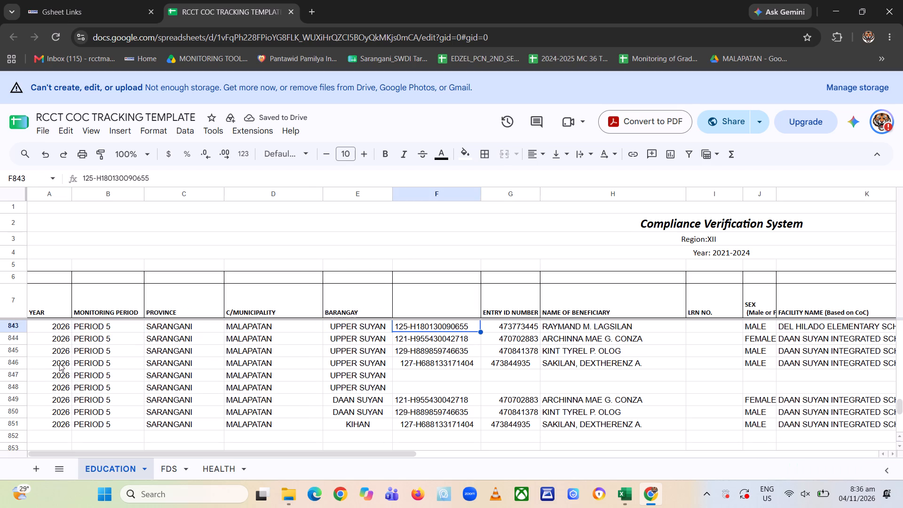
{"action": "key", "text": "Down"}
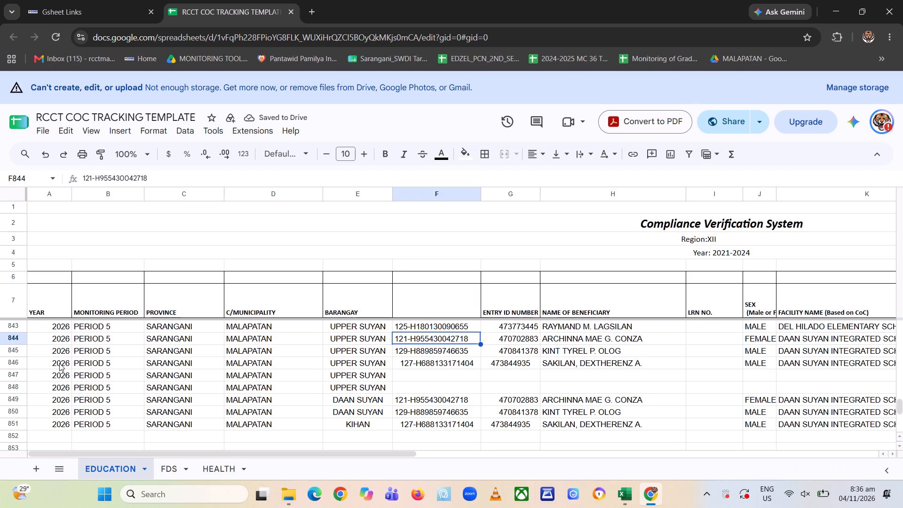
{"action": "key", "text": "shift+Right"}
{"action": "key", "text": "shift+Right"}
{"action": "key", "text": "shift+Right"}
{"action": "key", "text": "shift+Right"}
{"action": "key", "text": "shift+Right"}
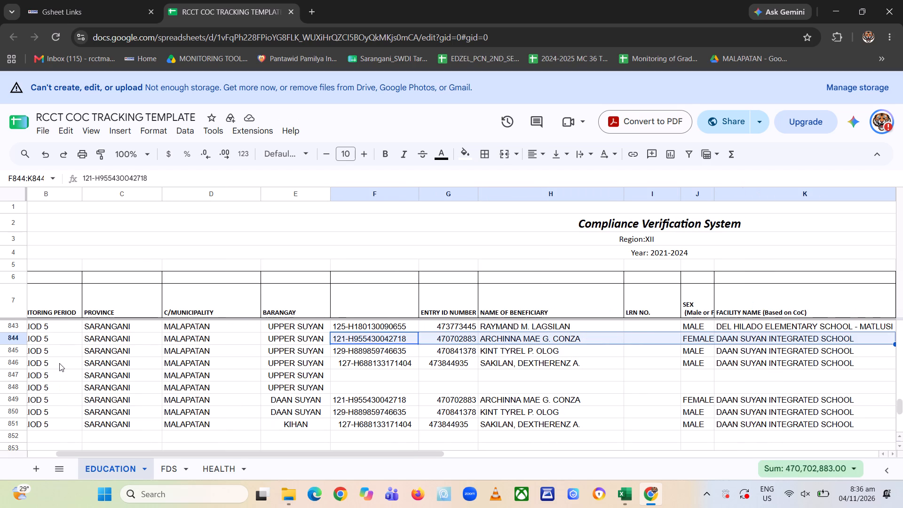
{"action": "key", "text": "shift+Down"}
{"action": "key", "text": "shift+Down"}
{"action": "key", "text": "shift+Right"}
{"action": "key", "text": "shift+Right"}
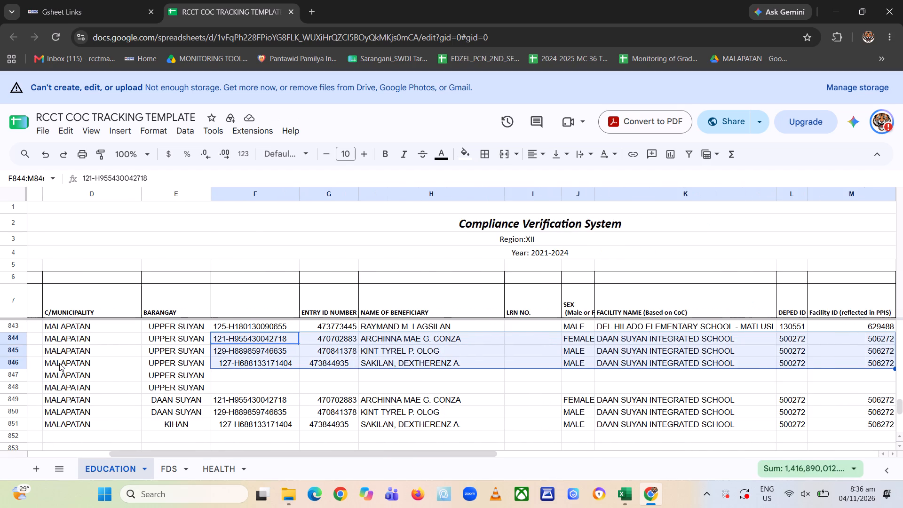
{"action": "key", "text": "shift+Right"}
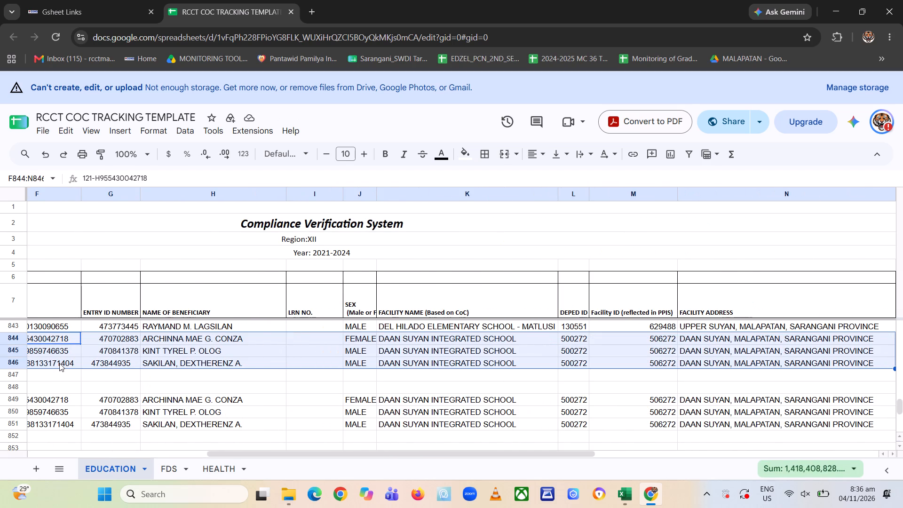
{"action": "key", "text": "shift+Right"}
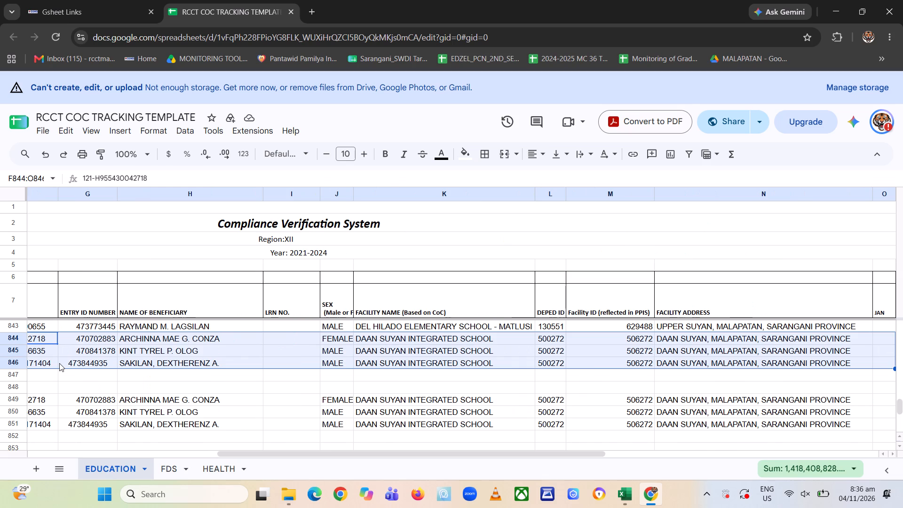
{"action": "key", "text": "shift+Left"}
{"action": "key", "text": "Delete"}
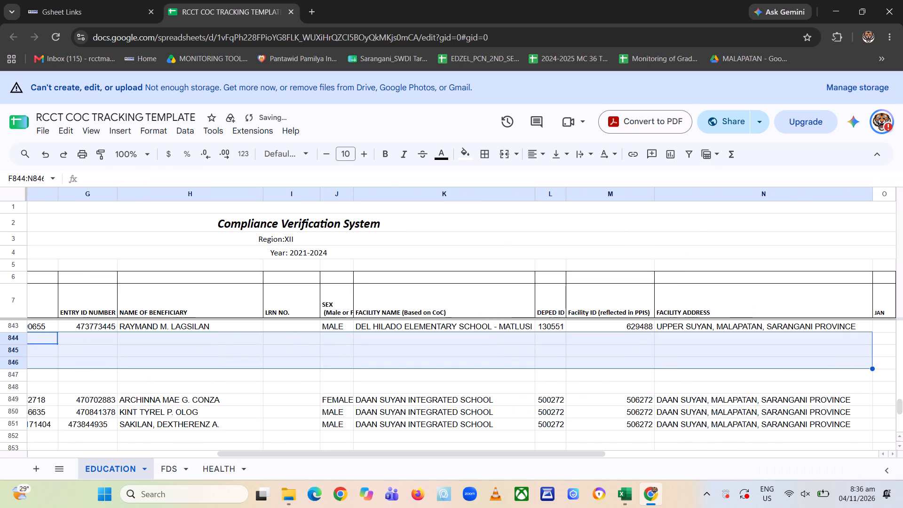
Fill row 843's facility name, DepEd ID, facility ID and facility address down through row 848 in columns K to N.
{"action": "left_click", "coordinate": [371, 330]}
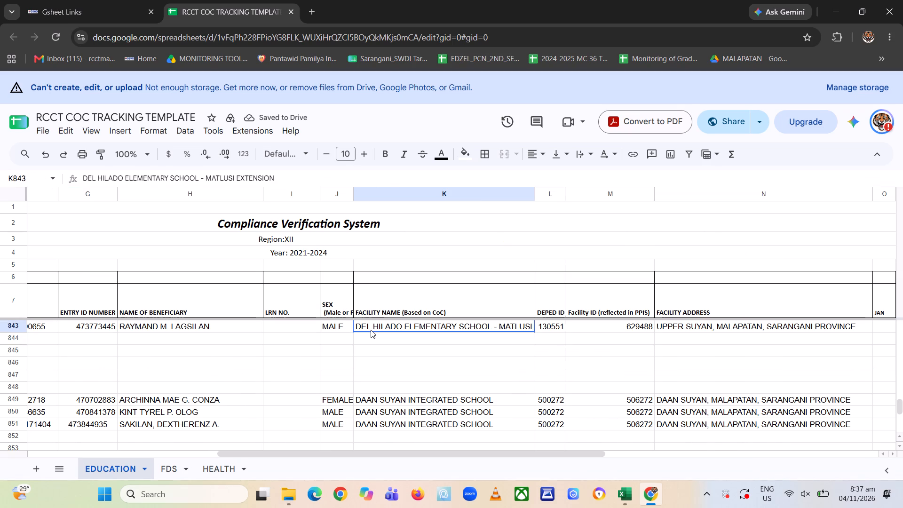
{"action": "key", "text": "shift+Right"}
{"action": "key", "text": "shift+Right"}
{"action": "key", "text": "shift+Right"}
{"action": "key", "text": "shift+Down"}
{"action": "key", "text": "shift+Down"}
{"action": "key", "text": "shift+Down"}
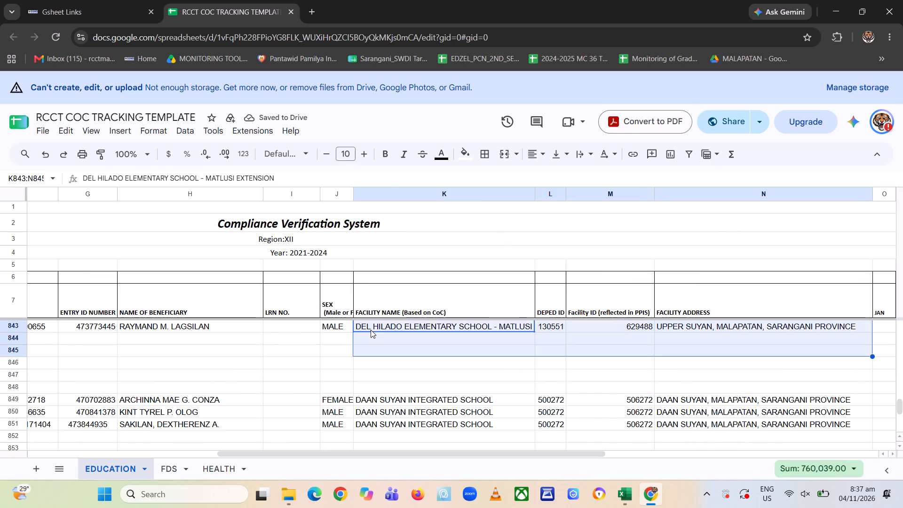
{"action": "key", "text": "shift+Down"}
{"action": "key", "text": "shift+Down"}
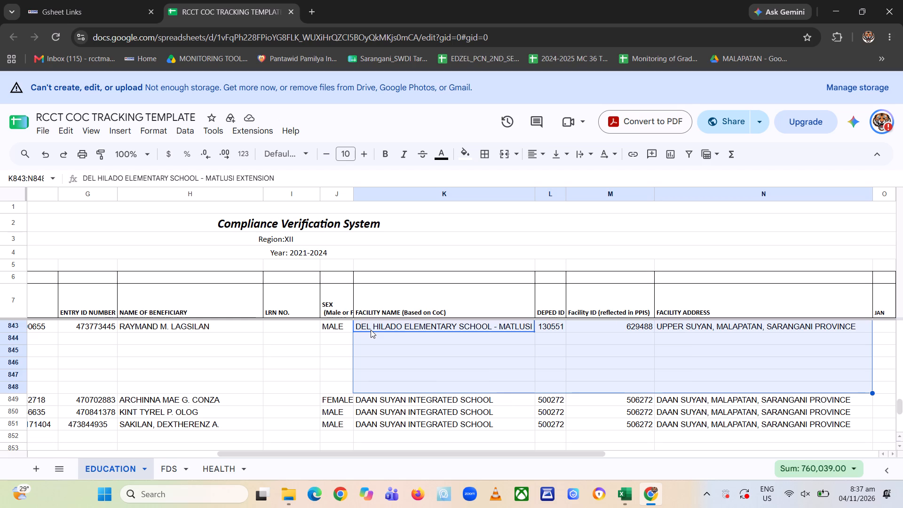
{"action": "key", "text": "ctrl+d"}
Fill the MALE entry in J843 down the Sex column through row 848.
{"action": "key", "text": "shift+Left"}
{"action": "key", "text": "shift+Left"}
{"action": "key", "text": "shift+Left"}
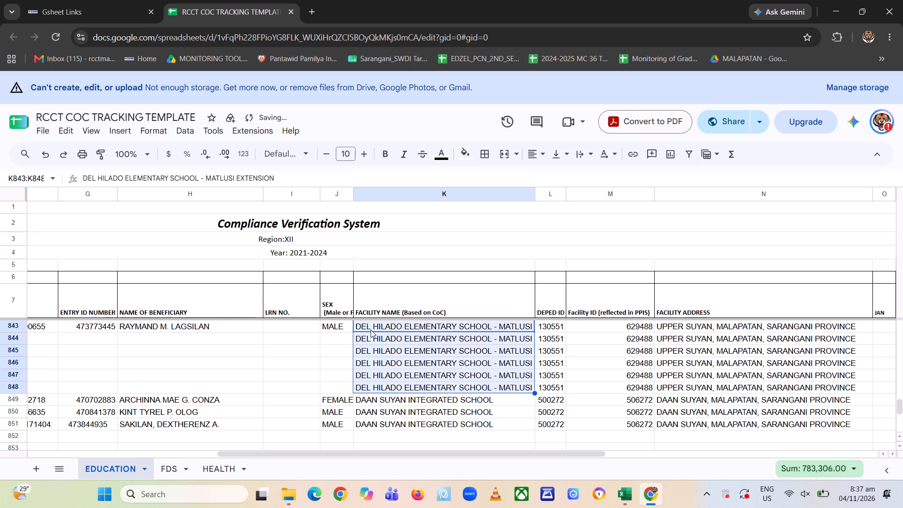
{"action": "key", "text": "Left"}
{"action": "key", "text": "Left"}
{"action": "key", "text": "Right"}
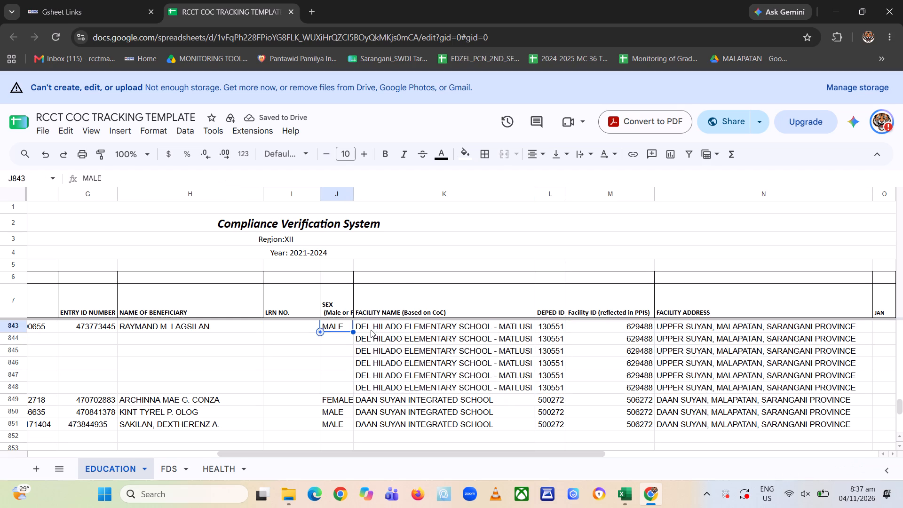
{"action": "key", "text": "Down"}
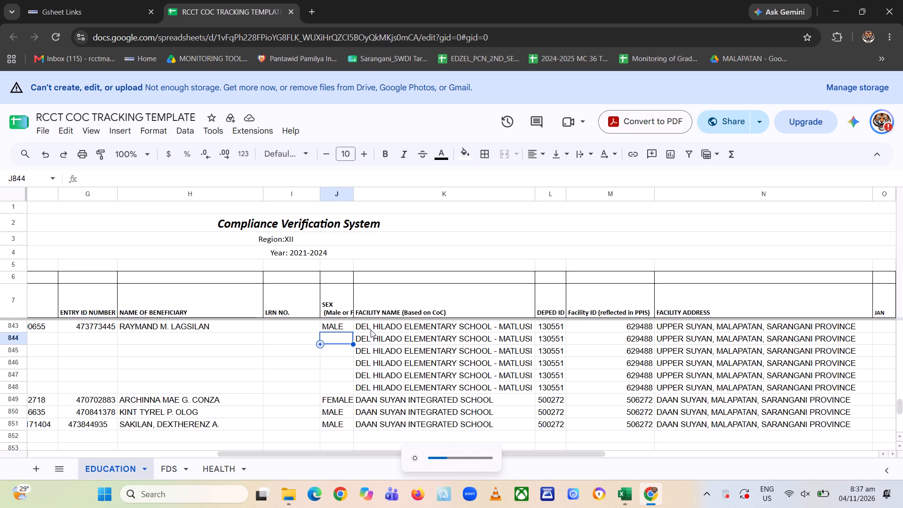
{"action": "key", "text": "Up"}
{"action": "key", "text": "shift+Down"}
{"action": "key", "text": "shift+Down"}
{"action": "key", "text": "shift+Down"}
{"action": "key", "text": "shift+Down"}
{"action": "key", "text": "shift+Down"}
{"action": "key", "text": "ctrl+d"}
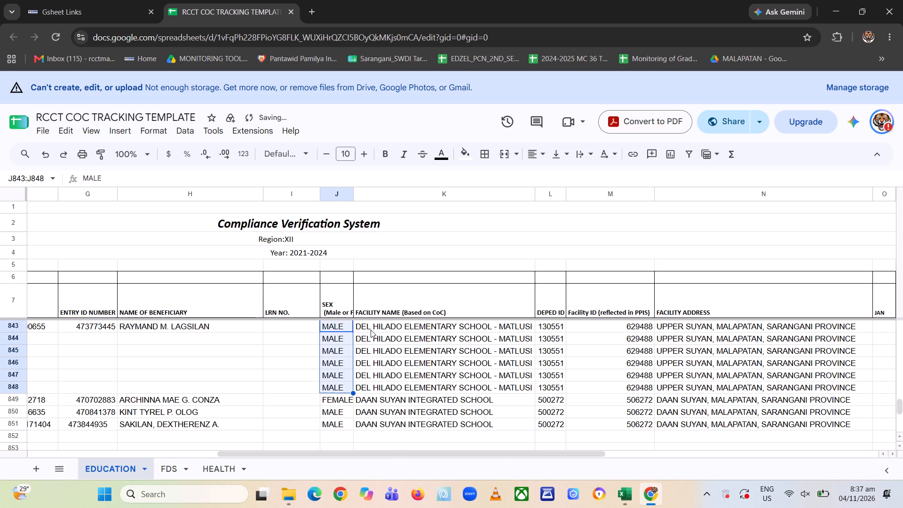
Change the sex in J845 and J847 to FEMALE.
{"action": "key", "text": "Down"}
{"action": "key", "text": "Down"}
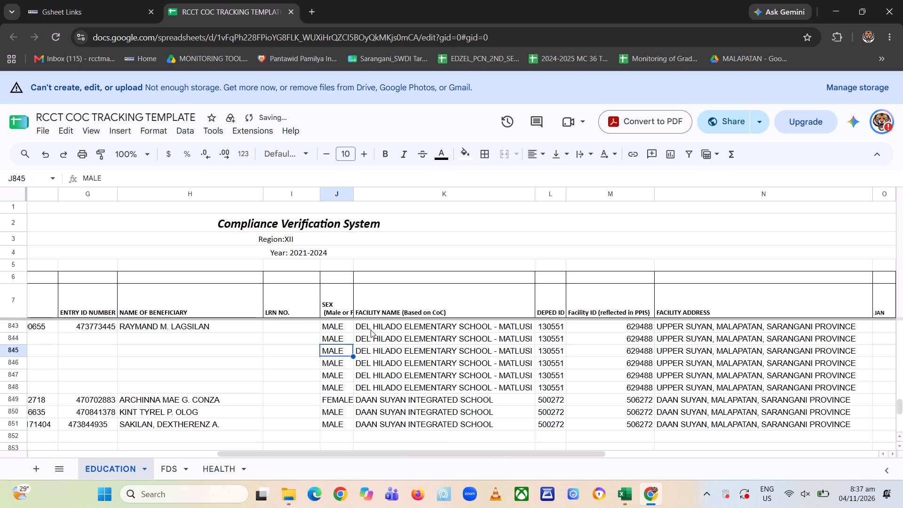
{"action": "type", "text": "FE"}
{"action": "key", "text": "Down"}
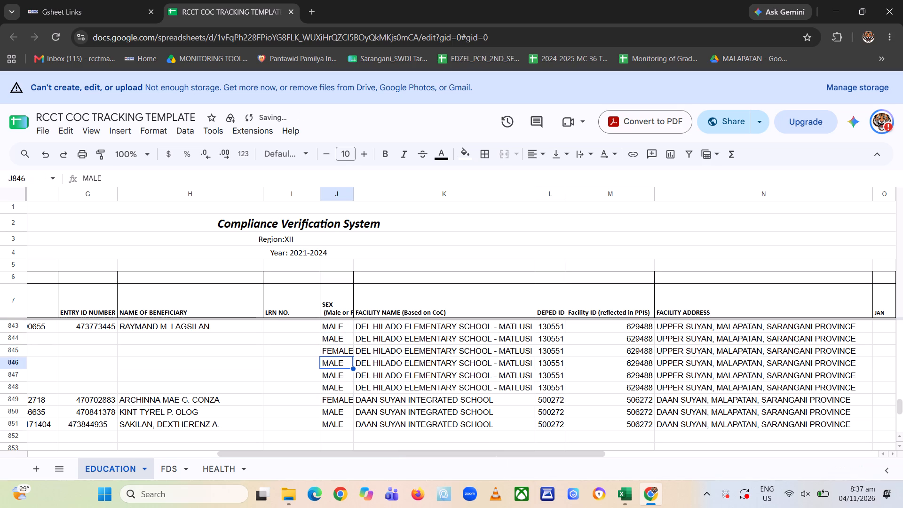
{"action": "key", "text": "Down"}
{"action": "type", "text": "FE"}
{"action": "key", "text": "Down"}
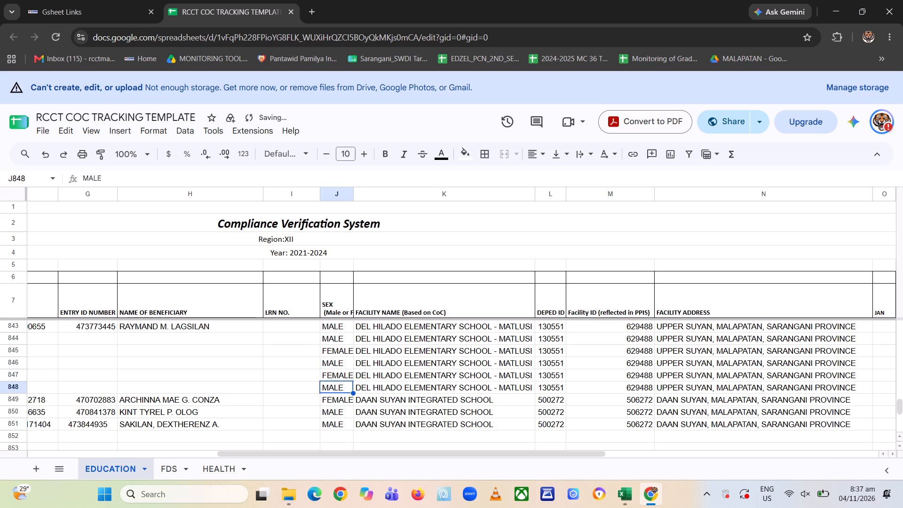
With F844 selected for entry, switch to the RCCT workbook in Excel and examine the P2 sheet's household IDs and names for Matlusi Ext. learners.
{"action": "key", "text": "Up"}
{"action": "key", "text": "Up"}
{"action": "key", "text": "Up"}
{"action": "key", "text": "Up"}
{"action": "key", "text": "Left"}
{"action": "key", "text": "Left"}
{"action": "key", "text": "Left"}
{"action": "key", "text": "Left"}
{"action": "key", "text": "Left"}
{"action": "key", "text": "Left"}
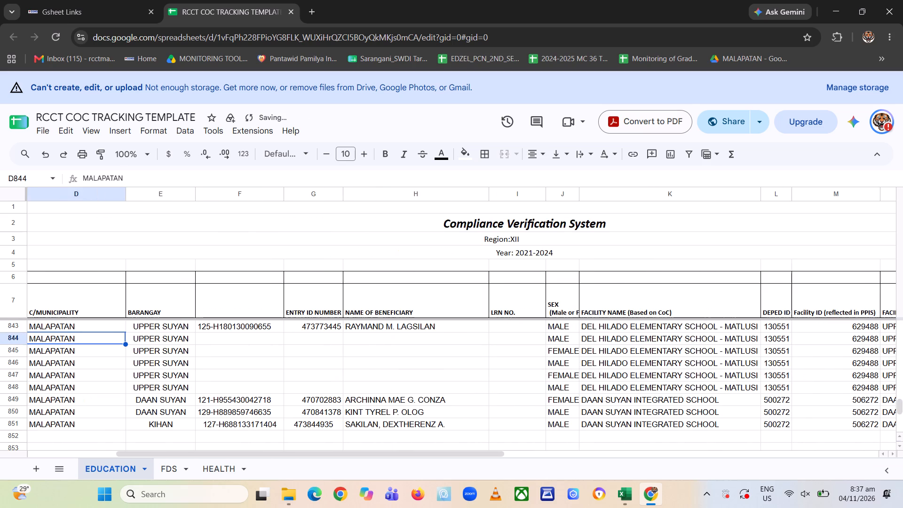
{"action": "key", "text": "Right"}
{"action": "key", "text": "Right"}
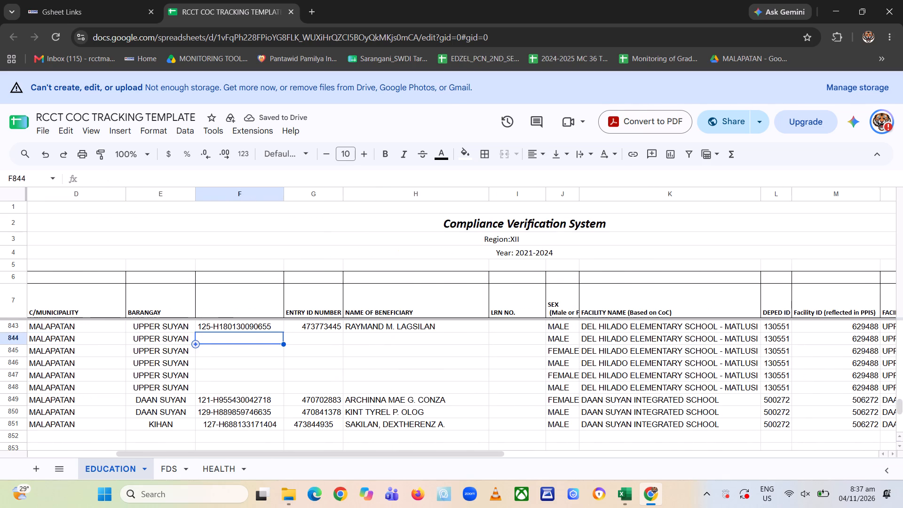
{"action": "key", "text": "alt+Tab"}
{"action": "key", "text": "Left"}
{"action": "key", "text": "Left"}
{"action": "key", "text": "Left"}
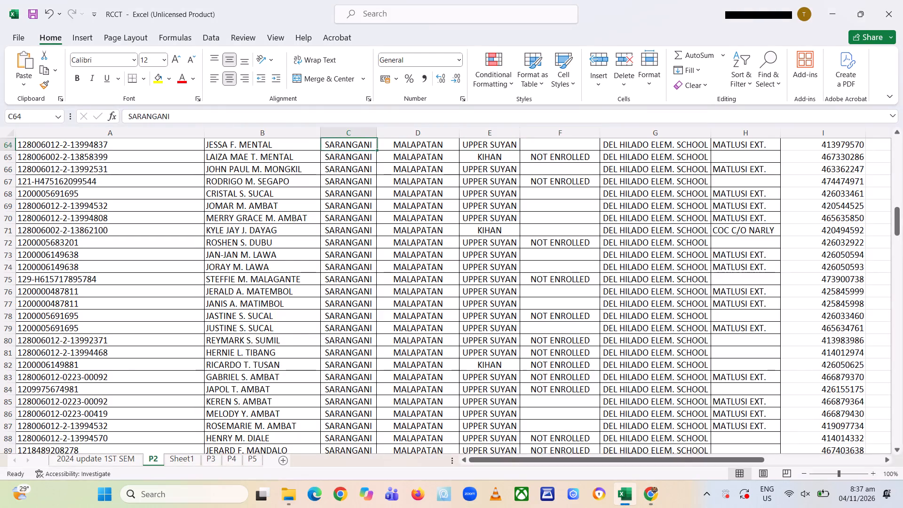
{"action": "key", "text": "Left"}
{"action": "key", "text": "Left"}
{"action": "key", "text": "Up"}
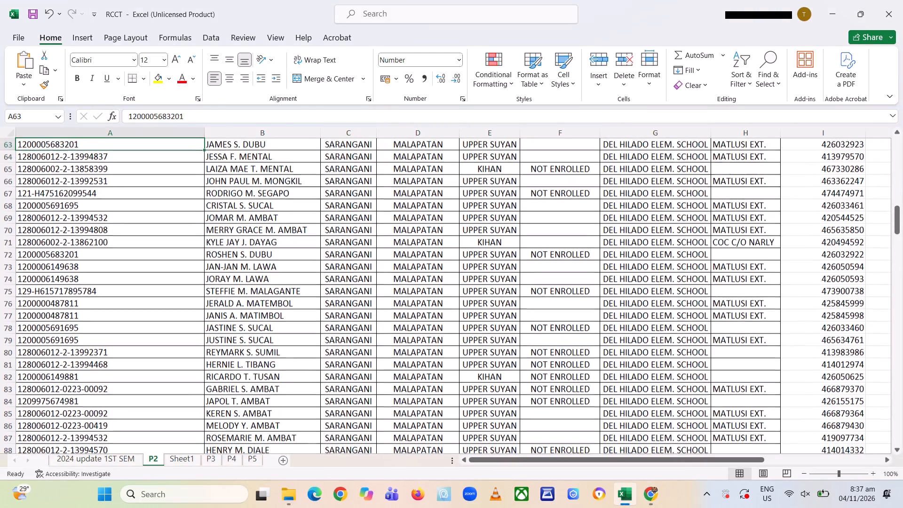
{"action": "key", "text": "Up"}
{"action": "key", "text": "Up"}
{"action": "key", "text": "Up"}
{"action": "key", "text": "Up"}
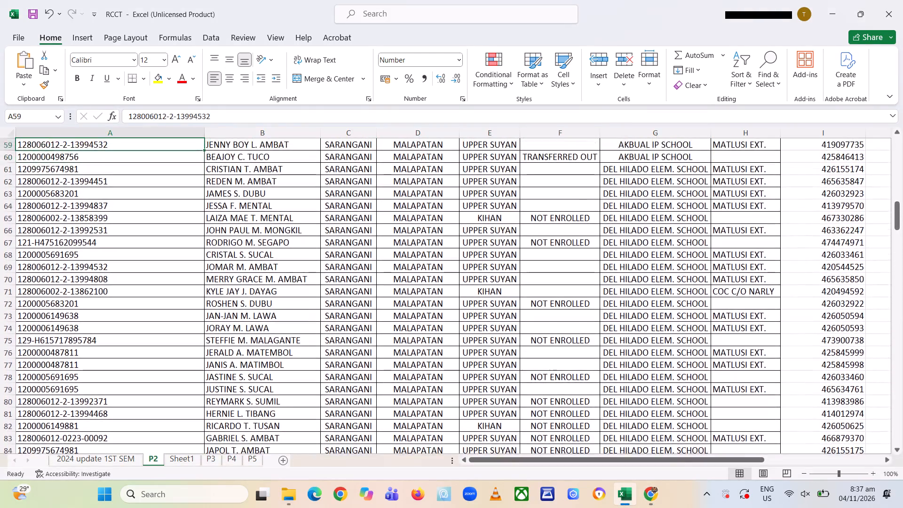
{"action": "key", "text": "Up"}
{"action": "key", "text": "Up"}
{"action": "key", "text": "Up"}
{"action": "key", "text": "Up"}
{"action": "key", "text": "Up"}
{"action": "key", "text": "Up"}
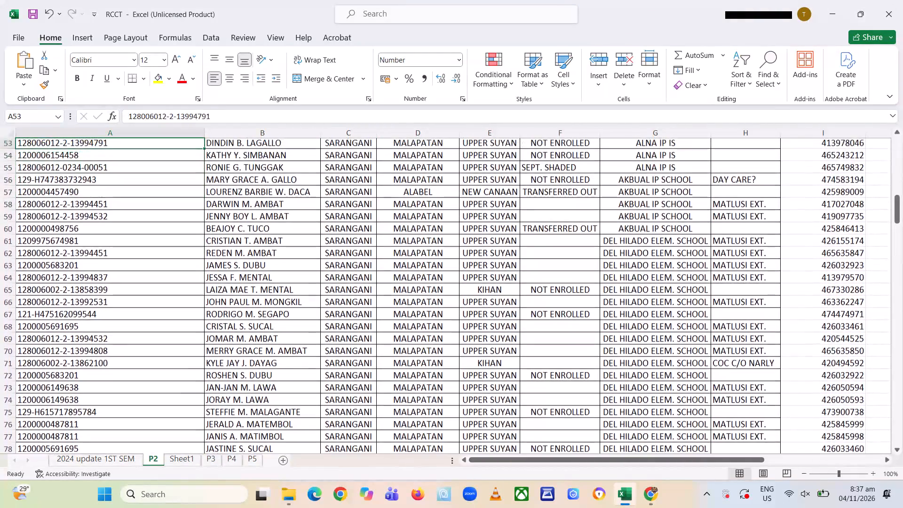
{"action": "key", "text": "Up"}
{"action": "key", "text": "Up"}
{"action": "key", "text": "Up"}
{"action": "key", "text": "Down"}
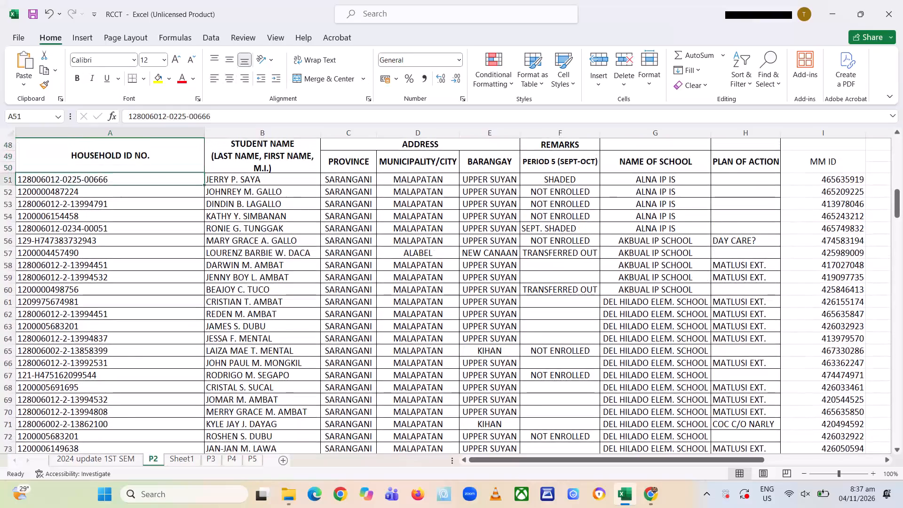
{"action": "key", "text": "Down"}
{"action": "key", "text": "Down"}
{"action": "key", "text": "Down"}
{"action": "key", "text": "Down"}
{"action": "key", "text": "Down"}
{"action": "key", "text": "Down"}
{"action": "key", "text": "Down"}
{"action": "key", "text": "Down"}
{"action": "key", "text": "Down"}
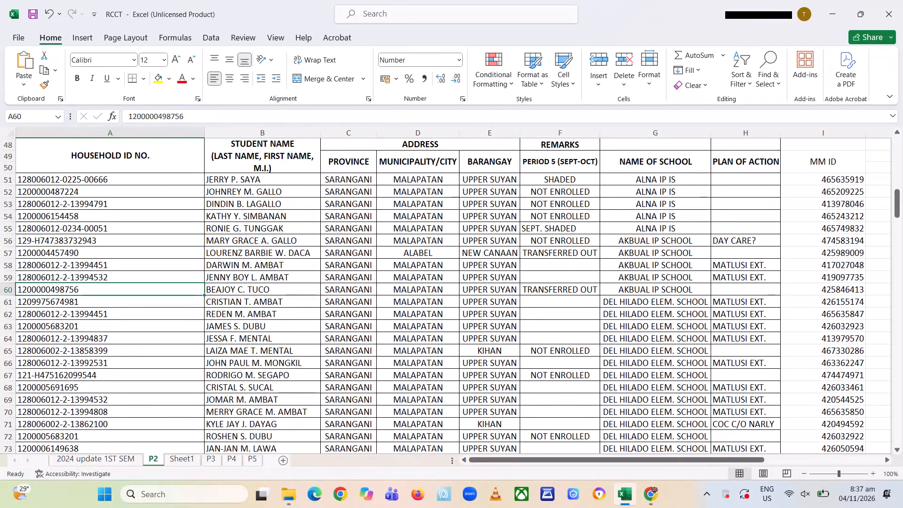
{"action": "key", "text": "Down"}
{"action": "key", "text": "Down"}
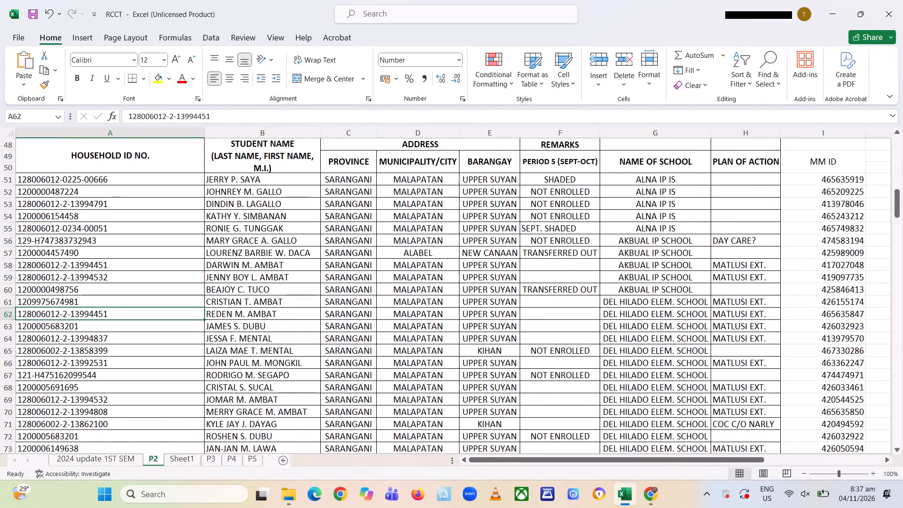
{"action": "key", "text": "Right"}
{"action": "key", "text": "Down"}
{"action": "key", "text": "Down"}
{"action": "key", "text": "Down"}
{"action": "key", "text": "Down"}
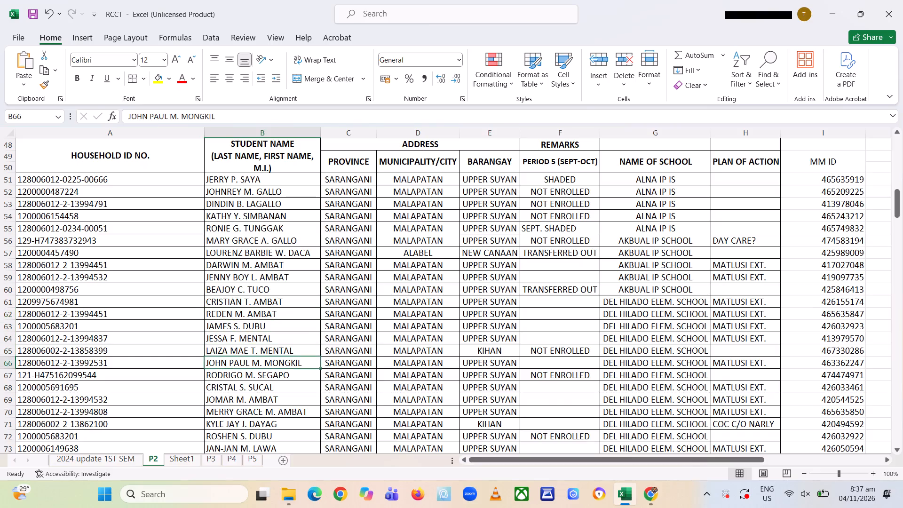
{"action": "key", "text": "Up"}
{"action": "key", "text": "Up"}
{"action": "key", "text": "Up"}
{"action": "key", "text": "Up"}
{"action": "key", "text": "Up"}
{"action": "key", "text": "Up"}
{"action": "key", "text": "Down"}
{"action": "key", "text": "Down"}
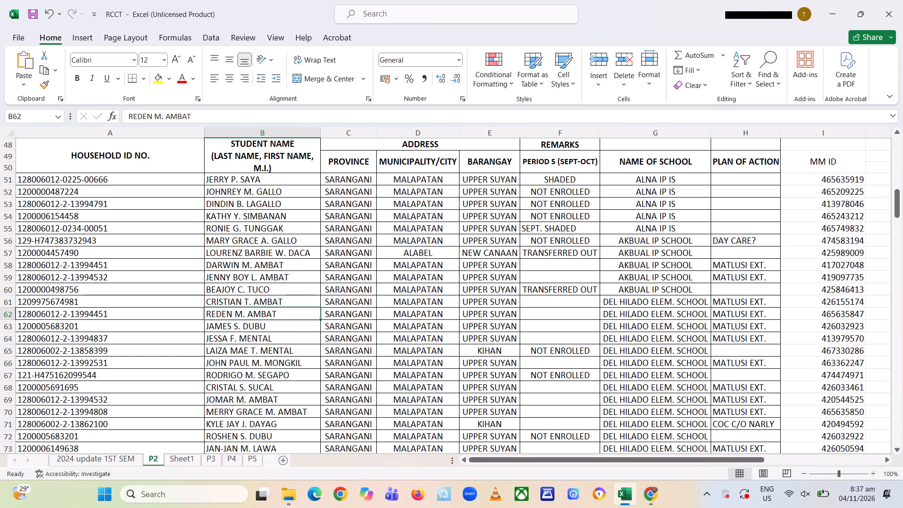
Copy the household ID from A64 of the P2 sheet into F844 of the COC tracking spreadsheet in Chrome.
{"action": "key", "text": "Down"}
{"action": "key", "text": "Down"}
{"action": "key", "text": "Left"}
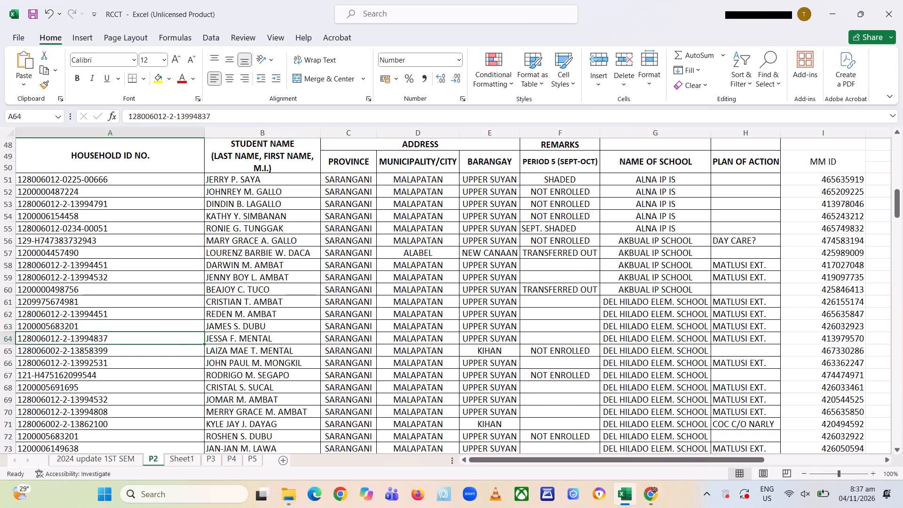
{"action": "key", "text": "ctrl+c"}
{"action": "key", "text": "alt+Tab"}
{"action": "key", "text": "Return"}
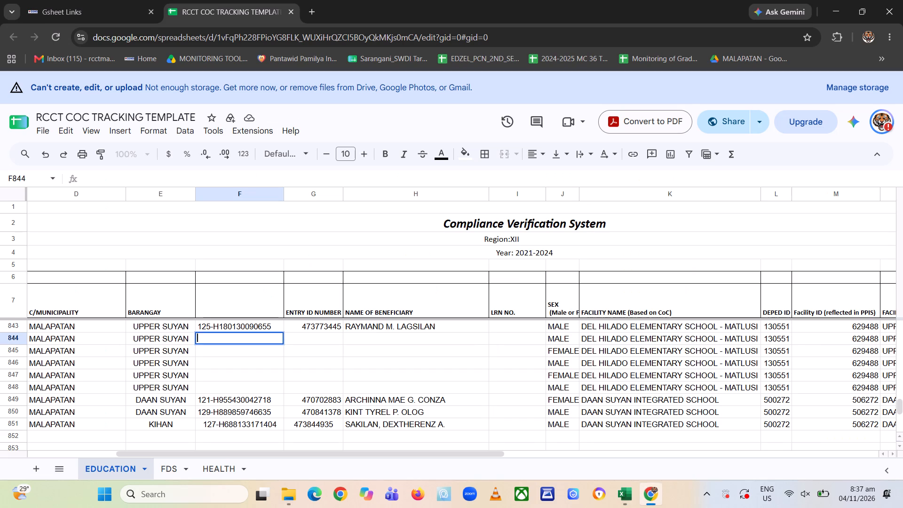
{"action": "key", "text": "ctrl+v"}
{"action": "key", "text": "Return"}
{"action": "key", "text": "Up"}
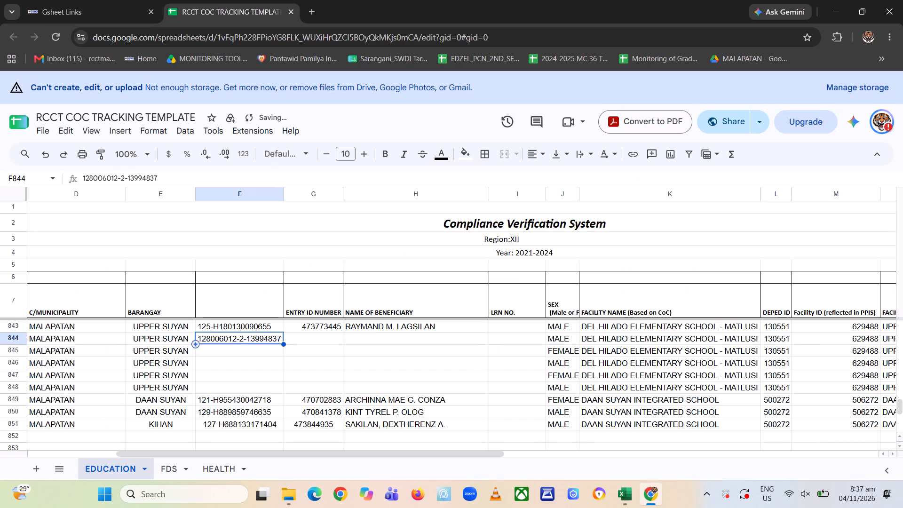
Copy the same learner's MM ID from I64 of the Excel P2 sheet into Entry ID Number cell G844 in Chrome.
{"action": "key", "text": "Right"}
{"action": "key", "text": "alt+Tab"}
{"action": "key", "text": "Right"}
{"action": "key", "text": "Right"}
{"action": "key", "text": "Right"}
{"action": "key", "text": "Right"}
{"action": "key", "text": "Right"}
{"action": "key", "text": "Right"}
{"action": "key", "text": "Right"}
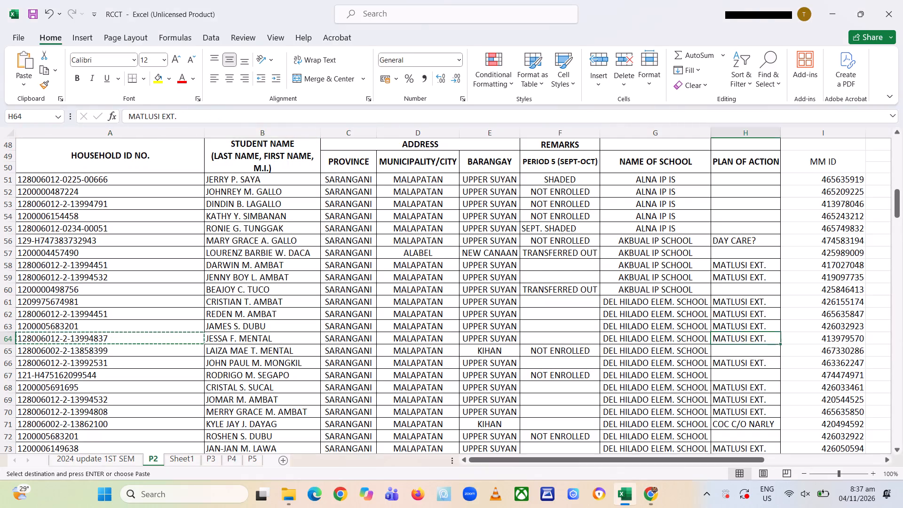
{"action": "key", "text": "Right"}
{"action": "key", "text": "ctrl+c"}
{"action": "key", "text": "alt+Tab"}
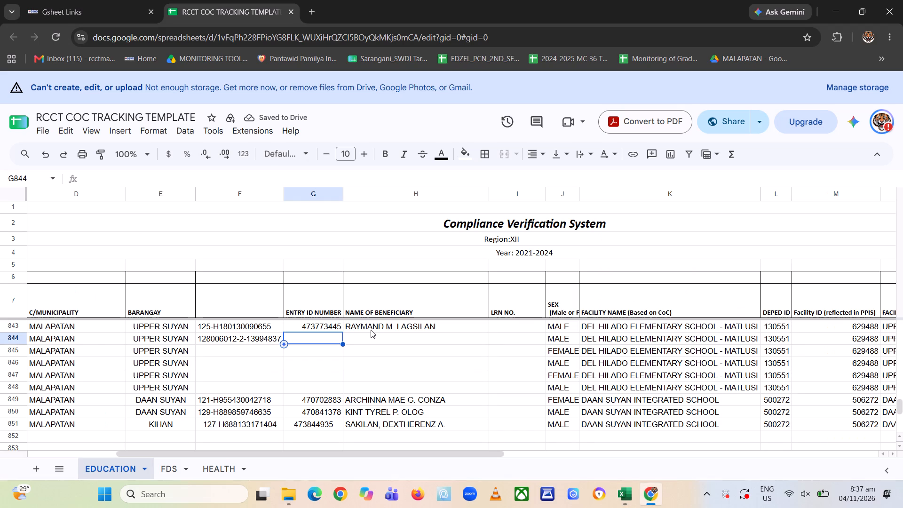
{"action": "key", "text": "Return"}
{"action": "key", "text": "ctrl+v"}
{"action": "key", "text": "Return"}
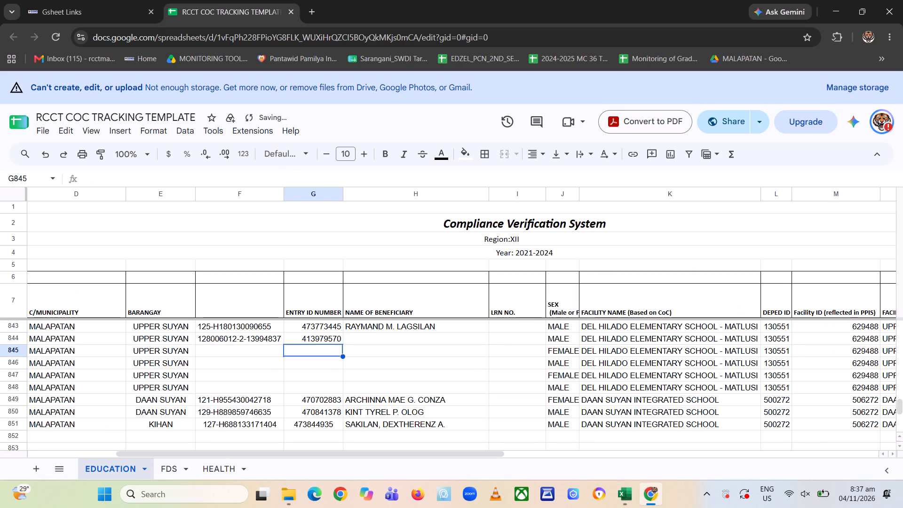
Copy the same learner's name from B64 of the Excel P2 sheet into Name of Beneficiary cell H844 in Chrome.
{"action": "key", "text": "Up"}
{"action": "key", "text": "Right"}
{"action": "key", "text": "alt+Tab"}
{"action": "key", "text": "Left"}
{"action": "key", "text": "Left"}
{"action": "key", "text": "Left"}
{"action": "key", "text": "Left"}
{"action": "key", "text": "Left"}
{"action": "key", "text": "Left"}
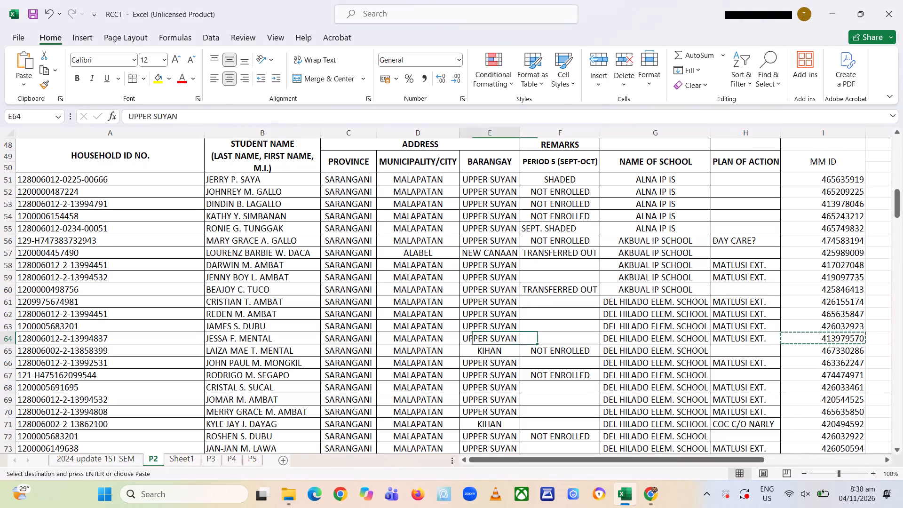
{"action": "key", "text": "Left"}
{"action": "key", "text": "ctrl+c"}
{"action": "key", "text": "alt+Tab"}
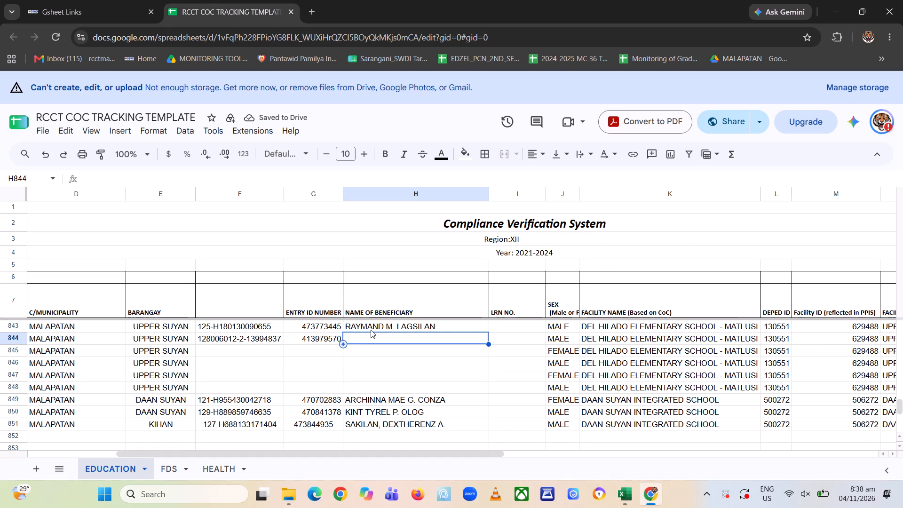
{"action": "key", "text": "Return"}
{"action": "key", "text": "ctrl+v"}
{"action": "key", "text": "Return"}
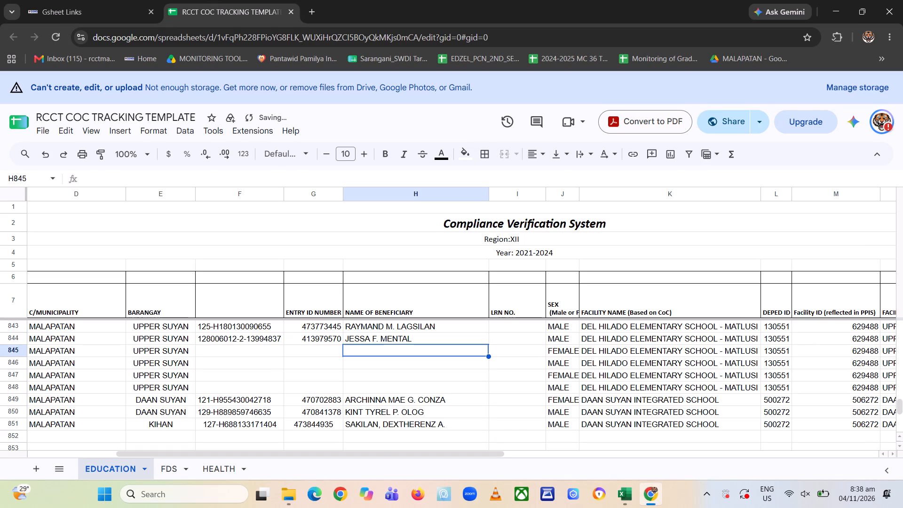
Move the beneficiary's ID and name entries from F844:H844 down to row 845, leaving those cells in row 844 empty.
{"action": "key", "text": "Up"}
{"action": "key", "text": "Left"}
{"action": "key", "text": "Left"}
{"action": "key", "text": "shift+Right"}
{"action": "key", "text": "shift+Right"}
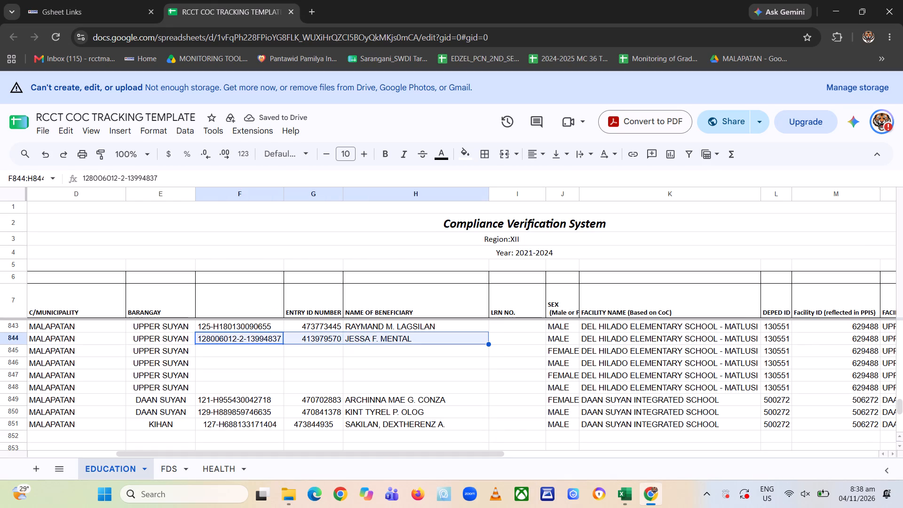
{"action": "key", "text": "shift+Down"}
{"action": "key", "text": "ctrl+d"}
{"action": "key", "text": "Up"}
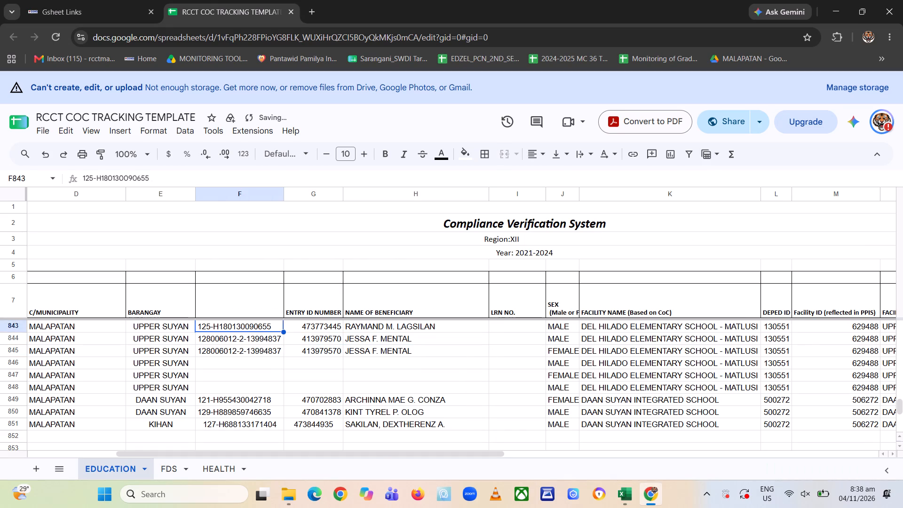
{"action": "key", "text": "Down"}
{"action": "key", "text": "shift+Right"}
{"action": "key", "text": "shift+Right"}
{"action": "key", "text": "Delete"}
{"action": "key", "text": "Down"}
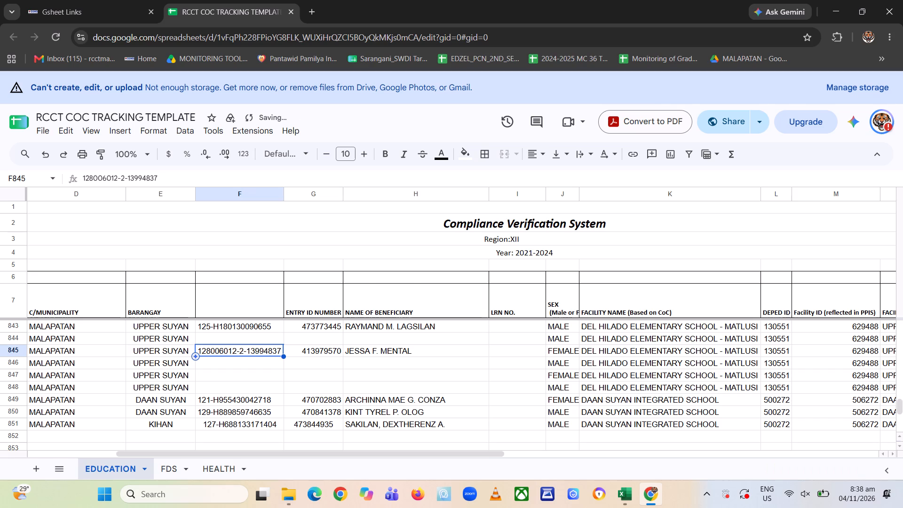
Copy the learner's name from B66 of the Excel P2 sheet into Name of Beneficiary cell H846 in Chrome.
{"action": "key", "text": "Down"}
{"action": "key", "text": "alt+Tab"}
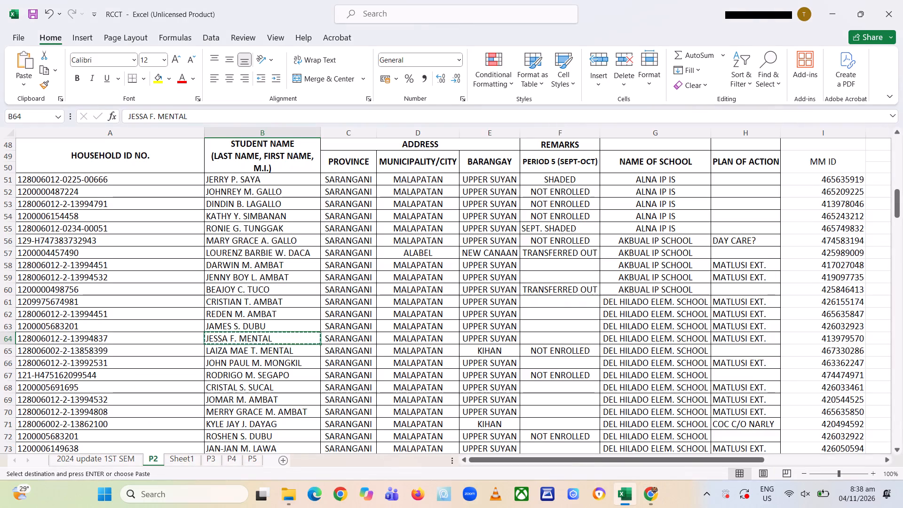
{"action": "key", "text": "Down"}
{"action": "key", "text": "Down"}
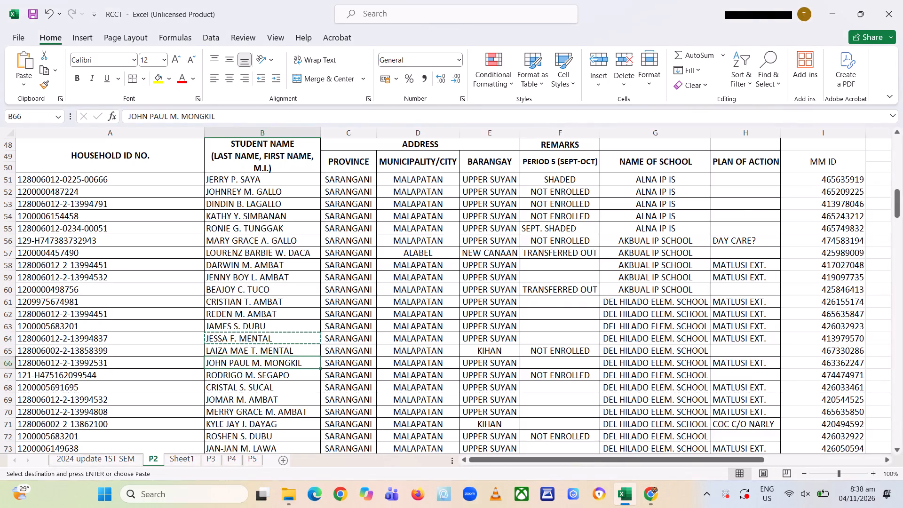
{"action": "key", "text": "ctrl+c"}
{"action": "key", "text": "alt+Tab"}
{"action": "key", "text": "Right"}
{"action": "key", "text": "Right"}
{"action": "key", "text": "Return"}
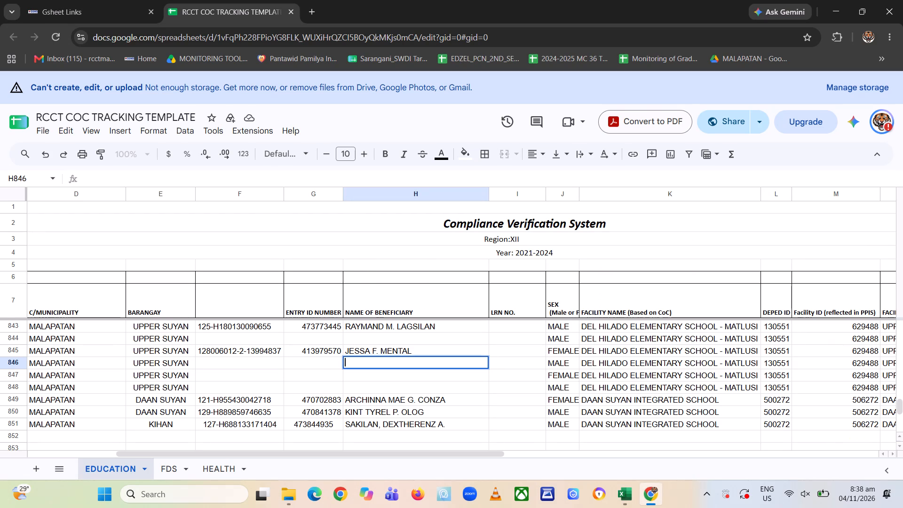
{"action": "key", "text": "ctrl+v"}
{"action": "key", "text": "Return"}
Copy the same learner's household ID from A66 of the Excel P2 sheet into F846 in Chrome.
{"action": "key", "text": "Up"}
{"action": "key", "text": "Left"}
{"action": "key", "text": "alt+Tab"}
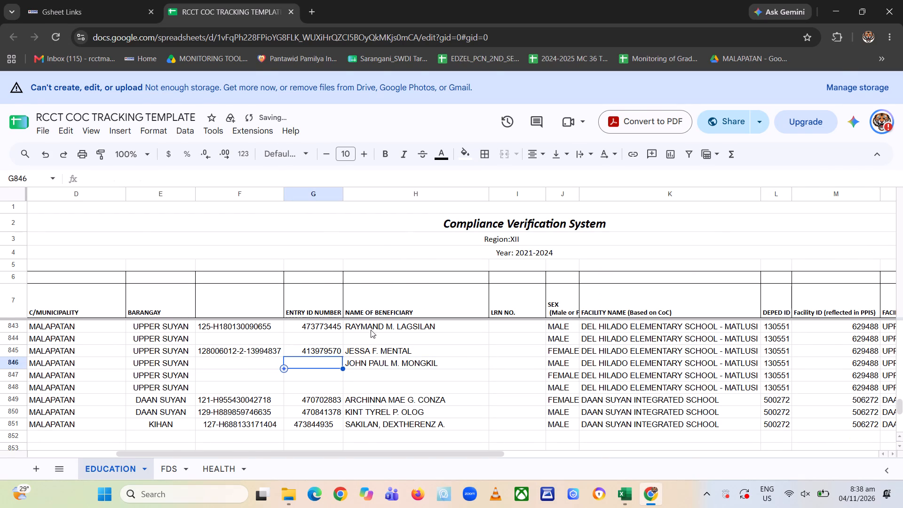
{"action": "key", "text": "Right"}
{"action": "key", "text": "Right"}
{"action": "key", "text": "Left"}
{"action": "key", "text": "Left"}
{"action": "key", "text": "Left"}
{"action": "key", "text": "ctrl+c"}
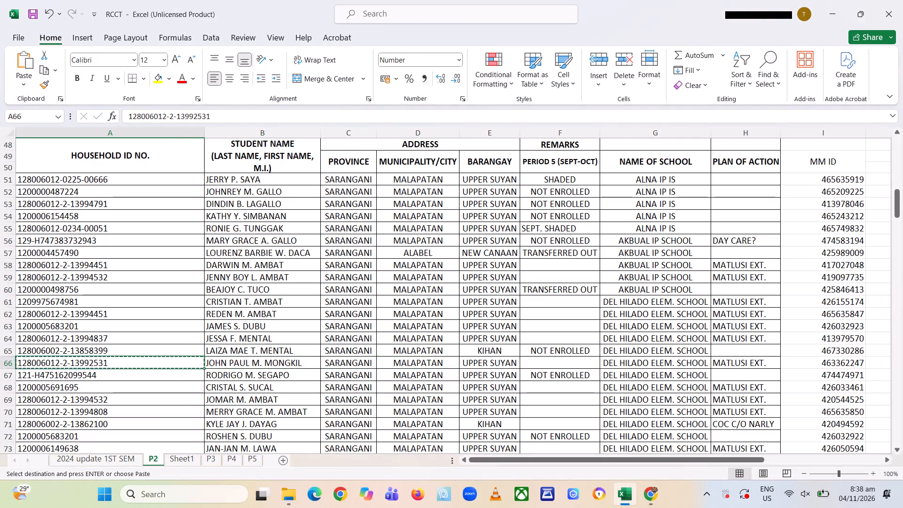
{"action": "key", "text": "alt+Tab"}
{"action": "key", "text": "Left"}
{"action": "key", "text": "Return"}
{"action": "key", "text": "ctrl+v"}
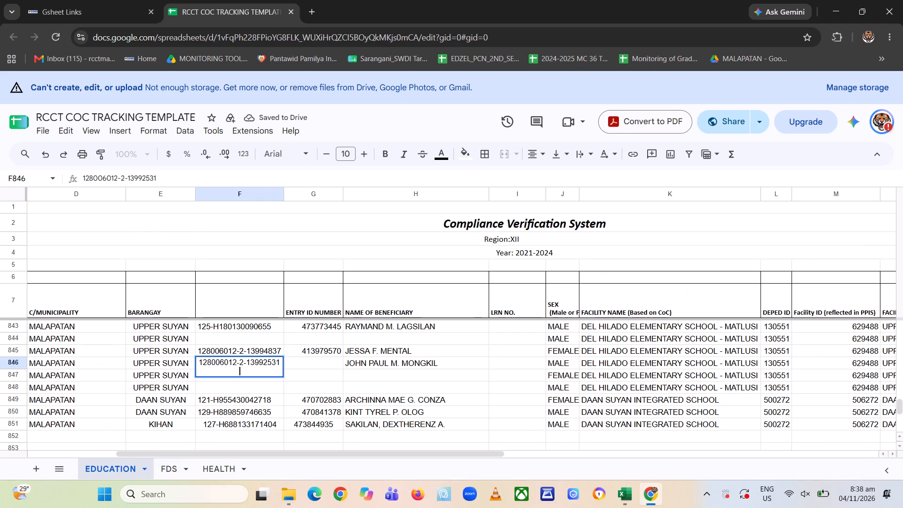
{"action": "key", "text": "Return"}
Copy the same learner's MM ID from I66 of the Excel P2 sheet into Entry ID Number cell G846 in Chrome.
{"action": "key", "text": "Up"}
{"action": "key", "text": "Right"}
{"action": "key", "text": "alt+Tab"}
{"action": "key", "text": "Right"}
{"action": "key", "text": "Right"}
{"action": "key", "text": "Right"}
{"action": "key", "text": "Right"}
{"action": "key", "text": "Right"}
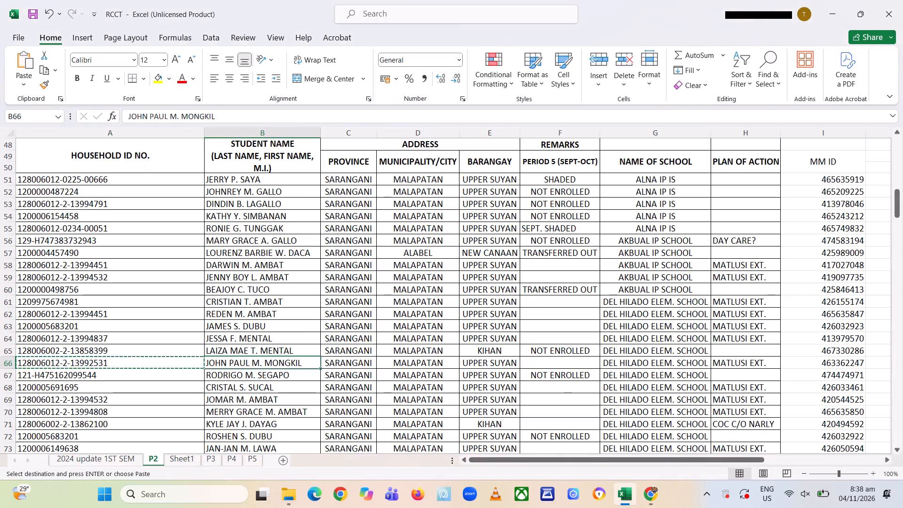
{"action": "key", "text": "Right"}
{"action": "key", "text": "Right"}
{"action": "key", "text": "Right"}
{"action": "key", "text": "ctrl+c"}
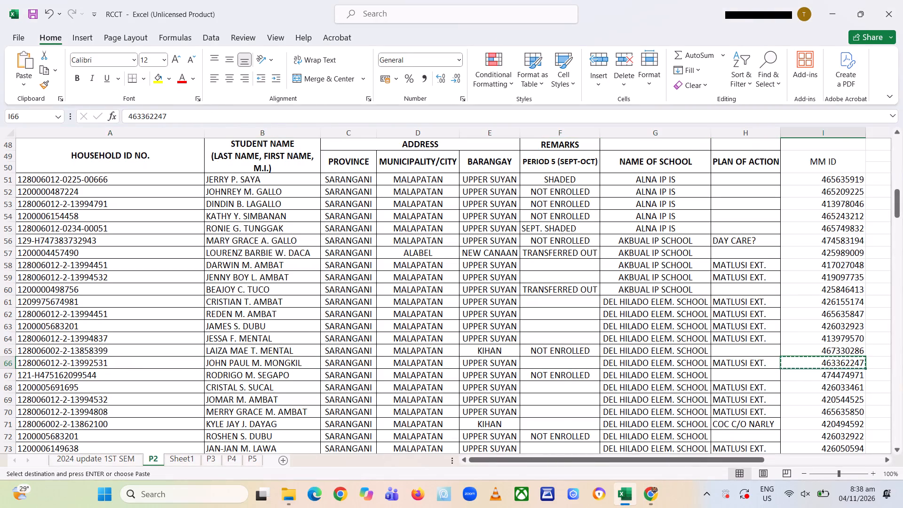
{"action": "key", "text": "alt+Tab"}
{"action": "key", "text": "Return"}
{"action": "key", "text": "ctrl+v"}
{"action": "key", "text": "Return"}
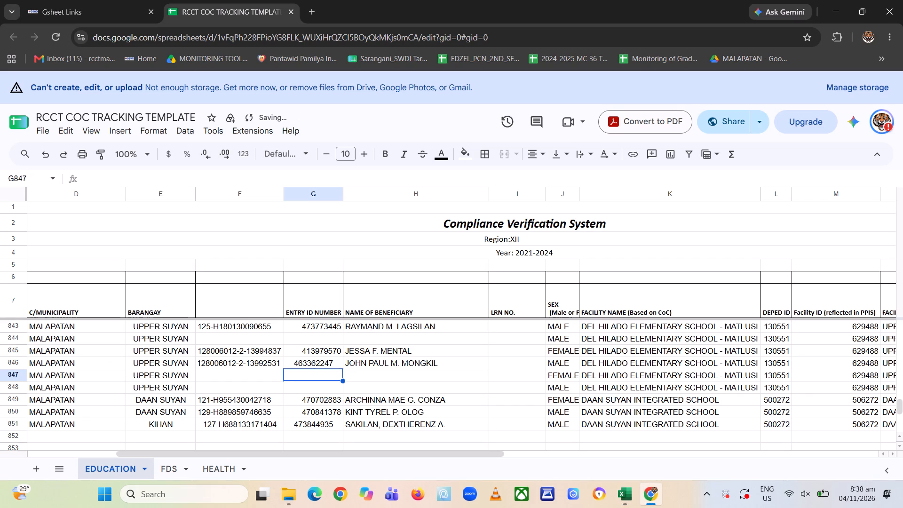
Copy the next Matlusi Extension learner's name from B68 of the Excel P2 sheet into H847 in Chrome.
{"action": "key", "text": "Left"}
{"action": "key", "text": "alt+Tab"}
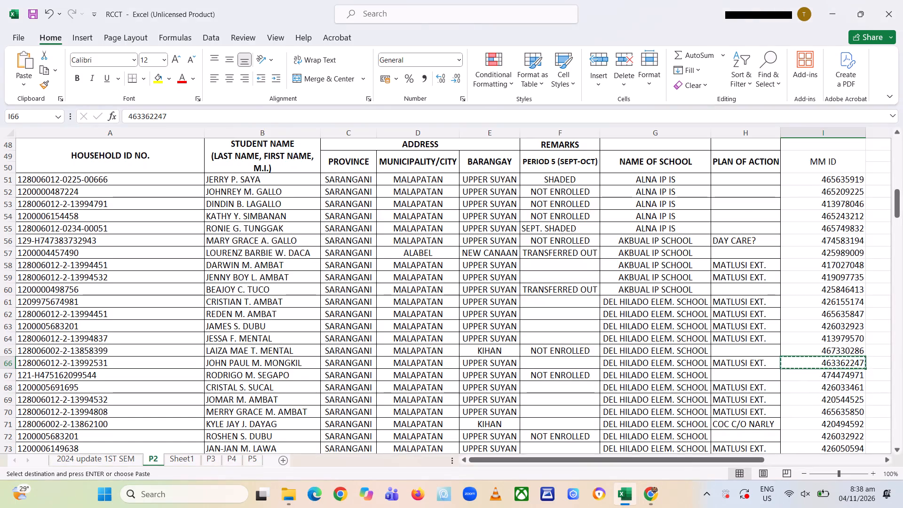
{"action": "key", "text": "Left"}
{"action": "key", "text": "Left"}
{"action": "key", "text": "Left"}
{"action": "key", "text": "Left"}
{"action": "key", "text": "Left"}
{"action": "key", "text": "Left"}
{"action": "key", "text": "Left"}
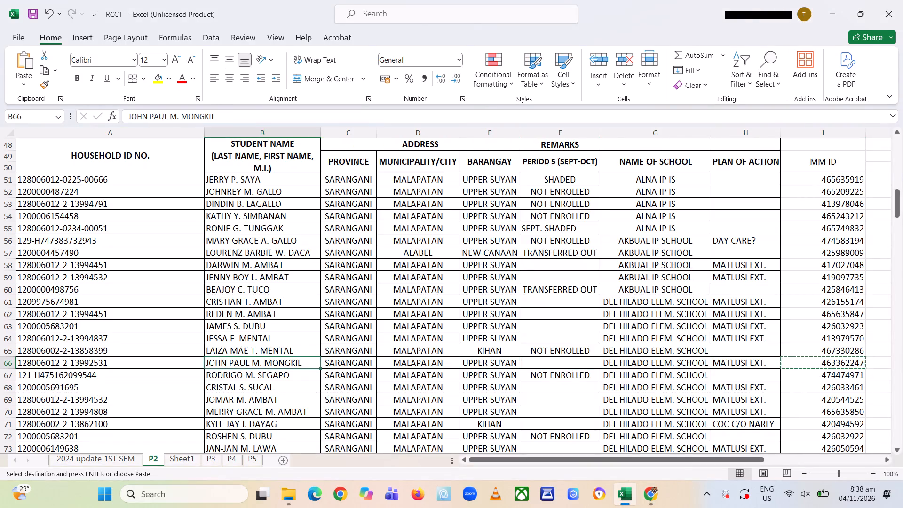
{"action": "key", "text": "Down"}
{"action": "key", "text": "Down"}
{"action": "key", "text": "ctrl+c"}
{"action": "key", "text": "alt+Tab"}
{"action": "key", "text": "Right"}
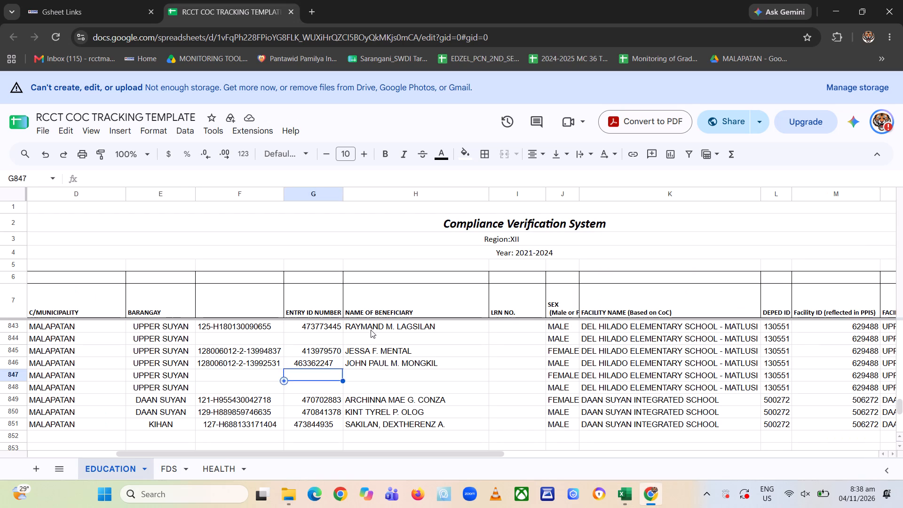
{"action": "key", "text": "Right"}
{"action": "key", "text": "Return"}
{"action": "key", "text": "ctrl+v"}
{"action": "key", "text": "Return"}
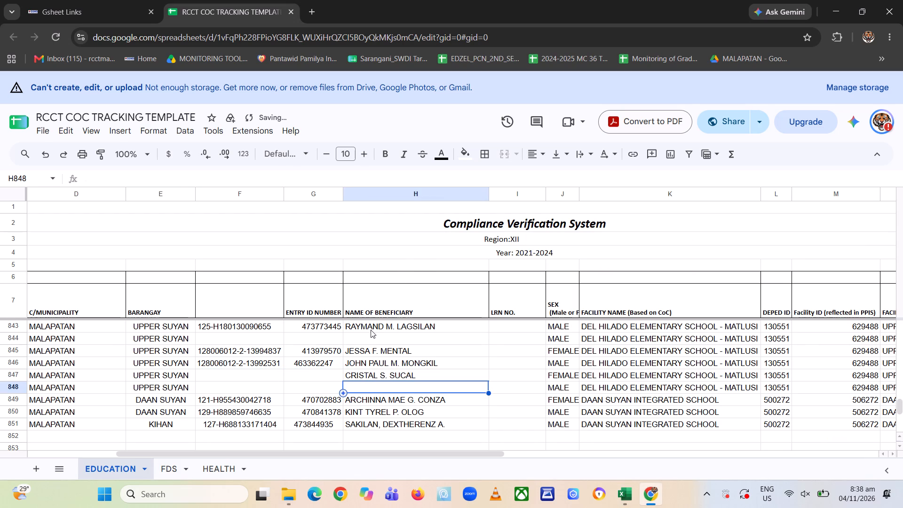
Copy the same learner's household ID from A68 of the Excel P2 sheet into F847 in Chrome.
{"action": "key", "text": "Up"}
{"action": "key", "text": "Left"}
{"action": "key", "text": "alt+Tab"}
{"action": "key", "text": "Left"}
{"action": "key", "text": "ctrl+c"}
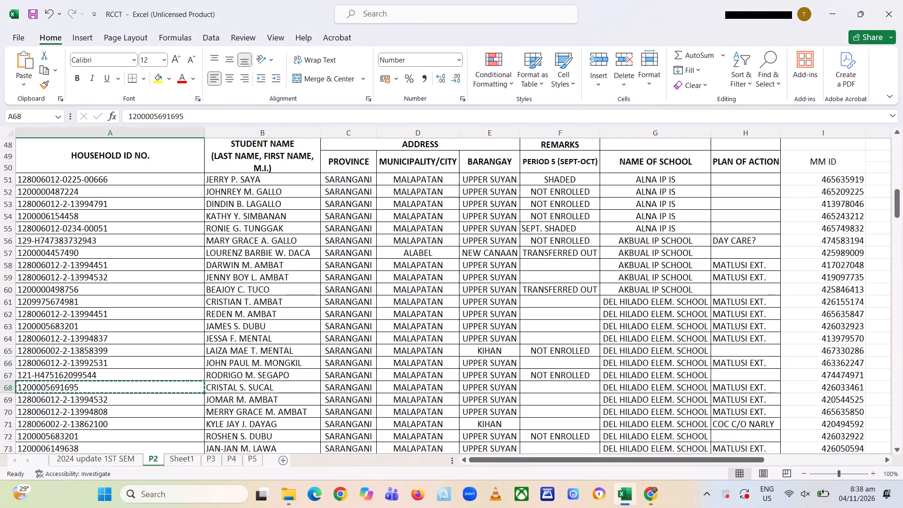
{"action": "key", "text": "alt+Tab"}
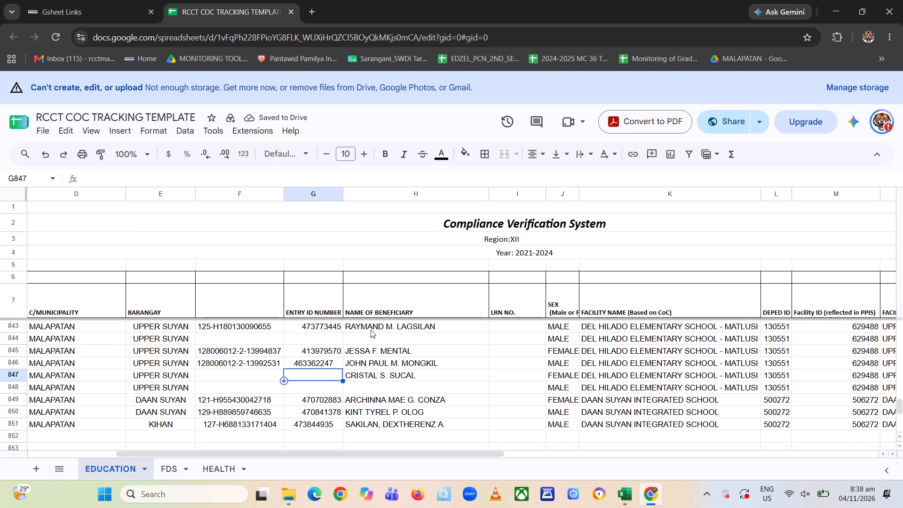
{"action": "key", "text": "Return"}
{"action": "key", "text": "Return"}
{"action": "key", "text": "Up"}
{"action": "key", "text": "Left"}
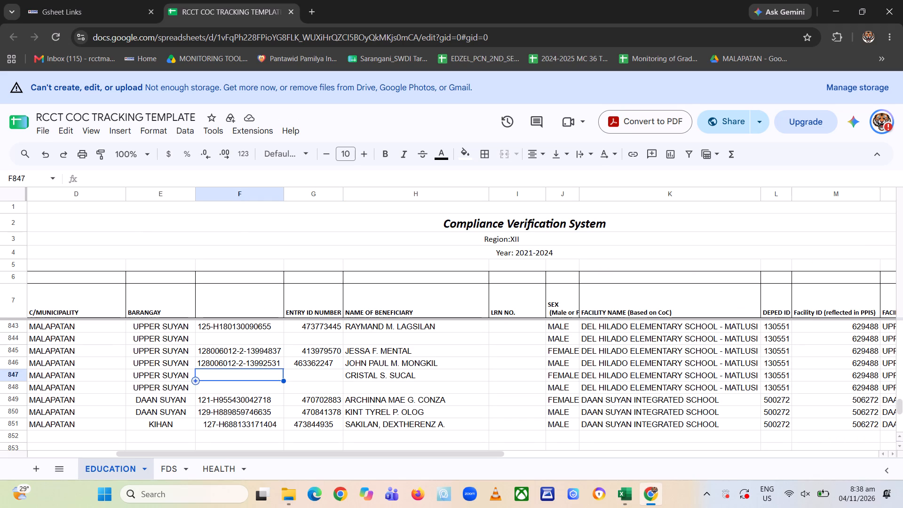
{"action": "key", "text": "Return"}
{"action": "key", "text": "ctrl+v"}
{"action": "key", "text": "Return"}
Copy the same learner's MM ID from I68 of the Excel P2 sheet into Entry ID Number cell G847 in Chrome.
{"action": "key", "text": "Up"}
{"action": "key", "text": "Right"}
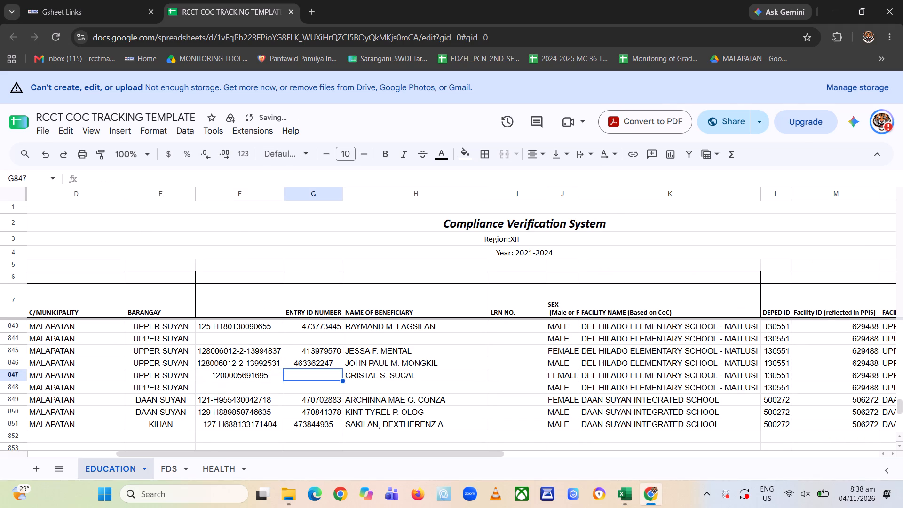
{"action": "key", "text": "alt+Tab"}
{"action": "key", "text": "Right"}
{"action": "key", "text": "Right"}
{"action": "key", "text": "Right"}
{"action": "key", "text": "Right"}
{"action": "key", "text": "Right"}
{"action": "key", "text": "Right"}
{"action": "key", "text": "Right"}
{"action": "key", "text": "Right"}
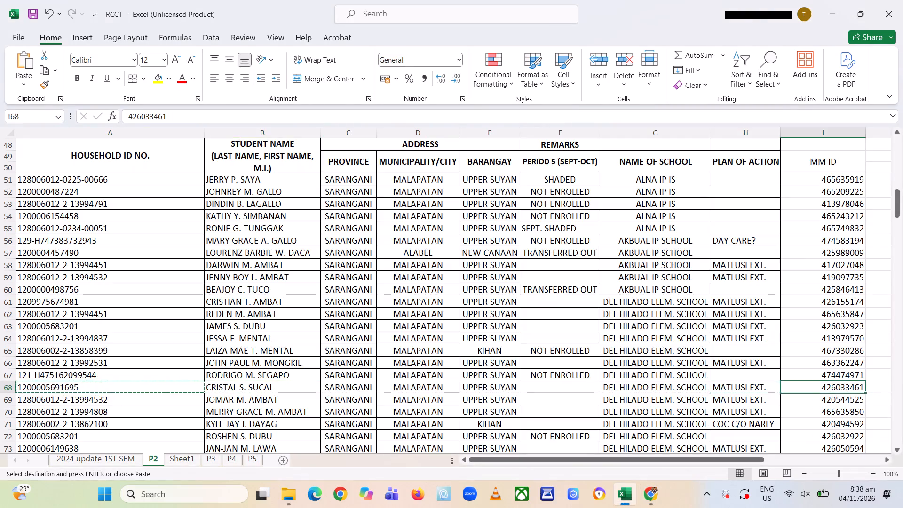
{"action": "key", "text": "ctrl+c"}
{"action": "key", "text": "alt+Tab"}
{"action": "key", "text": "Return"}
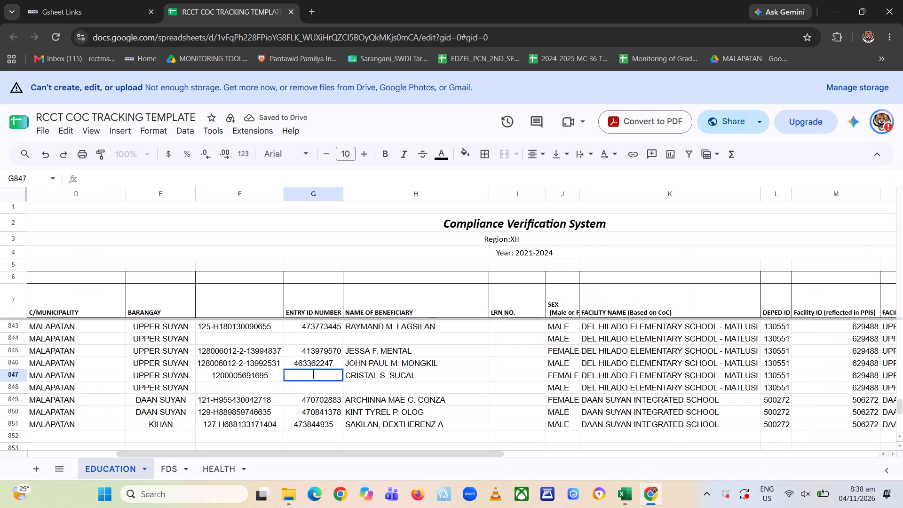
{"action": "key", "text": "ctrl+v"}
{"action": "key", "text": "Return"}
Examine rows 68 to 70 of the Excel P2 sheet for the remaining Matlusi Extension learners.
{"action": "key", "text": "Left"}
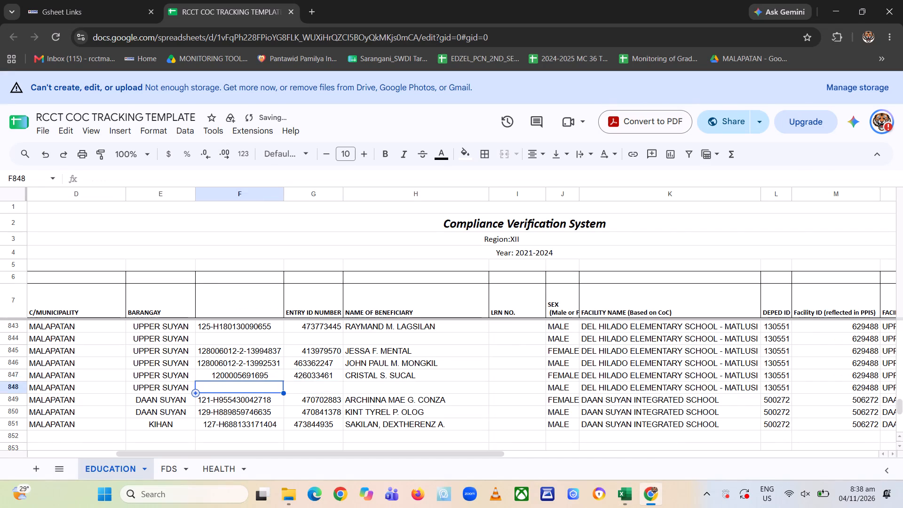
{"action": "key", "text": "alt+Tab"}
{"action": "key", "text": "Left"}
{"action": "key", "text": "Left"}
{"action": "key", "text": "Left"}
{"action": "key", "text": "Left"}
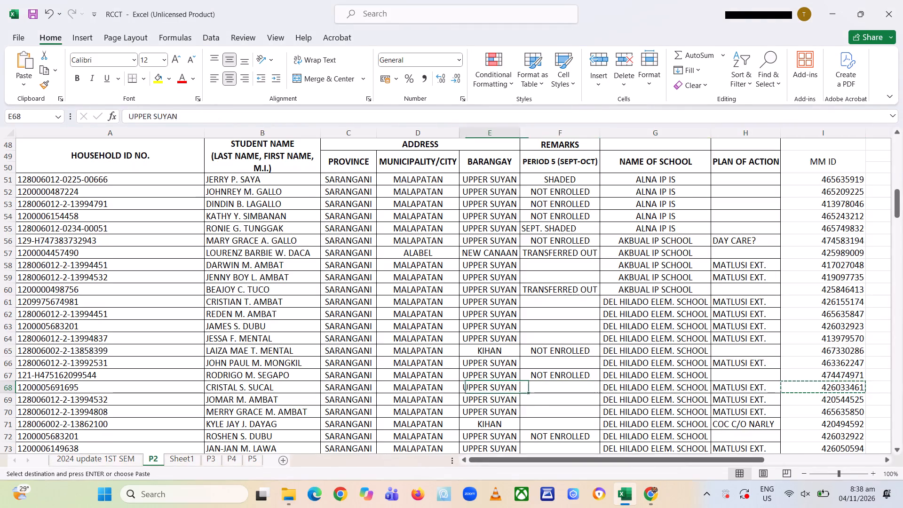
{"action": "key", "text": "Left"}
{"action": "key", "text": "Left"}
{"action": "key", "text": "Left"}
{"action": "key", "text": "Right"}
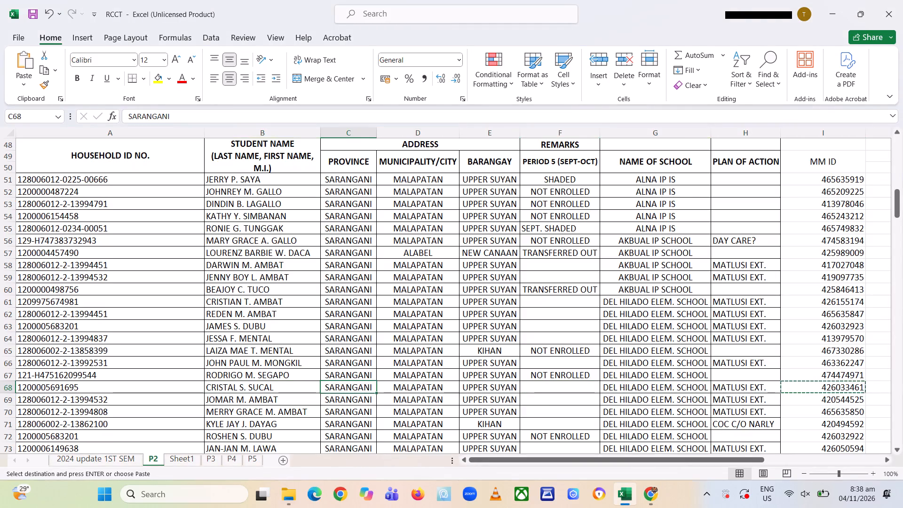
{"action": "key", "text": "Down"}
{"action": "key", "text": "Down"}
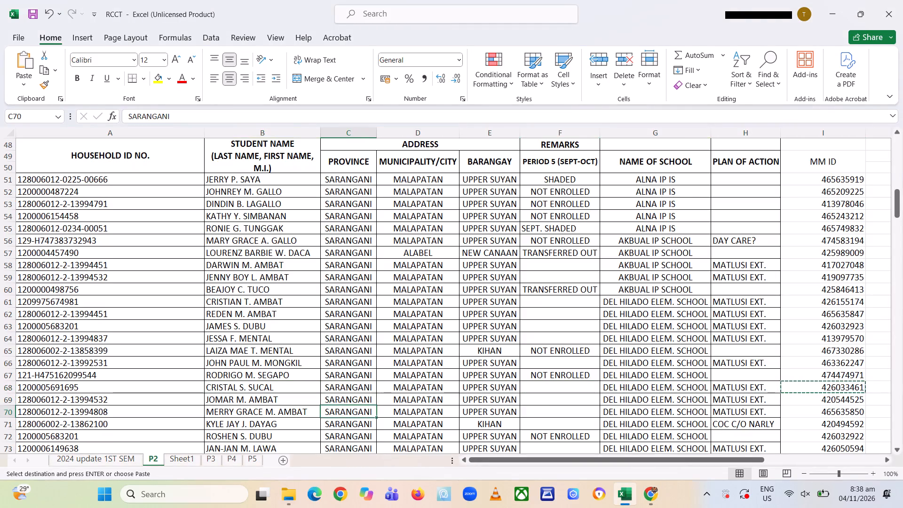
{"action": "key", "text": "Left"}
{"action": "key", "text": "Left"}
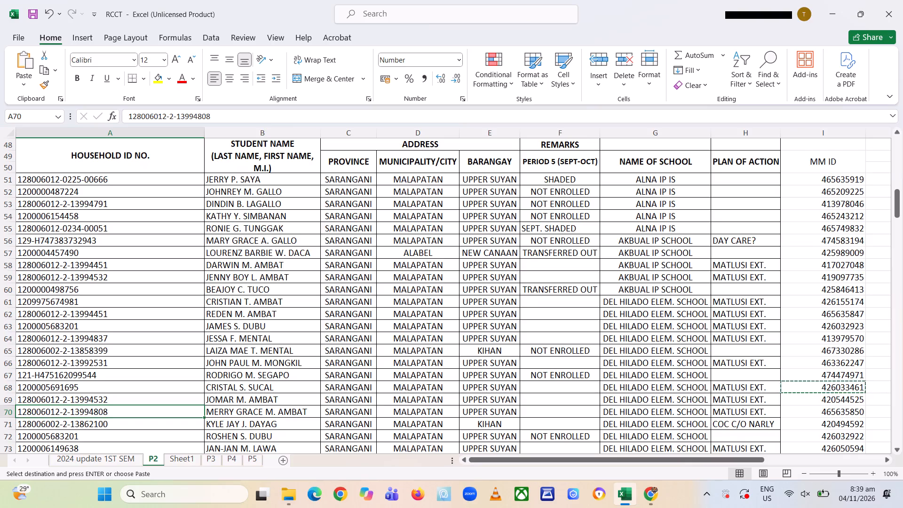
In the Chrome tracking sheet, copy the Daan Suyan Integrated School records in A849:X851 one row down, starting at A850.
{"action": "key", "text": "alt+Tab"}
{"action": "key", "text": "Down"}
{"action": "key", "text": "Left"}
{"action": "key", "text": "Left"}
{"action": "key", "text": "Left"}
{"action": "key", "text": "Left"}
{"action": "key", "text": "Left"}
{"action": "key", "text": "Left"}
{"action": "key", "text": "Left"}
{"action": "key", "text": "Left"}
{"action": "key", "text": "Left"}
{"action": "key", "text": "Left"}
{"action": "key", "text": "Left"}
{"action": "key", "text": "Left"}
{"action": "key", "text": "Left"}
{"action": "key", "text": "Left"}
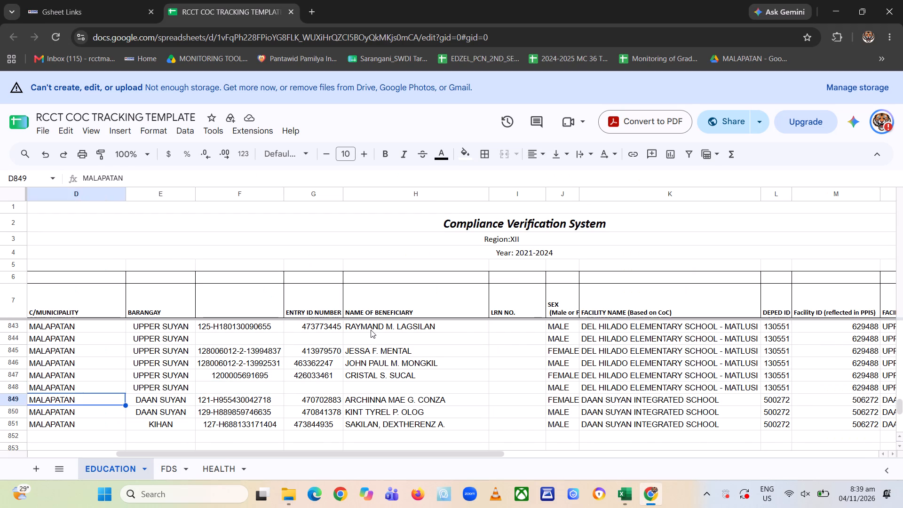
{"action": "key", "text": "shift+Right"}
{"action": "key", "text": "shift+Right"}
{"action": "key", "text": "shift+Right"}
{"action": "key", "text": "shift+Right"}
{"action": "key", "text": "shift+Right"}
{"action": "key", "text": "shift+Right"}
{"action": "key", "text": "shift+Right"}
{"action": "key", "text": "shift+Right"}
{"action": "key", "text": "shift+Right"}
{"action": "key", "text": "shift+Right"}
{"action": "key", "text": "shift+Right"}
{"action": "key", "text": "shift+Right"}
{"action": "key", "text": "shift+Right"}
{"action": "key", "text": "shift+Right"}
{"action": "key", "text": "shift+Right"}
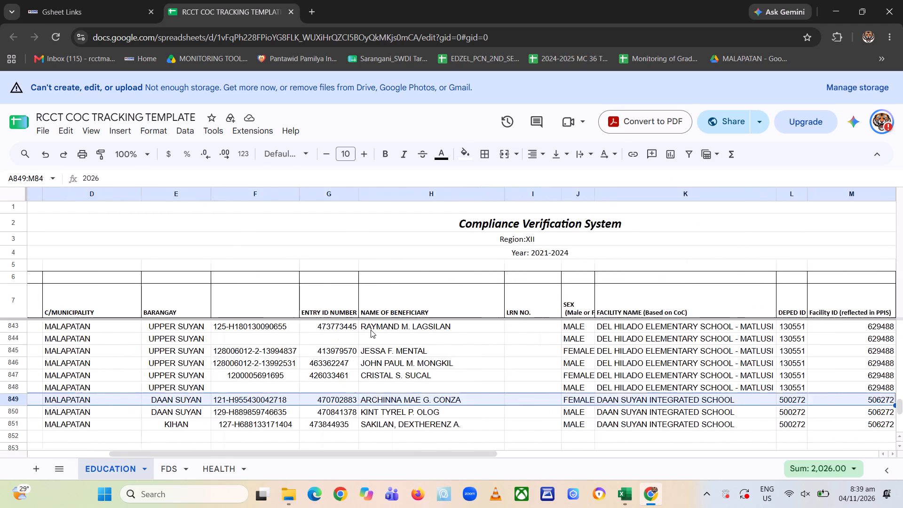
{"action": "key", "text": "shift+Right"}
{"action": "key", "text": "shift+Right"}
{"action": "key", "text": "shift+Right"}
{"action": "key", "text": "shift+Right"}
{"action": "key", "text": "shift+Right"}
{"action": "key", "text": "shift+Right"}
{"action": "key", "text": "shift+Right"}
{"action": "key", "text": "shift+Right"}
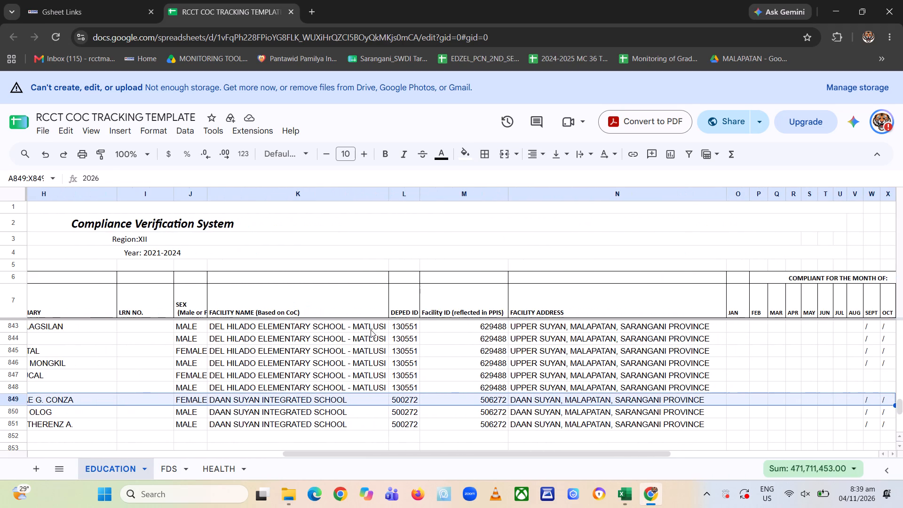
{"action": "key", "text": "shift+Down"}
{"action": "key", "text": "shift+Down"}
{"action": "key", "text": "ctrl+c"}
{"action": "key", "text": "Down"}
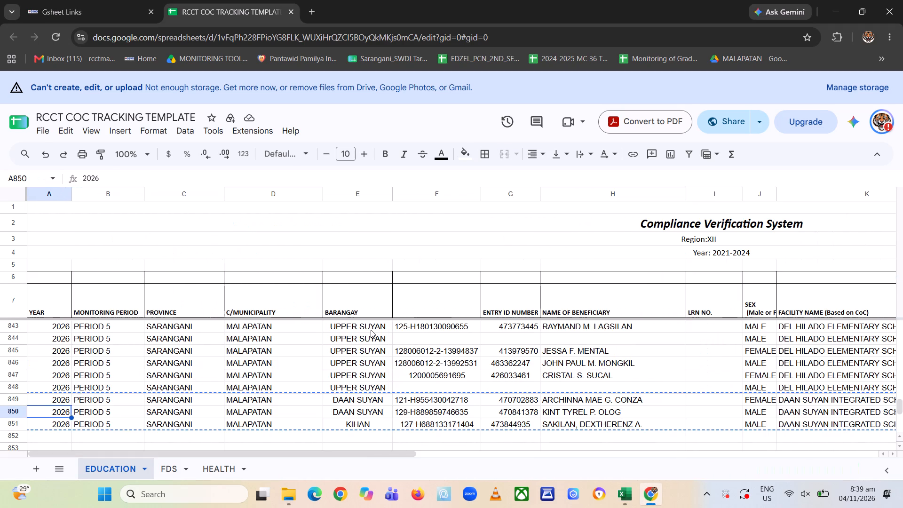
{"action": "key", "text": "ctrl+v"}
Fill the barangay UPPER SUYAN from E848 down into E849.
{"action": "key", "text": "Up"}
{"action": "key", "text": "Up"}
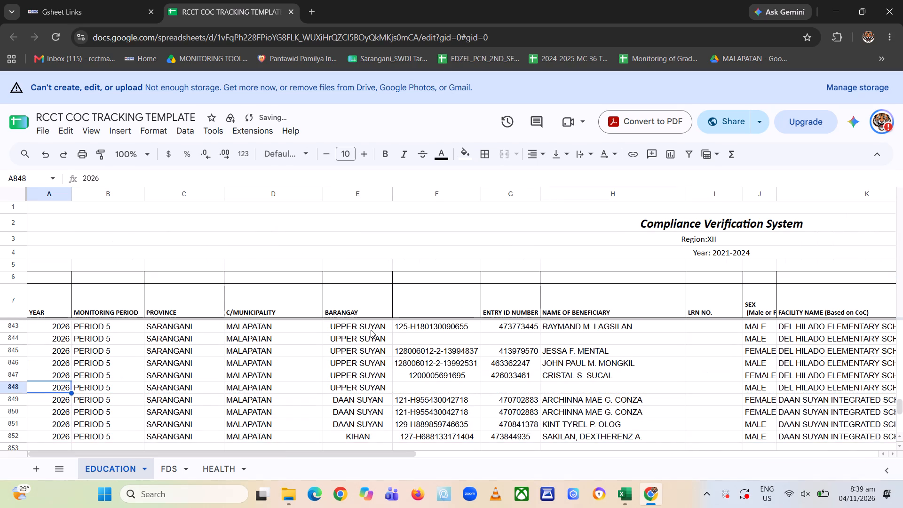
{"action": "key", "text": "Right"}
{"action": "key", "text": "Right"}
{"action": "key", "text": "Right"}
{"action": "key", "text": "Right"}
{"action": "key", "text": "shift+Down"}
{"action": "key", "text": "ctrl+d"}
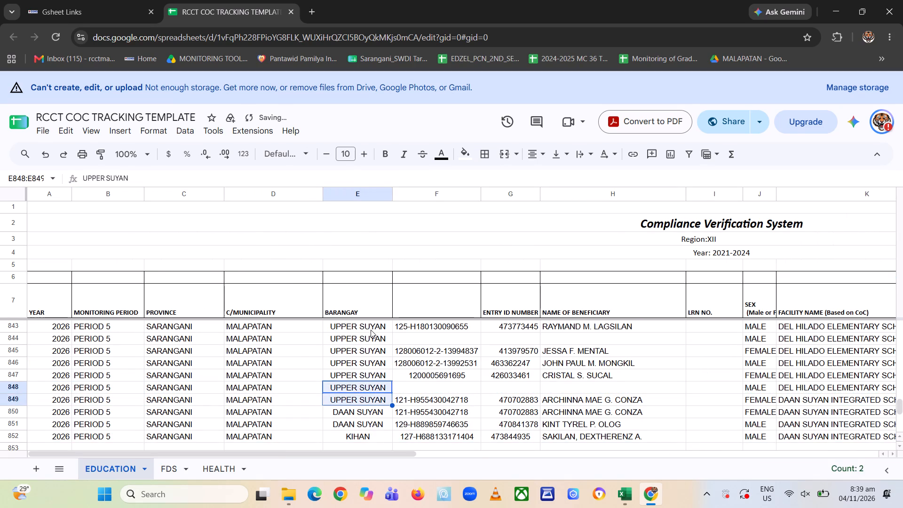
Clear the household ID, entry ID and beneficiary name in F849:H849.
{"action": "key", "text": "Down"}
{"action": "key", "text": "Right"}
{"action": "key", "text": "shift+Right"}
{"action": "key", "text": "shift+Right"}
{"action": "key", "text": "Delete"}
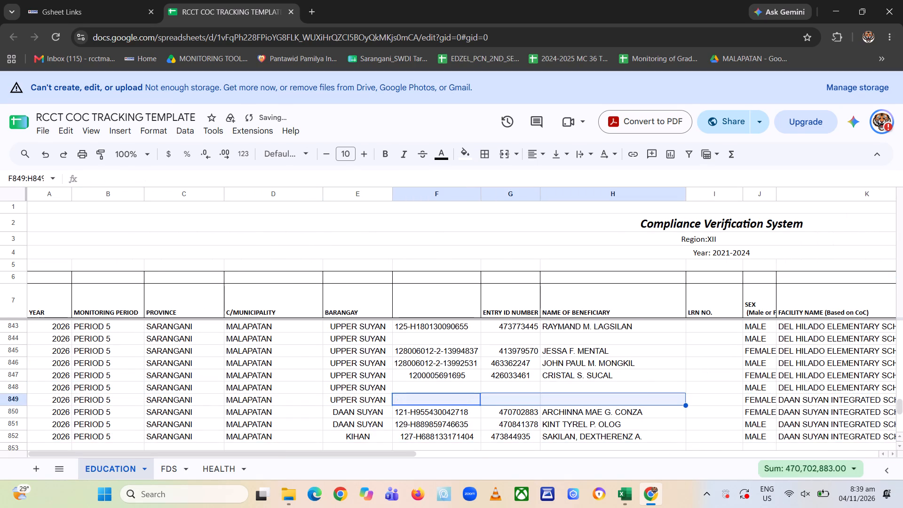
Copy the FEMALE and MALE sex entries in J847:J848 one row down into J848:J849.
{"action": "key", "text": "Right"}
{"action": "key", "text": "Right"}
{"action": "key", "text": "Right"}
{"action": "key", "text": "Right"}
{"action": "key", "text": "Up"}
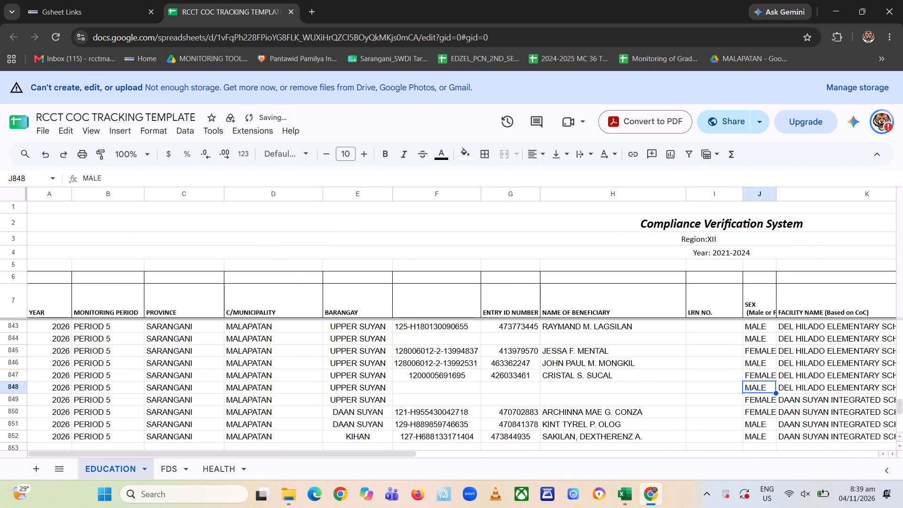
{"action": "key", "text": "Up"}
{"action": "key", "text": "shift+Down"}
{"action": "key", "text": "ctrl+c"}
{"action": "key", "text": "Down"}
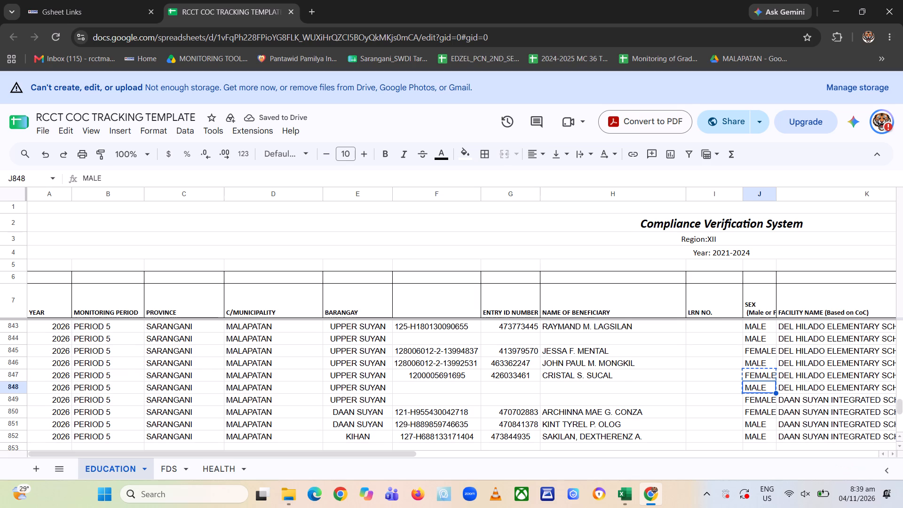
{"action": "key", "text": "ctrl+v"}
Fill the Matlusi Extension facility name, DepEd ID, facility ID and address from K848:N848 down into row 849.
{"action": "key", "text": "Right"}
{"action": "key", "text": "shift+Right"}
{"action": "key", "text": "shift+Right"}
{"action": "key", "text": "shift+Right"}
{"action": "key", "text": "shift+Right"}
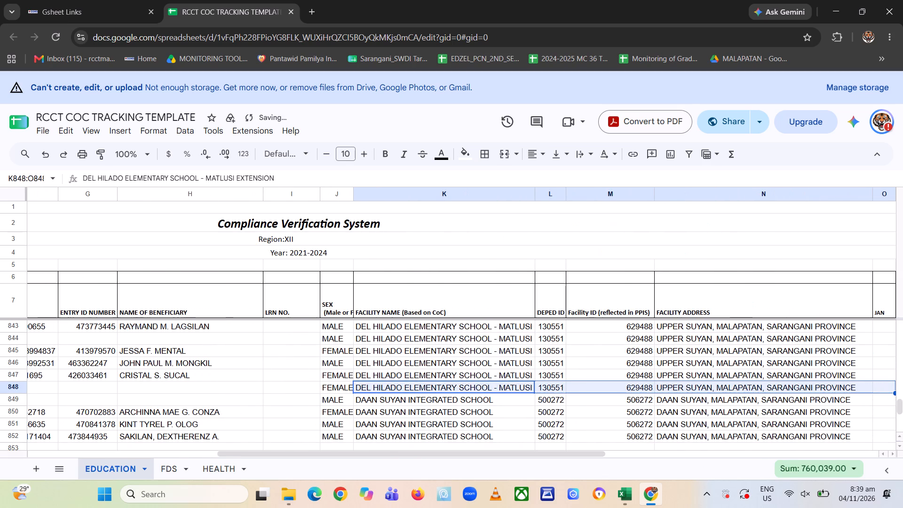
{"action": "key", "text": "shift+Left"}
{"action": "key", "text": "shift+Down"}
{"action": "key", "text": "ctrl+d"}
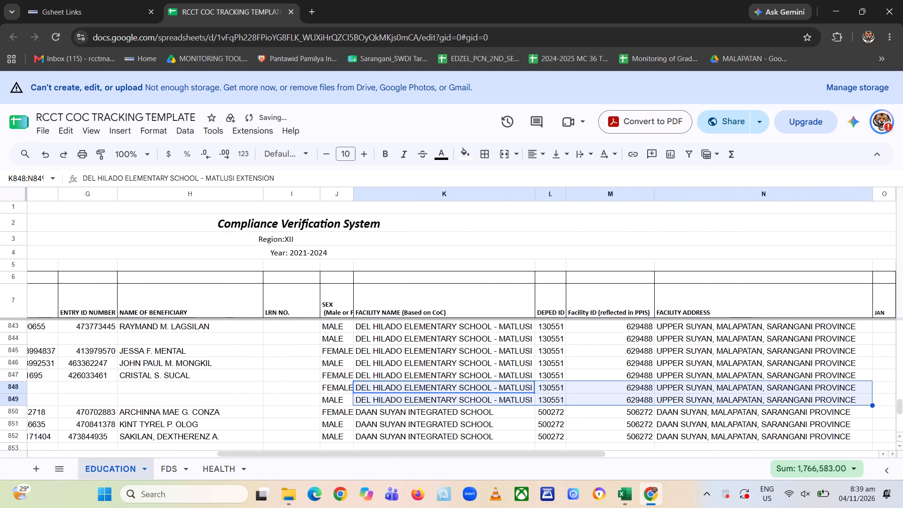
Copy the household ID from A70 of the Excel P2 sheet into F848 of the Chrome tracking sheet.
{"action": "key", "text": "Left"}
{"action": "key", "text": "Left"}
{"action": "key", "text": "Left"}
{"action": "key", "text": "Left"}
{"action": "key", "text": "Left"}
{"action": "key", "text": "Left"}
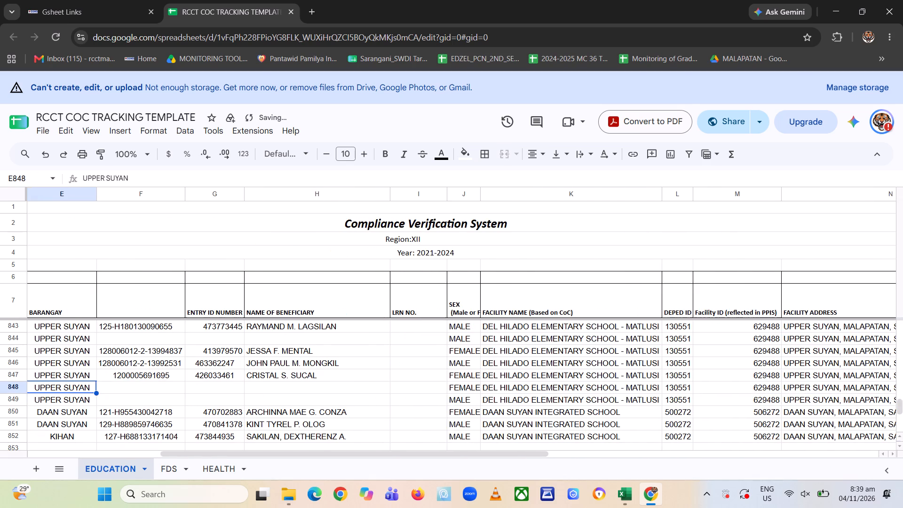
{"action": "key", "text": "Right"}
{"action": "key", "text": "alt+Tab"}
{"action": "key", "text": "ctrl+c"}
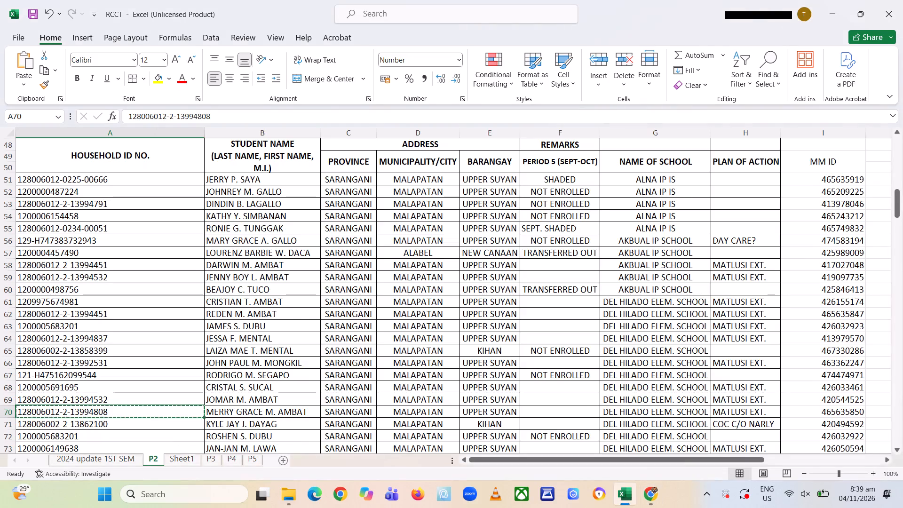
{"action": "key", "text": "alt+Tab"}
{"action": "key", "text": "Return"}
{"action": "key", "text": "ctrl+v"}
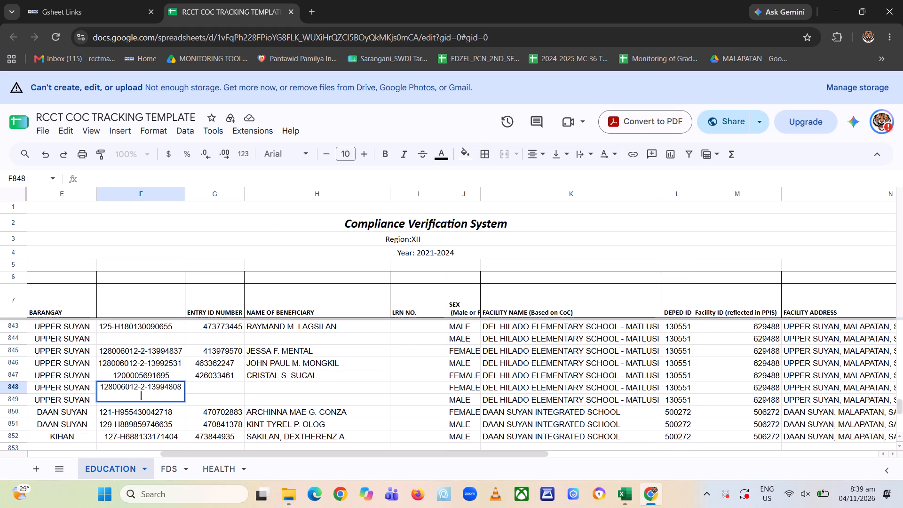
{"action": "key", "text": "Return"}
Copy the student name from B70 of the Excel P2 sheet into H848 of the Chrome tracking sheet.
{"action": "key", "text": "Up"}
{"action": "key", "text": "Right"}
{"action": "key", "text": "alt+Tab"}
{"action": "key", "text": "Right"}
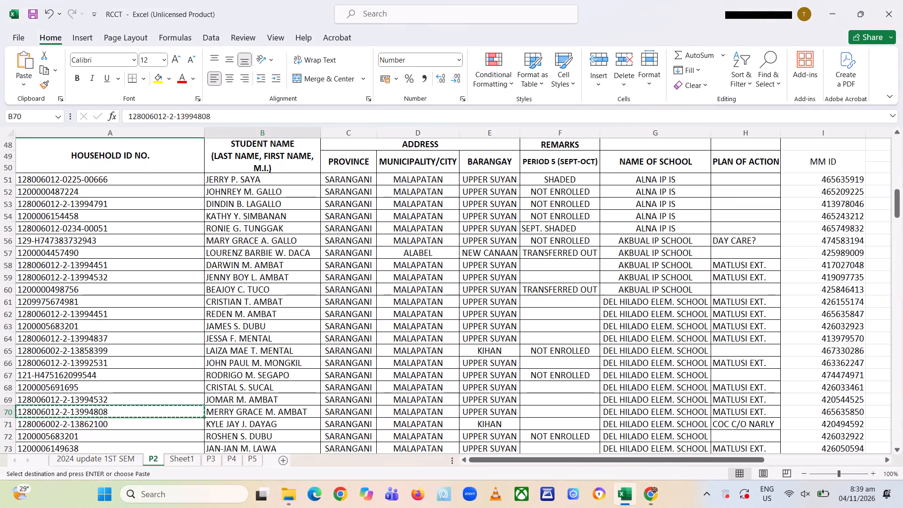
{"action": "key", "text": "ctrl+c"}
{"action": "key", "text": "alt+Tab"}
{"action": "key", "text": "Right"}
{"action": "key", "text": "Return"}
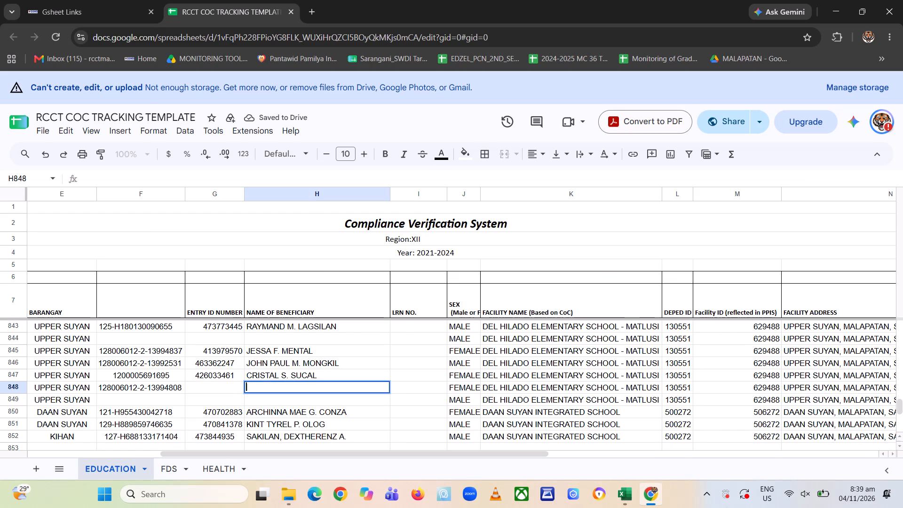
{"action": "key", "text": "ctrl+v"}
{"action": "key", "text": "Return"}
Copy the MM ID from I70 of the Excel P2 sheet into the entry ID cell G848 of the Chrome tracking sheet.
{"action": "key", "text": "Up"}
{"action": "key", "text": "Left"}
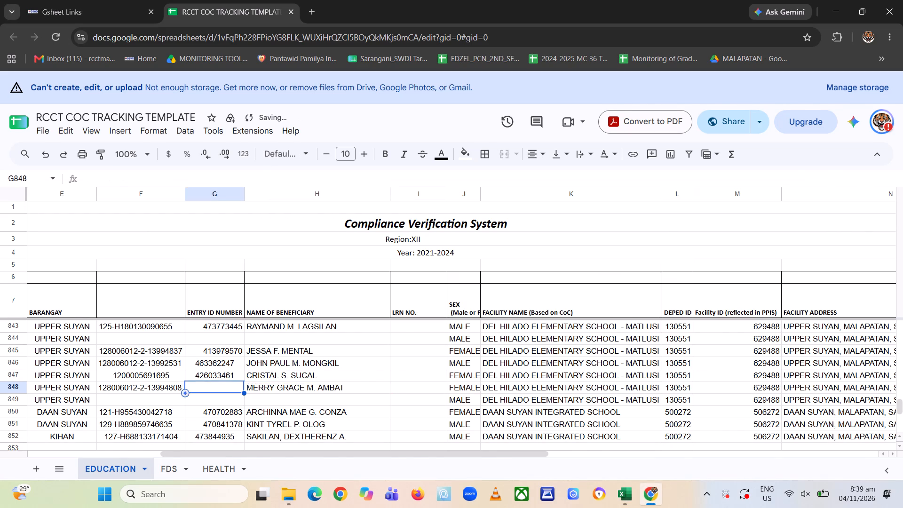
{"action": "key", "text": "alt+Tab"}
{"action": "key", "text": "Right"}
{"action": "key", "text": "Right"}
{"action": "key", "text": "Right"}
{"action": "key", "text": "Right"}
{"action": "key", "text": "Right"}
{"action": "key", "text": "Right"}
{"action": "key", "text": "Right"}
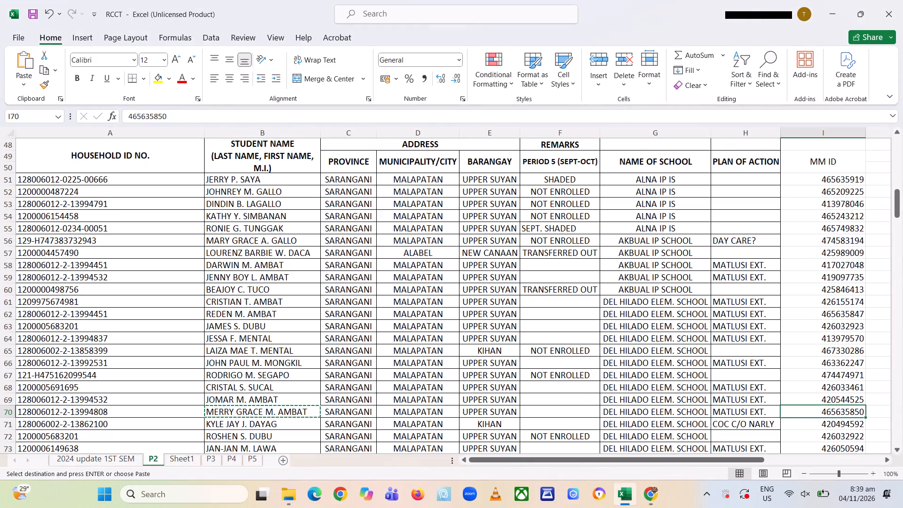
{"action": "key", "text": "ctrl+c"}
{"action": "key", "text": "alt+Tab"}
{"action": "key", "text": "Return"}
{"action": "key", "text": "ctrl+v"}
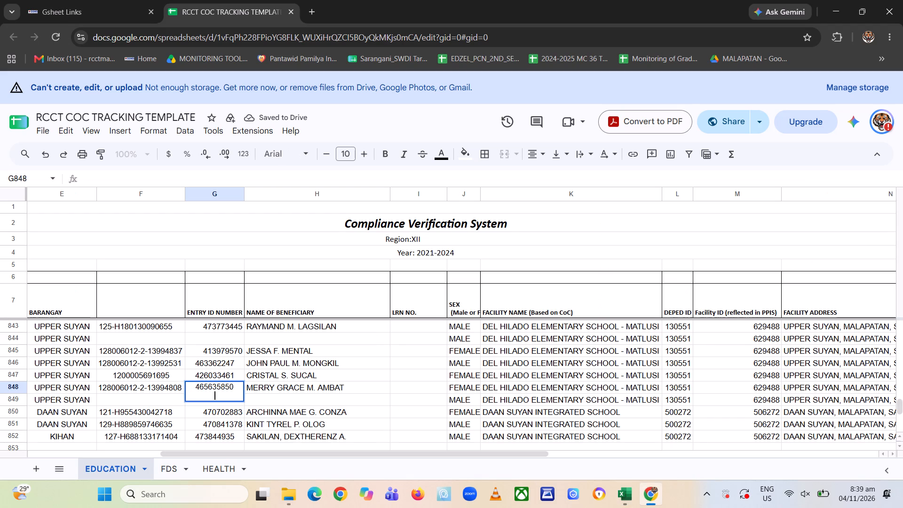
{"action": "key", "text": "Return"}
Examine rows 71 to 80 of the Excel P2 sheet for the next Matlusi Extension learner.
{"action": "key", "text": "alt+Tab"}
{"action": "key", "text": "Left"}
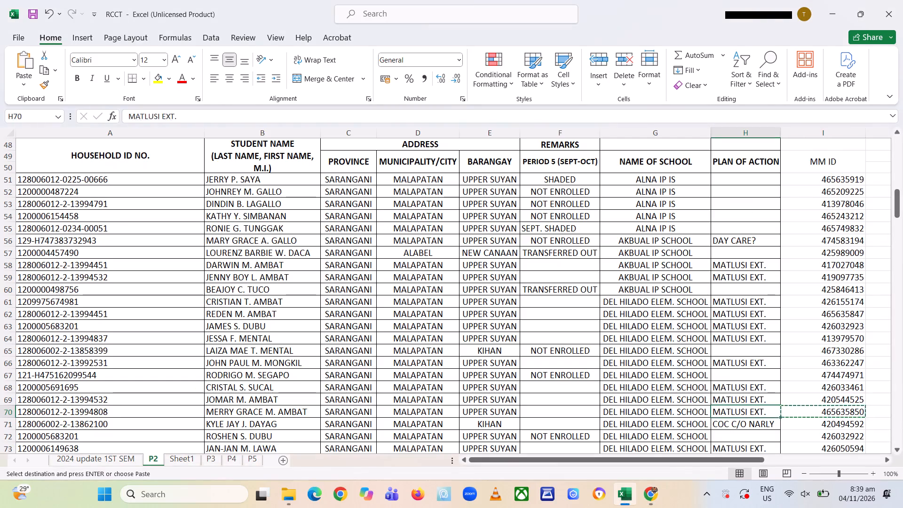
{"action": "key", "text": "Left"}
{"action": "key", "text": "Left"}
{"action": "key", "text": "Left"}
{"action": "key", "text": "Left"}
{"action": "key", "text": "Left"}
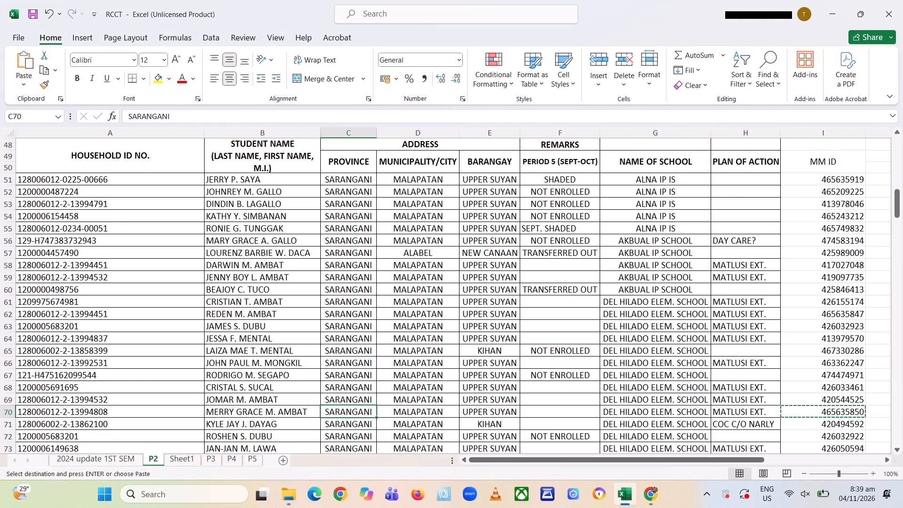
{"action": "key", "text": "Down"}
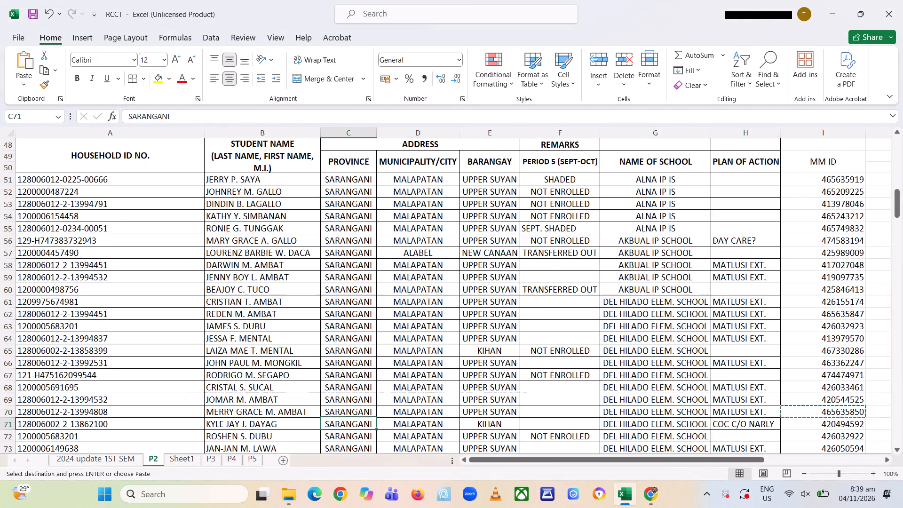
{"action": "key", "text": "Down"}
{"action": "key", "text": "Down"}
{"action": "key", "text": "Down"}
{"action": "key", "text": "Down"}
{"action": "key", "text": "Down"}
{"action": "key", "text": "Down"}
{"action": "key", "text": "Down"}
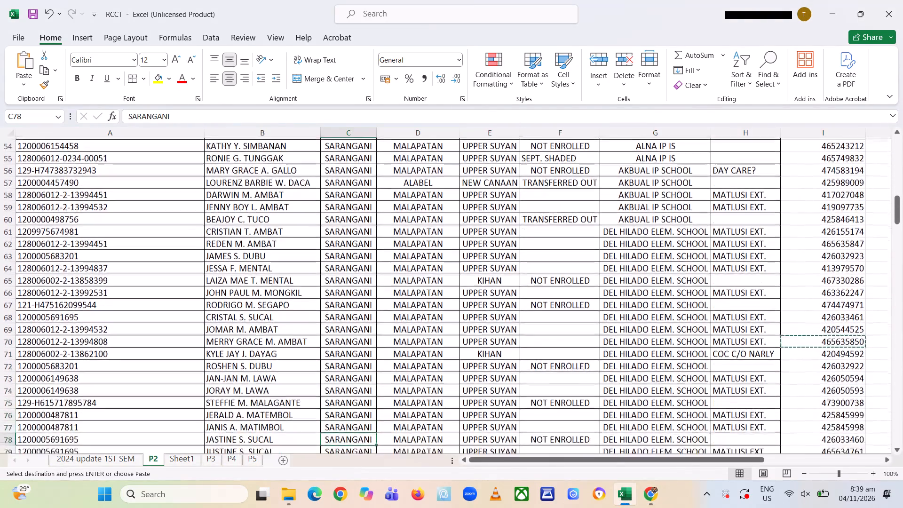
{"action": "key", "text": "Down"}
{"action": "key", "text": "Down"}
{"action": "key", "text": "Up"}
Copy the household ID from A79 of the Excel P2 sheet into F849 of the Chrome tracking sheet.
{"action": "key", "text": "Left"}
{"action": "key", "text": "Left"}
{"action": "key", "text": "Left"}
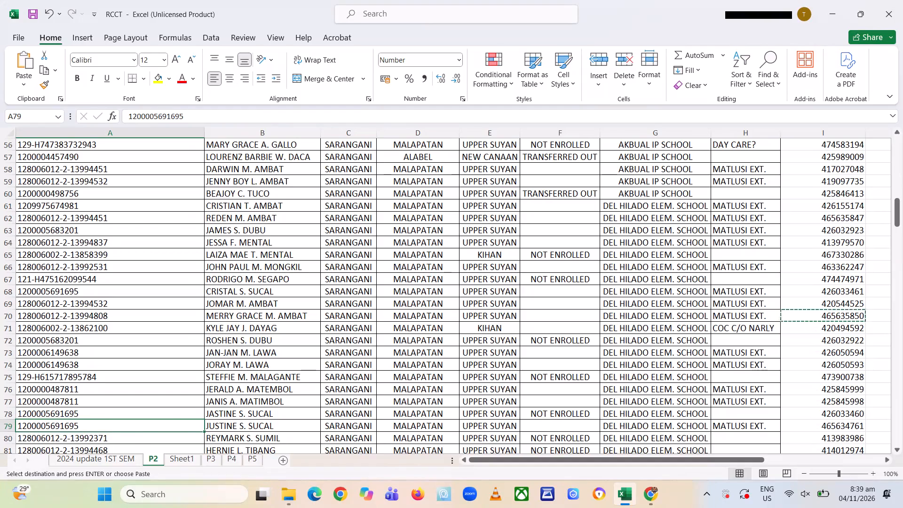
{"action": "key", "text": "ctrl+c"}
{"action": "key", "text": "alt+Tab"}
{"action": "key", "text": "Return"}
{"action": "key", "text": "Return"}
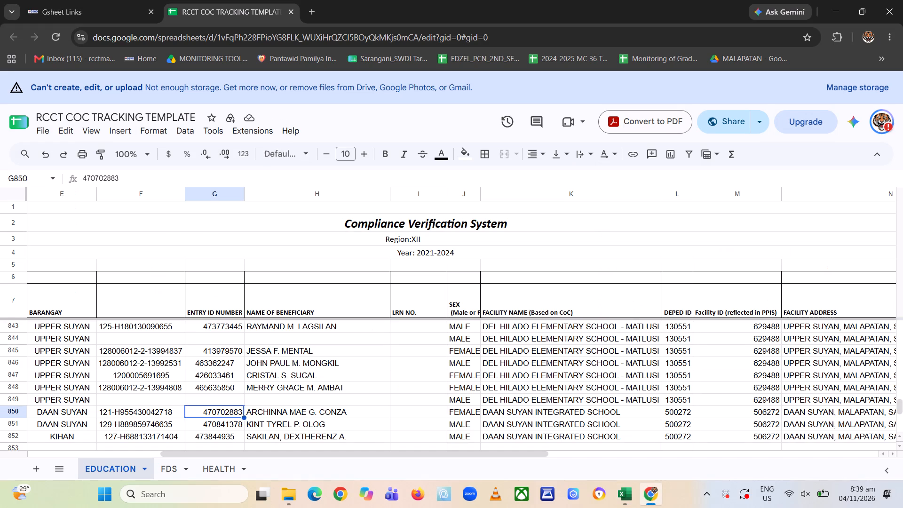
{"action": "key", "text": "Up"}
{"action": "key", "text": "Left"}
{"action": "key", "text": "Return"}
{"action": "key", "text": "ctrl+v"}
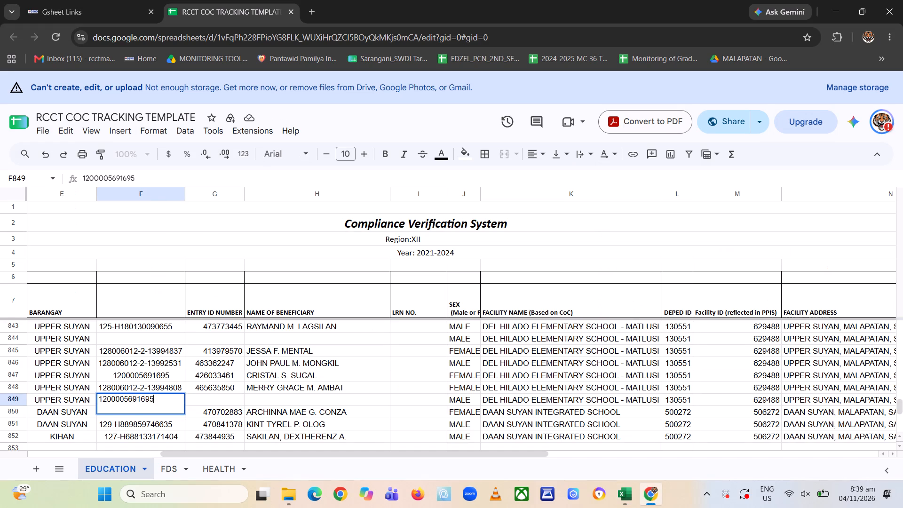
{"action": "key", "text": "Return"}
Copy the student name from B79 of the Excel P2 sheet into H849 of the Chrome tracking sheet.
{"action": "key", "text": "Up"}
{"action": "key", "text": "Right"}
{"action": "key", "text": "alt+Tab"}
{"action": "key", "text": "Right"}
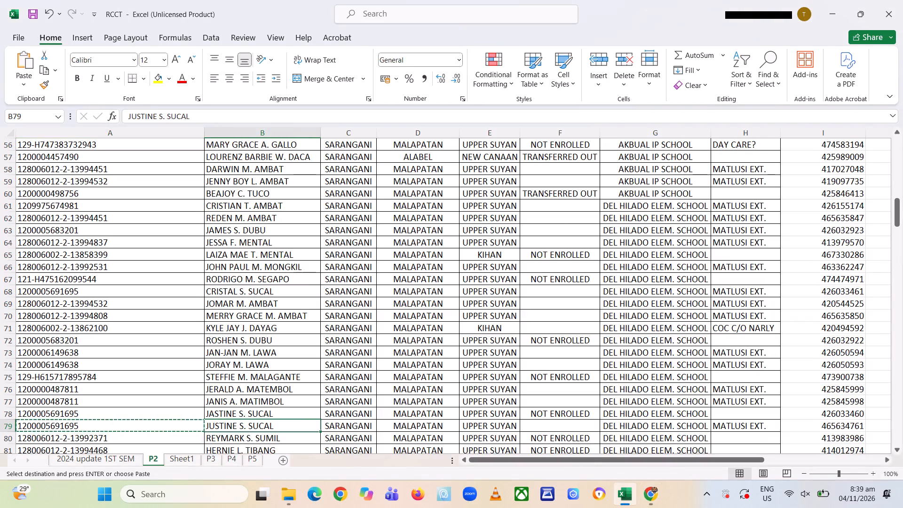
{"action": "key", "text": "ctrl+v"}
{"action": "key", "text": "ctrl+z"}
{"action": "key", "text": "ctrl+c"}
{"action": "key", "text": "alt+Tab"}
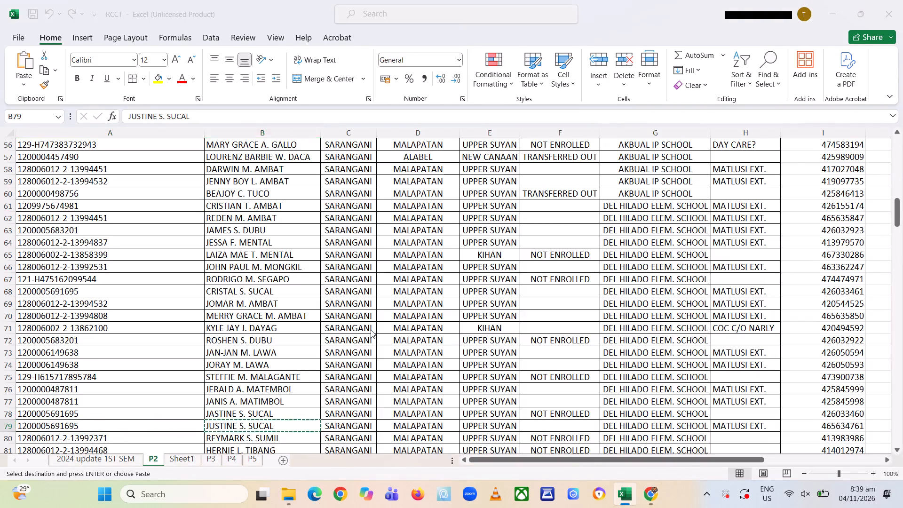
{"action": "key", "text": "Right"}
{"action": "key", "text": "Return"}
{"action": "key", "text": "ctrl+v"}
{"action": "key", "text": "Return"}
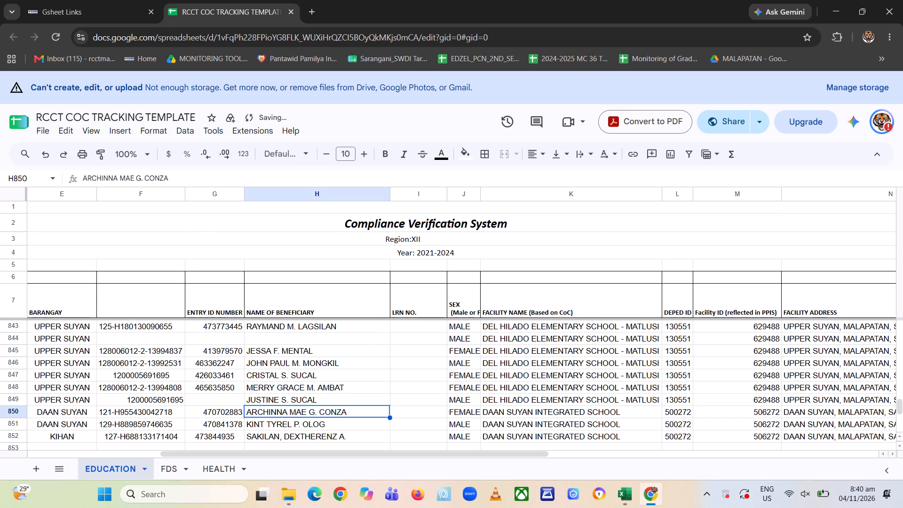
Copy the MM ID from I79 of the Excel P2 sheet into the entry ID cell G849 of the Chrome tracking sheet.
{"action": "key", "text": "Up"}
{"action": "key", "text": "Left"}
{"action": "key", "text": "alt+Tab"}
{"action": "key", "text": "Right"}
{"action": "key", "text": "Right"}
{"action": "key", "text": "Right"}
{"action": "key", "text": "Right"}
{"action": "key", "text": "Right"}
{"action": "key", "text": "Right"}
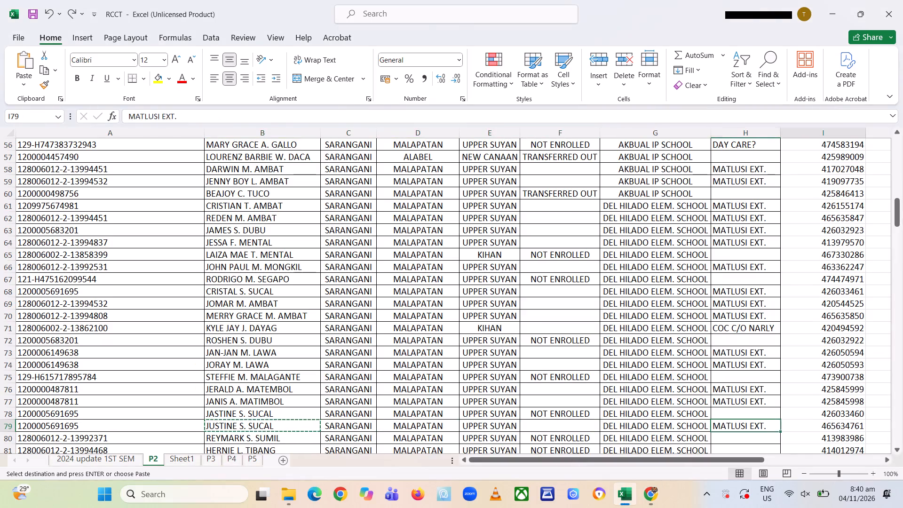
{"action": "key", "text": "Right"}
{"action": "key", "text": "ctrl+c"}
{"action": "key", "text": "alt+Tab"}
{"action": "key", "text": "Return"}
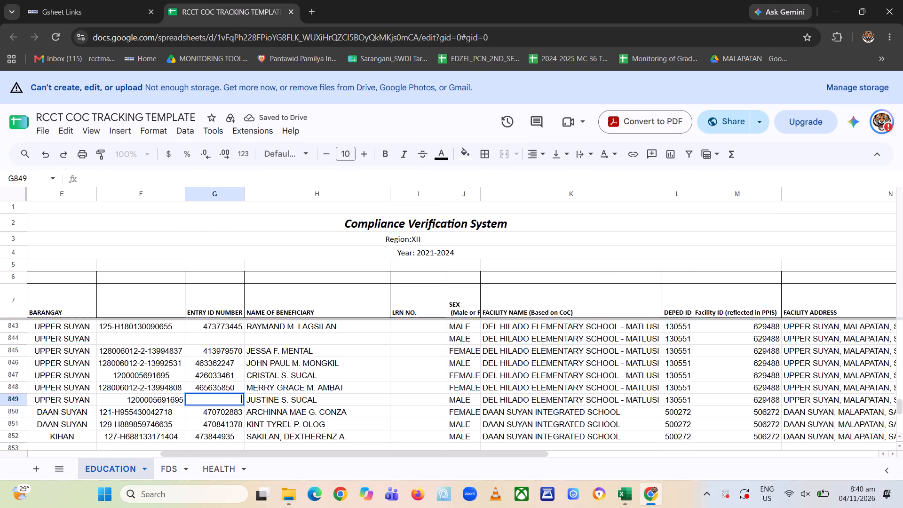
{"action": "key", "text": "ctrl+v"}
{"action": "key", "text": "Return"}
In the Excel P2 sheet, copy the plan of action MATLUSI EXT. from H79 into H88.
{"action": "key", "text": "Up"}
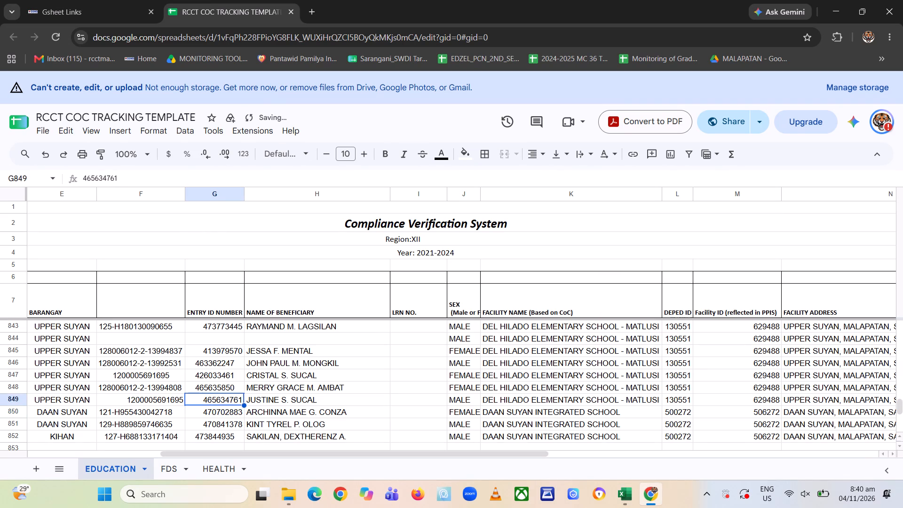
{"action": "key", "text": "Up"}
{"action": "key", "text": "Up"}
{"action": "key", "text": "Up"}
{"action": "key", "text": "Up"}
{"action": "key", "text": "Up"}
{"action": "key", "text": "Left"}
{"action": "key", "text": "alt+Tab"}
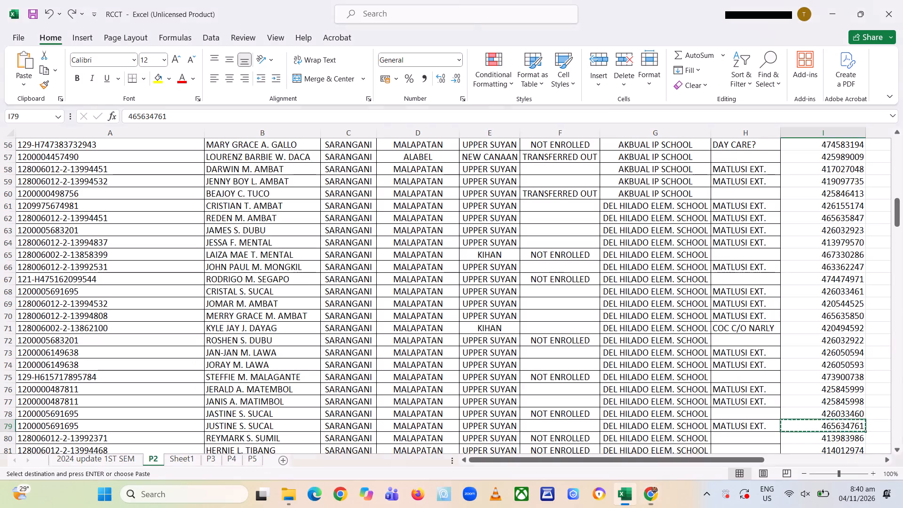
{"action": "key", "text": "Left"}
{"action": "key", "text": "ctrl+c"}
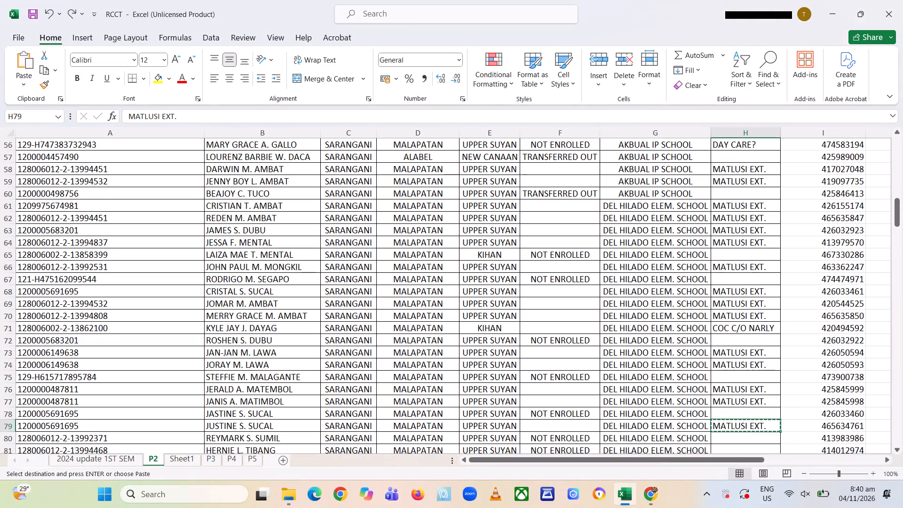
{"action": "key", "text": "Down"}
{"action": "key", "text": "Down"}
{"action": "key", "text": "Down"}
{"action": "key", "text": "Down"}
{"action": "key", "text": "Down"}
{"action": "key", "text": "Down"}
{"action": "key", "text": "Down"}
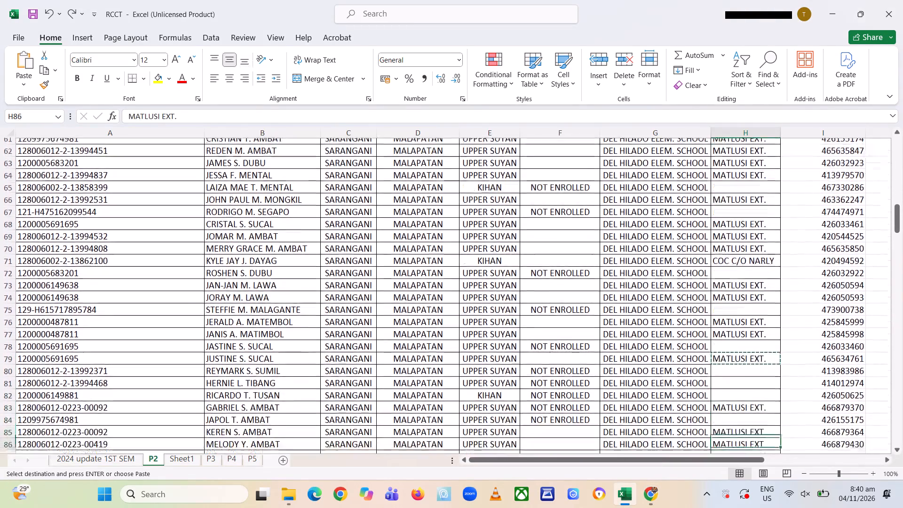
{"action": "key", "text": "Down"}
{"action": "key", "text": "Down"}
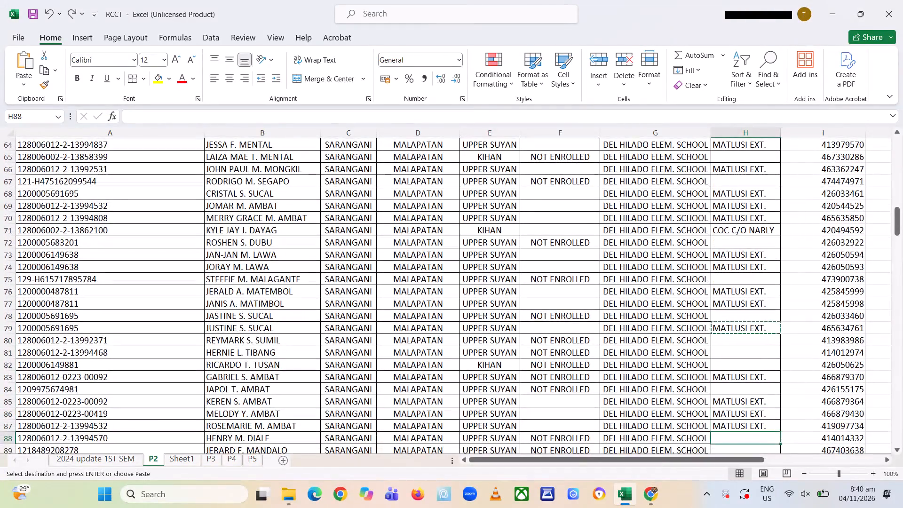
{"action": "key", "text": "ctrl+v"}
Copy the MM ID from I88 of the Excel P2 sheet into the entry ID cell G844 of the Chrome tracking sheet.
{"action": "key", "text": "Right"}
{"action": "key", "text": "ctrl+c"}
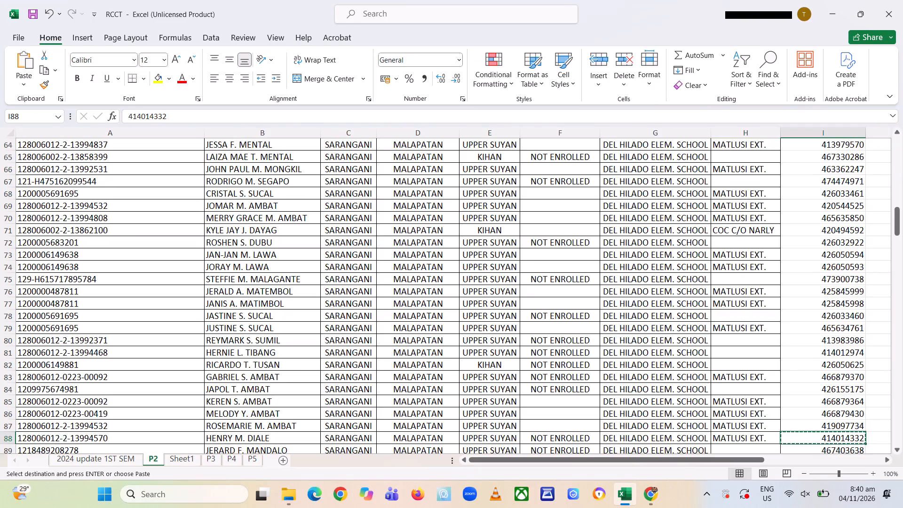
{"action": "key", "text": "alt+Tab"}
{"action": "key", "text": "Right"}
{"action": "key", "text": "Return"}
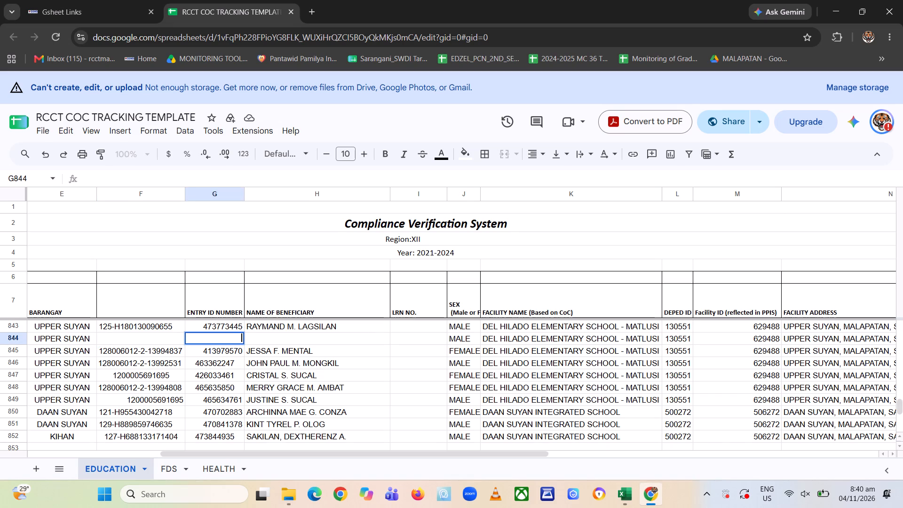
{"action": "key", "text": "ctrl+v"}
{"action": "key", "text": "Return"}
In the Excel P2 sheet, clear the NOT ENROLLED remark in F88.
{"action": "key", "text": "Up"}
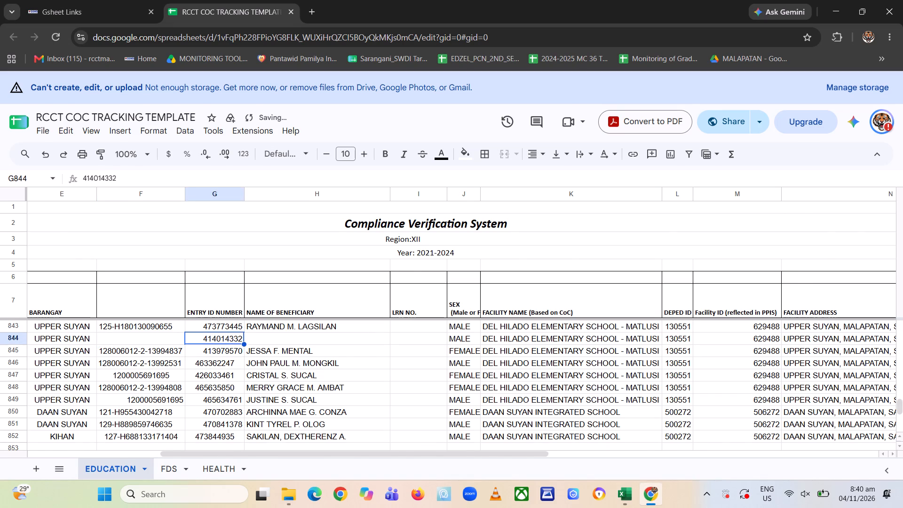
{"action": "key", "text": "alt+Tab"}
{"action": "key", "text": "Left"}
{"action": "key", "text": "Left"}
{"action": "key", "text": "Left"}
{"action": "key", "text": "Left"}
{"action": "key", "text": "Left"}
{"action": "key", "text": "Right"}
{"action": "key", "text": "Right"}
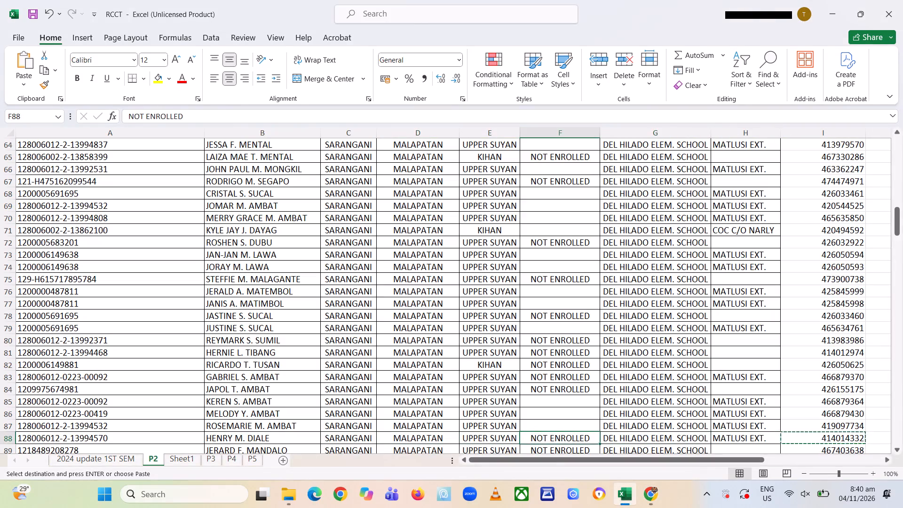
{"action": "key", "text": "Delete"}
Copy the student name from B88 of the Excel P2 sheet into the beneficiary name cell H844 of the Chrome tracking sheet.
{"action": "key", "text": "Left"}
{"action": "key", "text": "Left"}
{"action": "key", "text": "Left"}
{"action": "key", "text": "Left"}
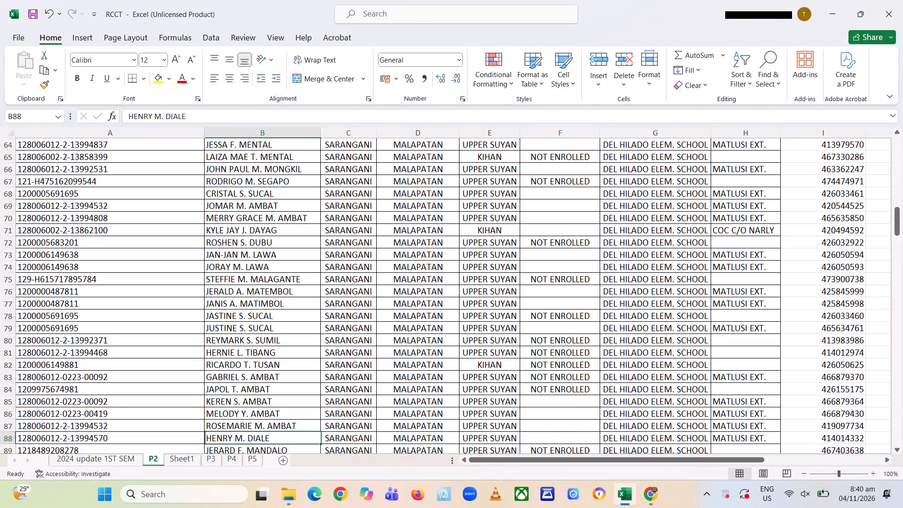
{"action": "key", "text": "ctrl+c"}
{"action": "key", "text": "alt+Tab"}
{"action": "key", "text": "Right"}
{"action": "key", "text": "Return"}
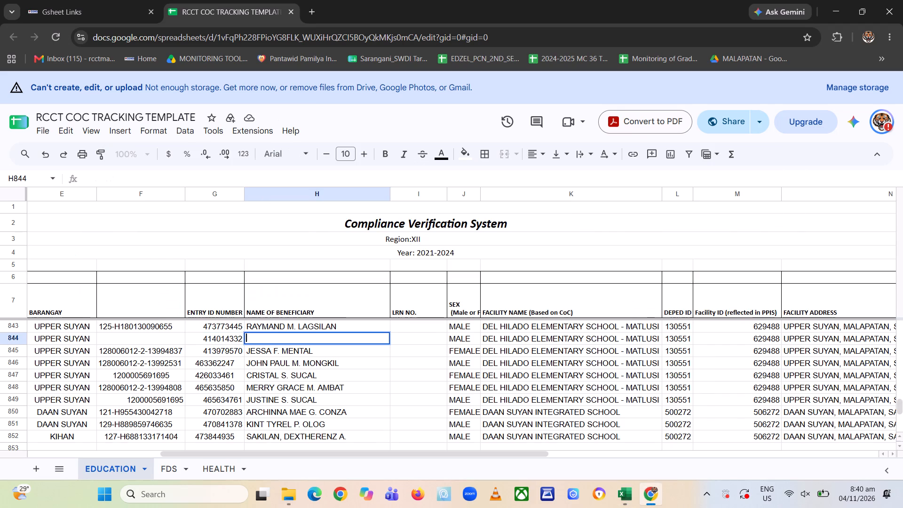
{"action": "key", "text": "ctrl+v"}
{"action": "key", "text": "Return"}
Copy the household ID from A88 of the Excel P2 sheet into cell F844 of the Chrome tracking sheet.
{"action": "key", "text": "Up"}
{"action": "key", "text": "Left"}
{"action": "key", "text": "Left"}
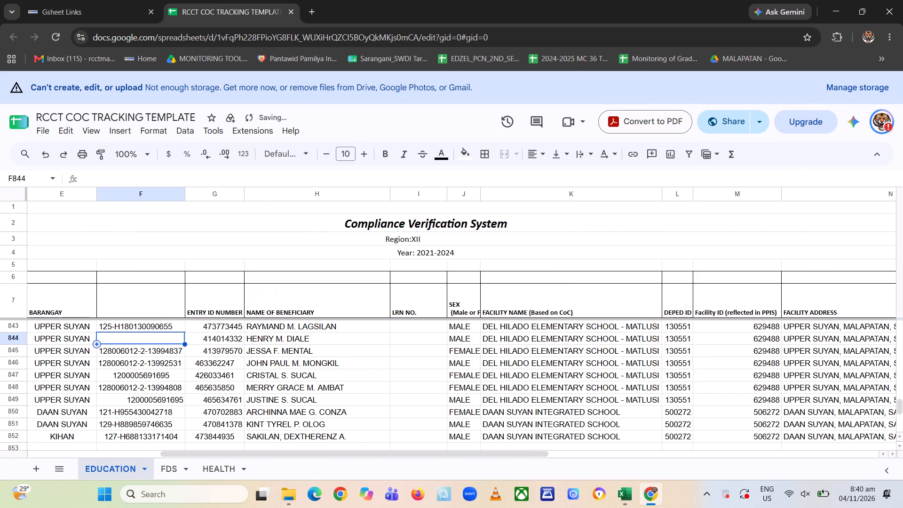
{"action": "key", "text": "alt+Tab"}
{"action": "key", "text": "Left"}
{"action": "key", "text": "Left"}
{"action": "key", "text": "ctrl+c"}
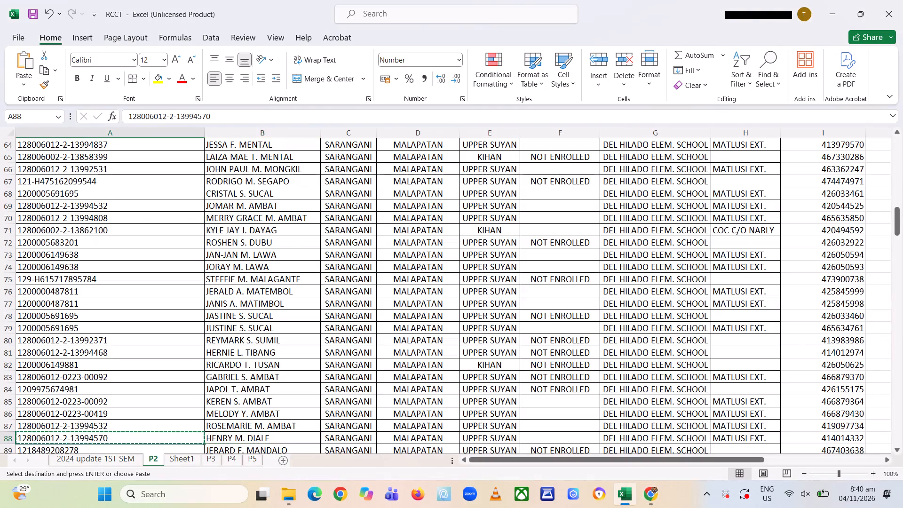
{"action": "key", "text": "alt+Tab"}
{"action": "key", "text": "Return"}
{"action": "key", "text": "ctrl+v"}
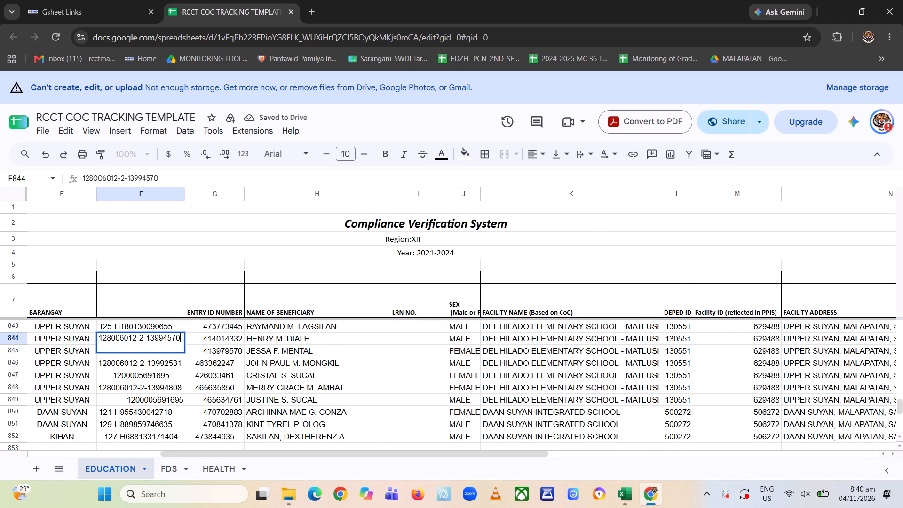
{"action": "key", "text": "Return"}
Review the last entries of the Chrome tracking sheet and the start of the learner list in the Excel P2 sheet.
{"action": "key", "text": "Up"}
{"action": "key", "text": "Down"}
{"action": "key", "text": "Down"}
{"action": "key", "text": "Down"}
{"action": "key", "text": "Down"}
{"action": "key", "text": "Down"}
{"action": "key", "text": "Down"}
{"action": "key", "text": "Down"}
{"action": "key", "text": "Down"}
{"action": "key", "text": "Down"}
{"action": "key", "text": "Down"}
{"action": "key", "text": "Down"}
{"action": "key", "text": "Down"}
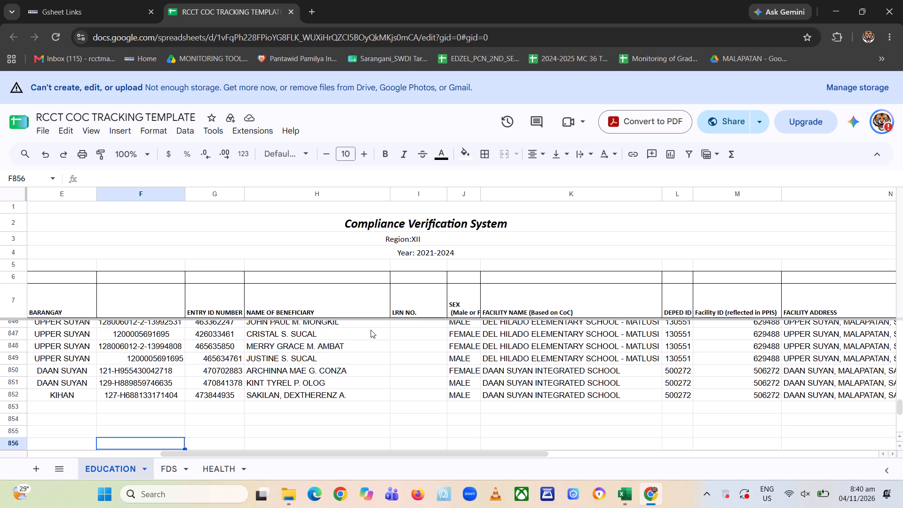
{"action": "key", "text": "alt+Tab"}
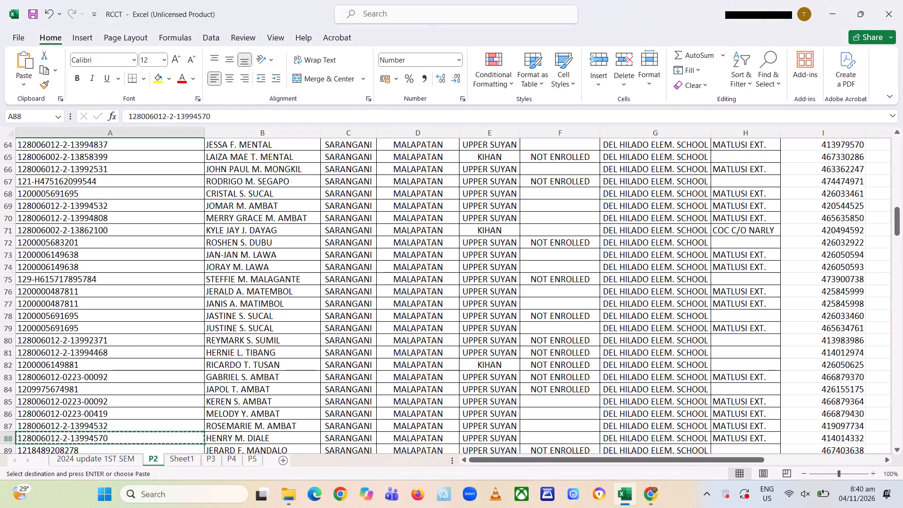
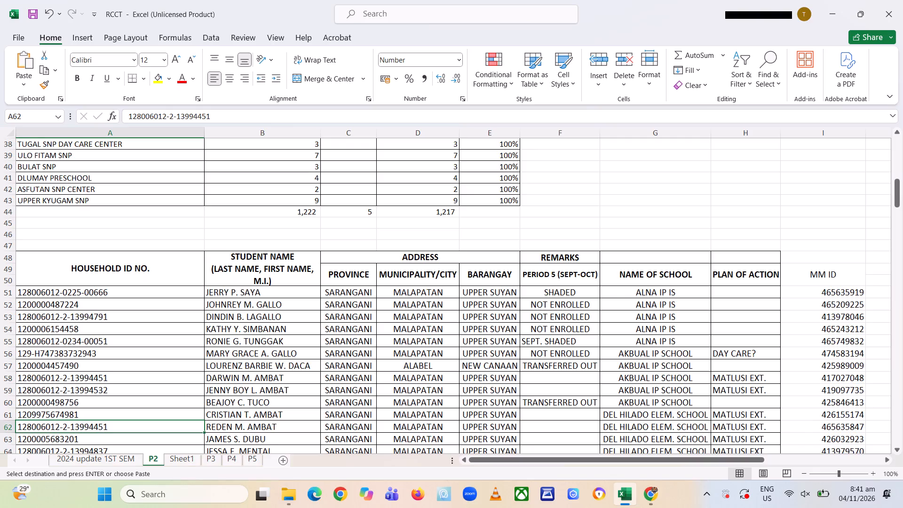
Switch to PPIS in Chrome, load school ID 605050 for 2026 Period 5, and mark deworming as conducted for the period.
{"action": "key", "text": "alt+Tab"}
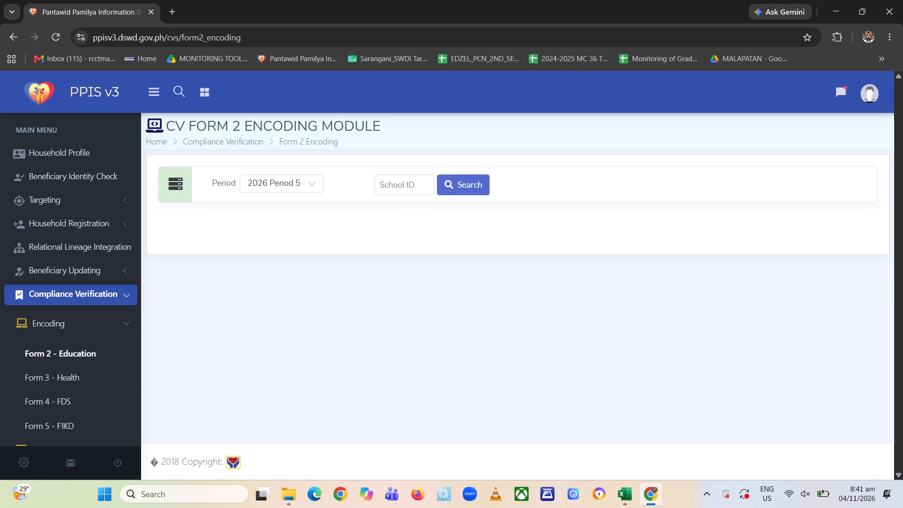
{"action": "left_click", "coordinate": [403, 185]}
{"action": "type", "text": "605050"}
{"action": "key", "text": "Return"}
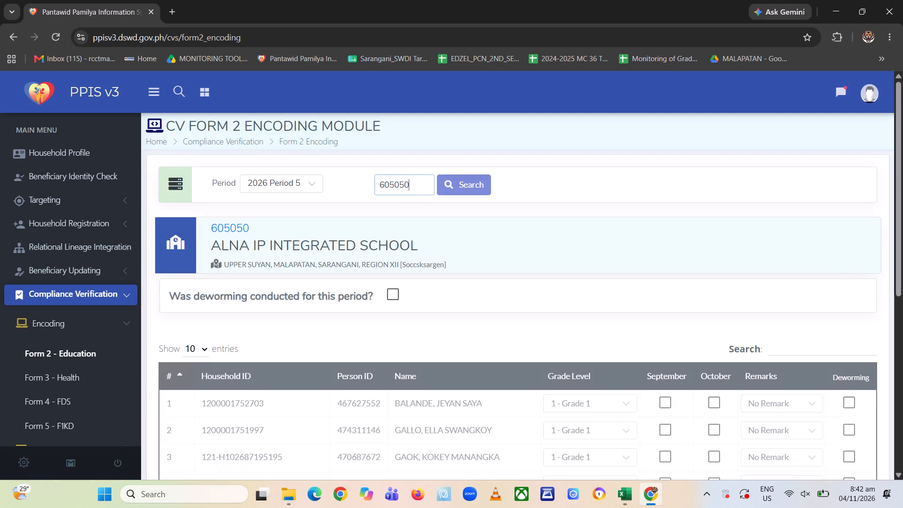
{"action": "left_click", "coordinate": [392, 294]}
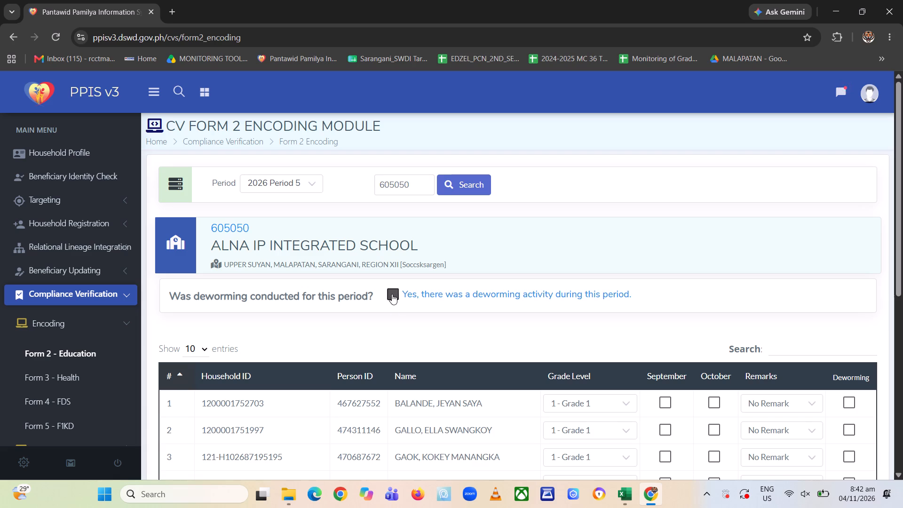
Mark both September and October for entry 36, a Grade 3 learner on page 4 of the Alna IP list.
{"action": "key", "text": "Page_Down"}
{"action": "key", "text": "Up"}
{"action": "key", "text": "Up"}
{"action": "key", "text": "Up"}
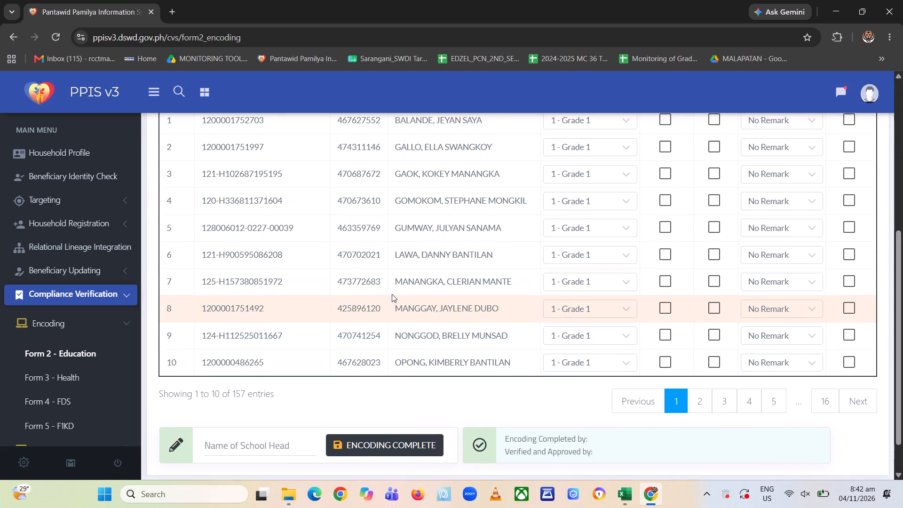
{"action": "key", "text": "Up"}
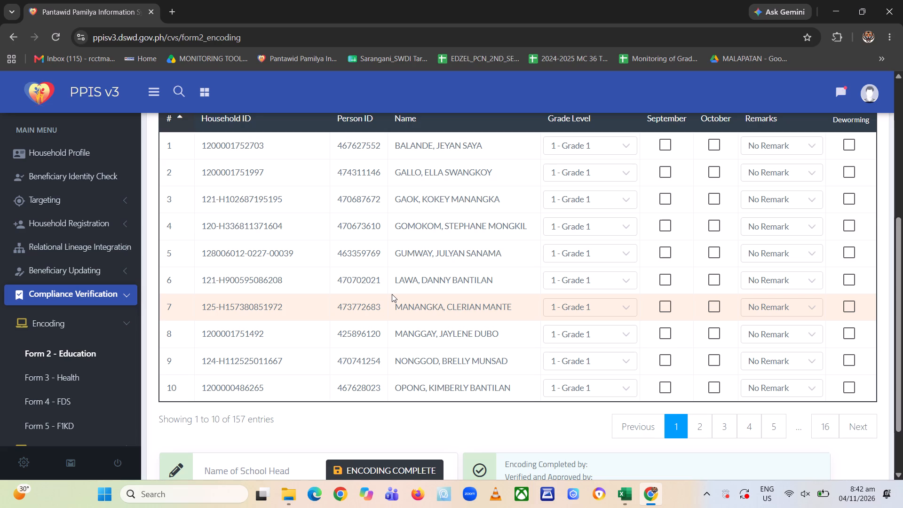
{"action": "left_click", "coordinate": [697, 427]}
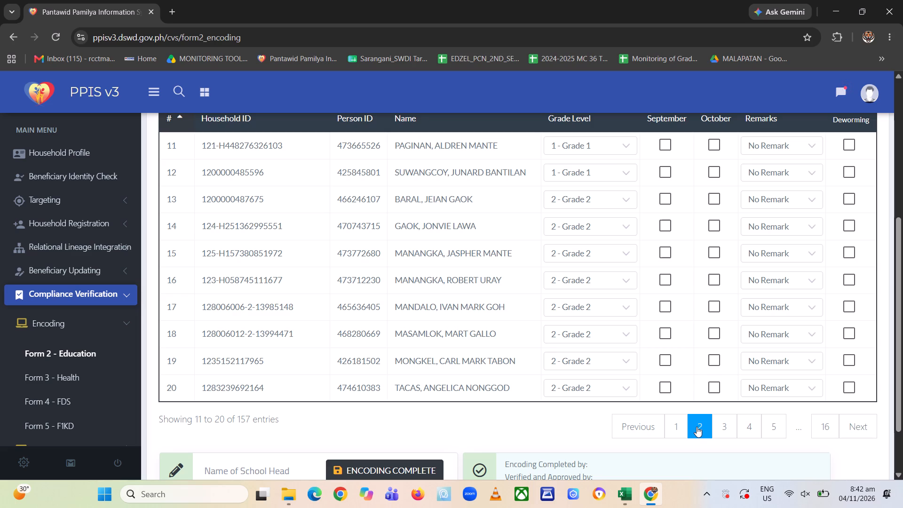
{"action": "left_click", "coordinate": [726, 427]}
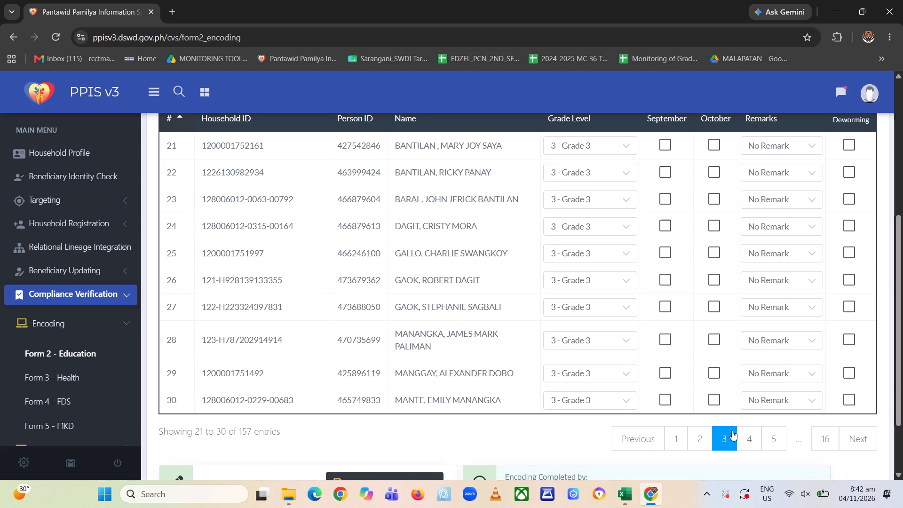
{"action": "left_click", "coordinate": [750, 438]}
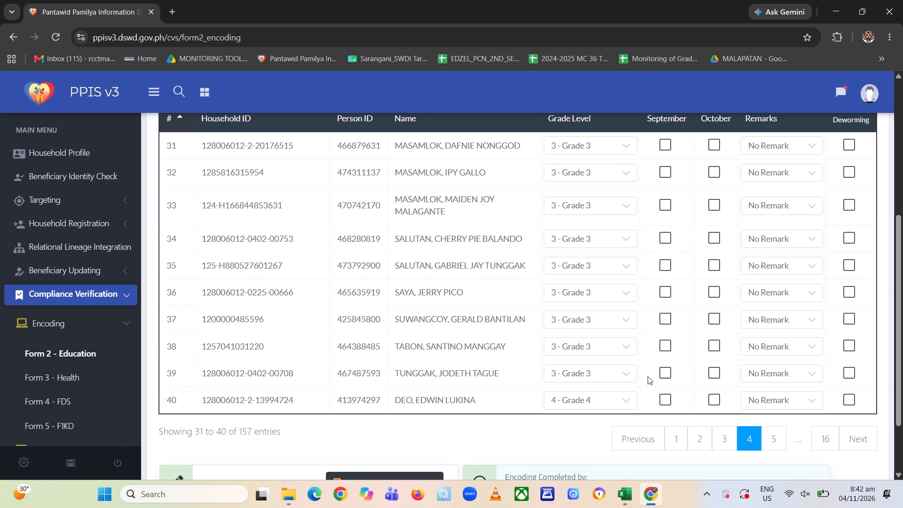
{"action": "left_click", "coordinate": [667, 292]}
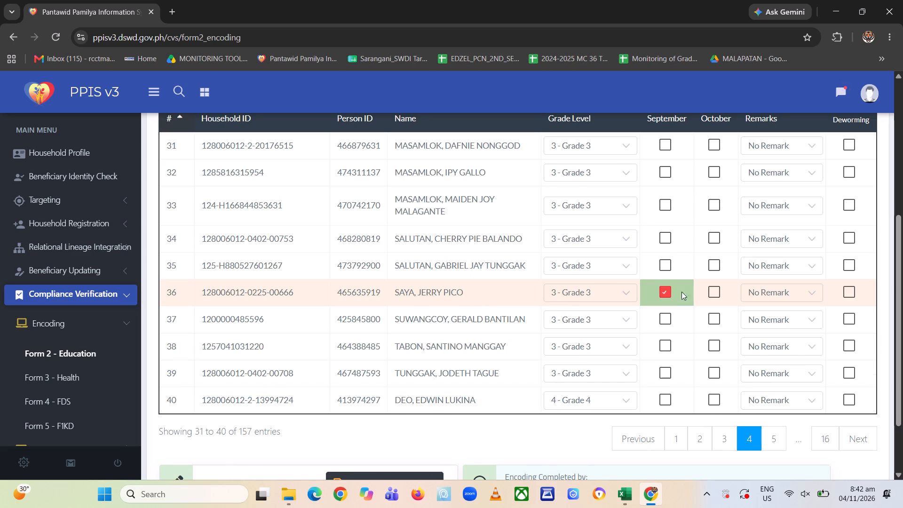
{"action": "left_click", "coordinate": [714, 292]}
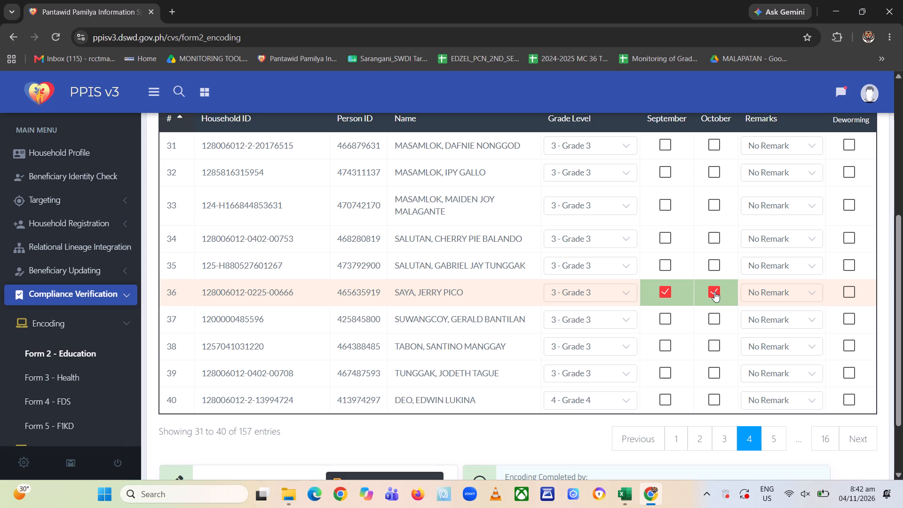
Mark only September for entry 154, a Grade 10 learner on page 16 of the list.
{"action": "left_click", "coordinate": [826, 439]}
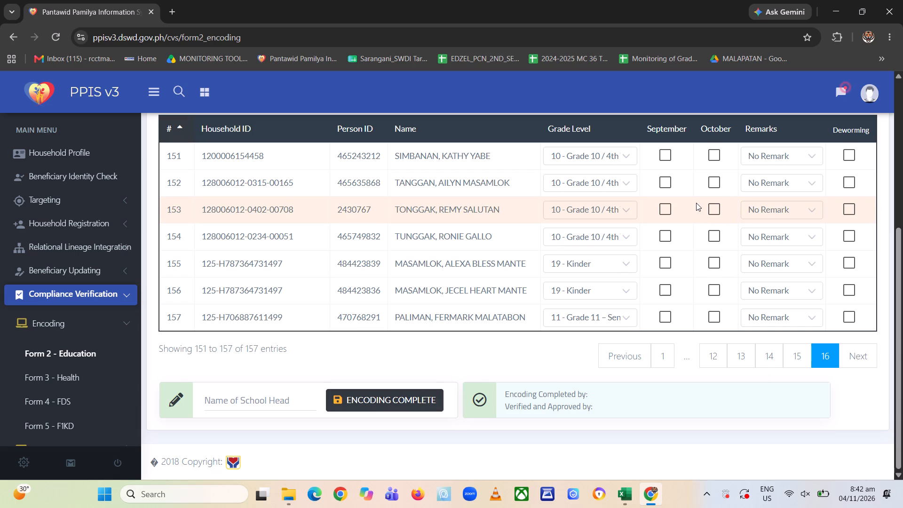
{"action": "left_click", "coordinate": [668, 235]}
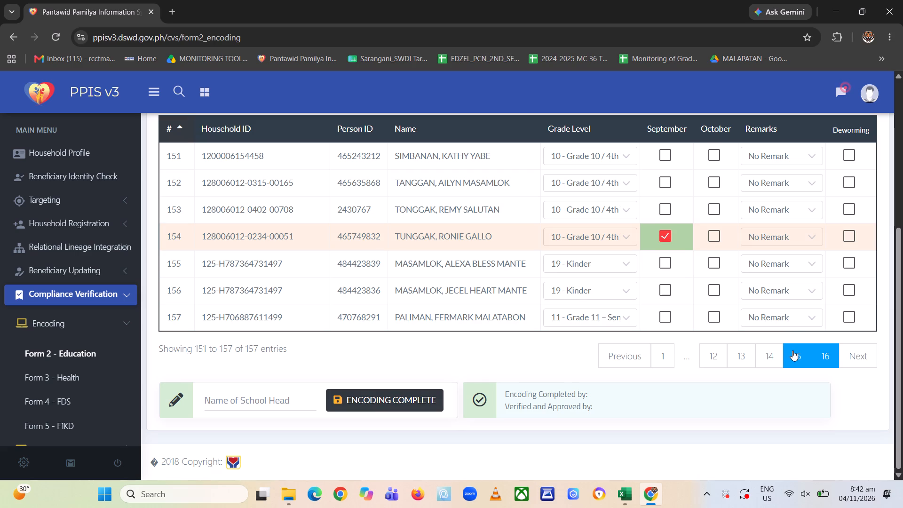
Set the remark of entries 151, 142 and 141 on pages 16 and 15 to "2 - Not enrolled in this school".
{"action": "left_click", "coordinate": [792, 350]}
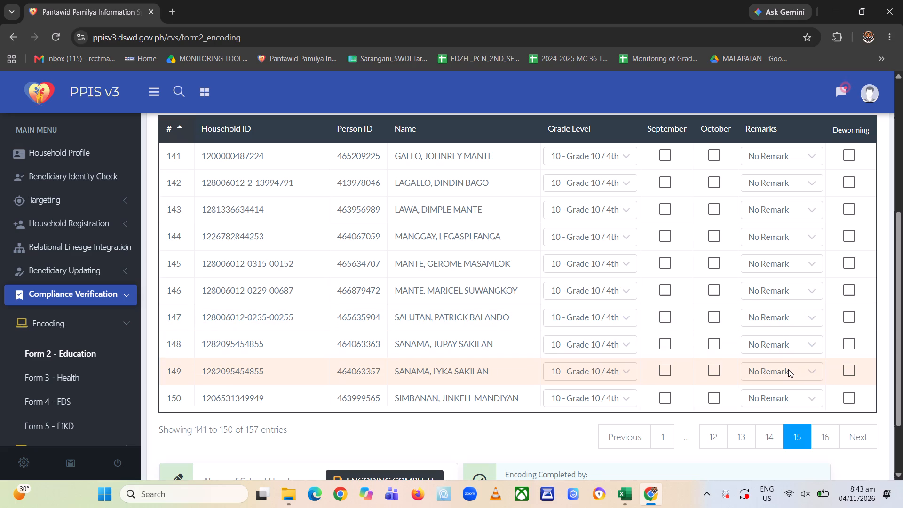
{"action": "left_click", "coordinate": [821, 435]}
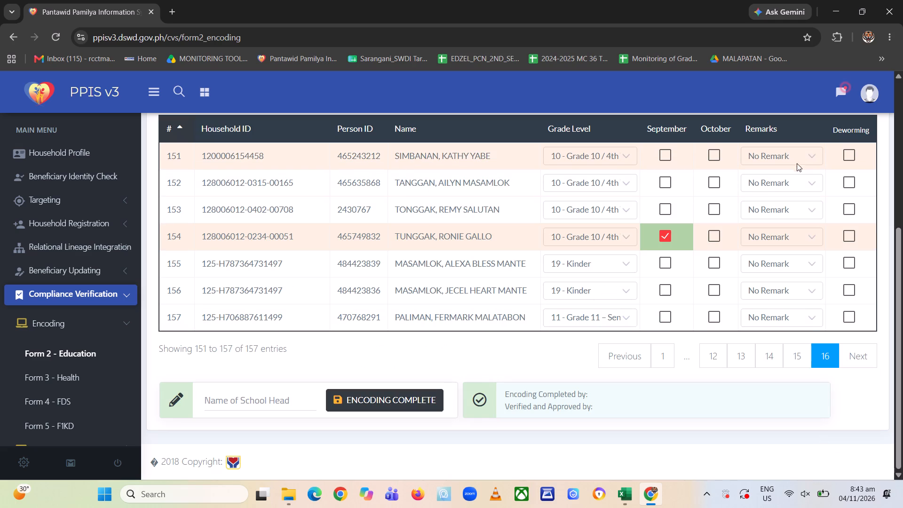
{"action": "left_click", "coordinate": [794, 157]}
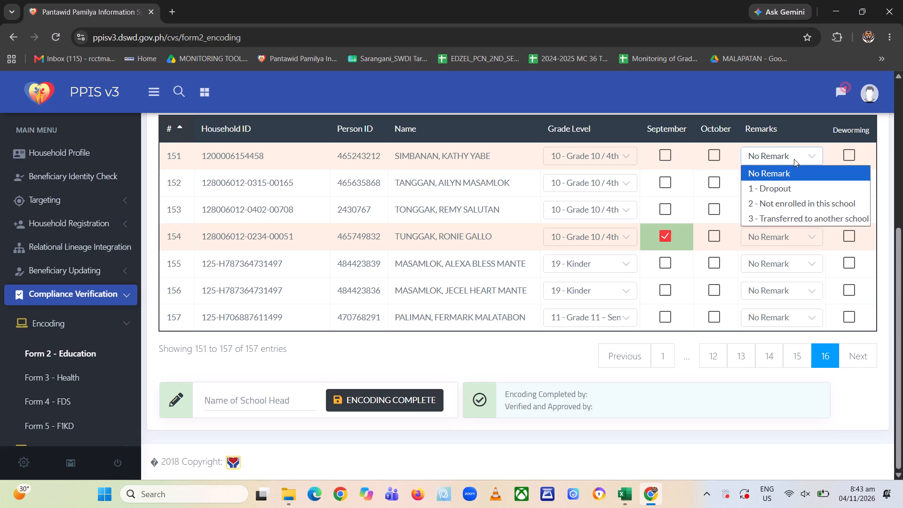
{"action": "left_click", "coordinate": [795, 204]}
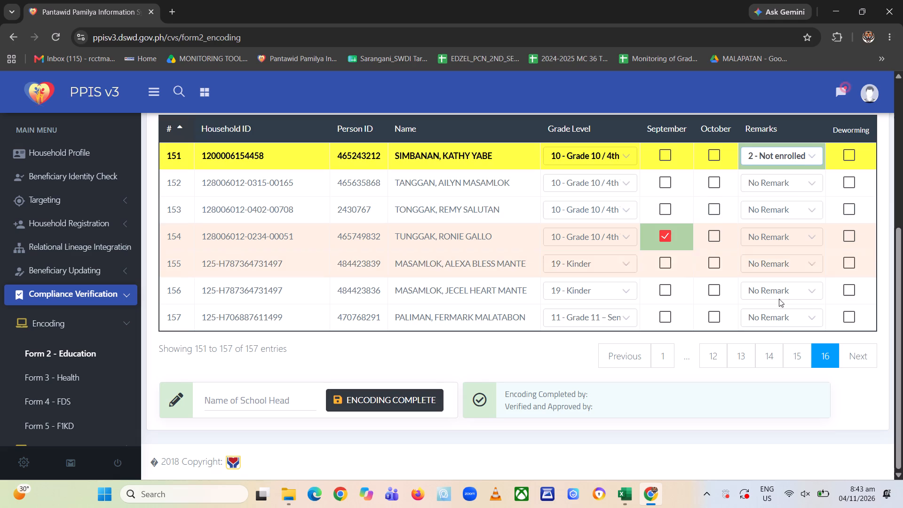
{"action": "left_click", "coordinate": [800, 355]}
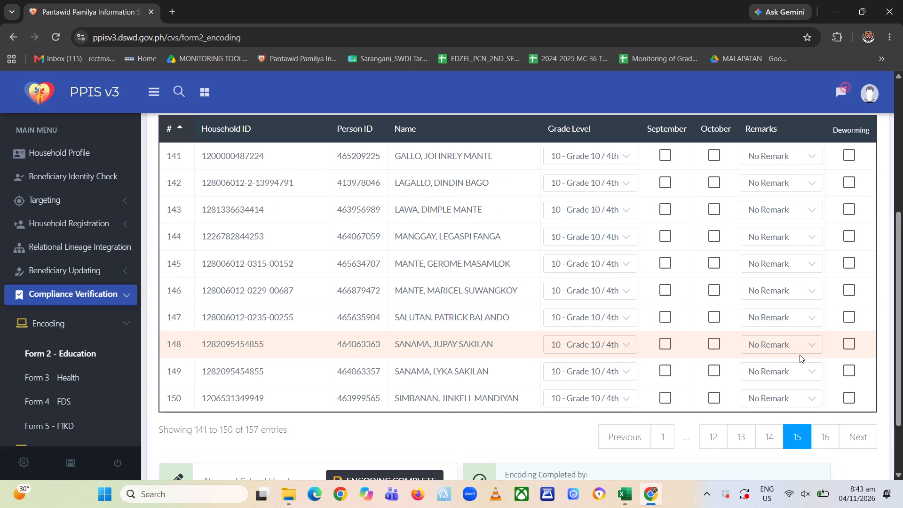
{"action": "left_click", "coordinate": [804, 180]}
{"action": "left_click", "coordinate": [814, 233]}
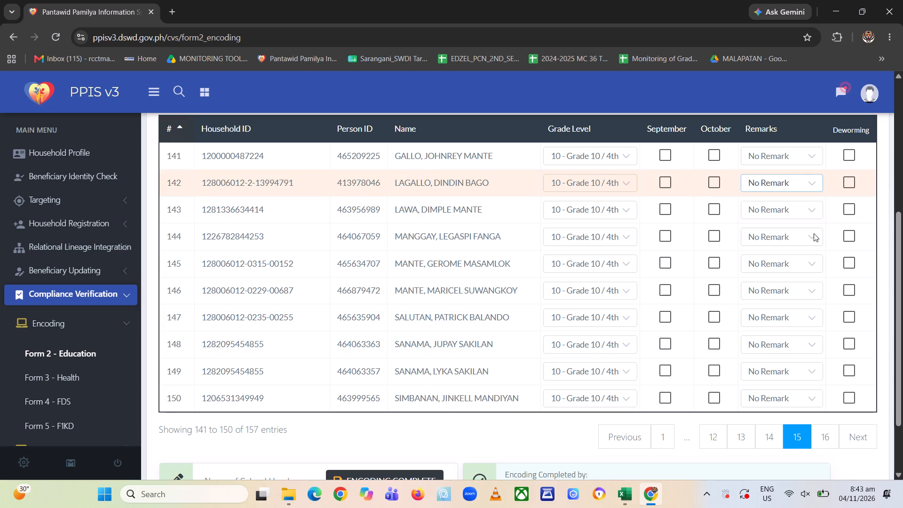
{"action": "left_click", "coordinate": [776, 150]}
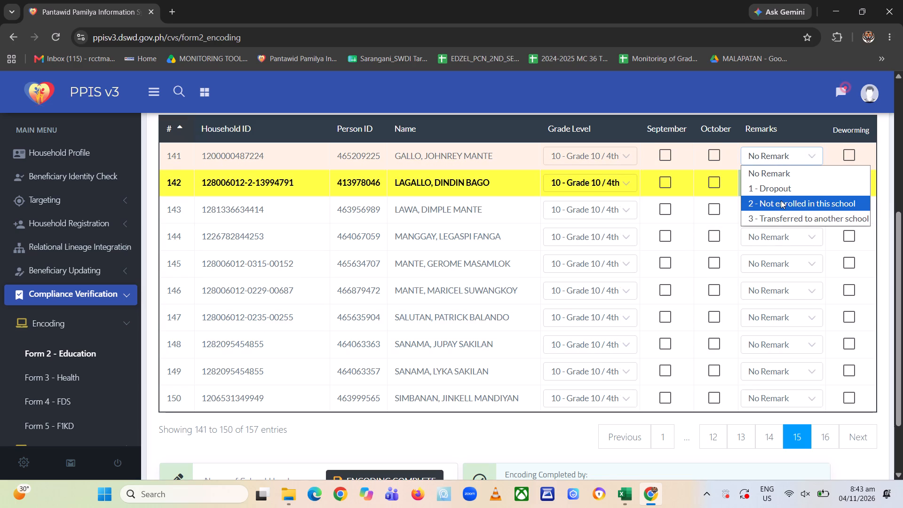
{"action": "left_click", "coordinate": [781, 200]}
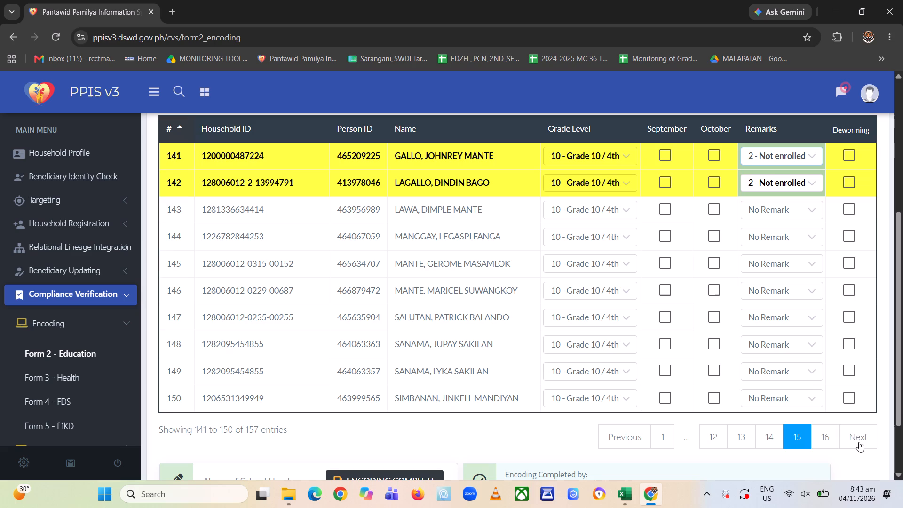
Enter the school head's name for Alna IP Integrated School, submit the encoding as complete, and dismiss the notice.
{"action": "left_click_drag", "start_coordinate": [899, 311], "coordinate": [902, 412]}
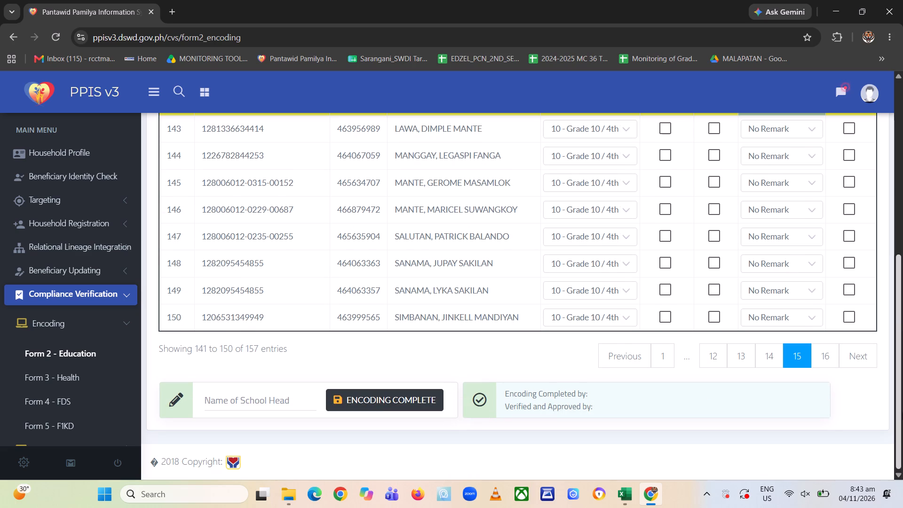
{"action": "left_click", "coordinate": [247, 400]}
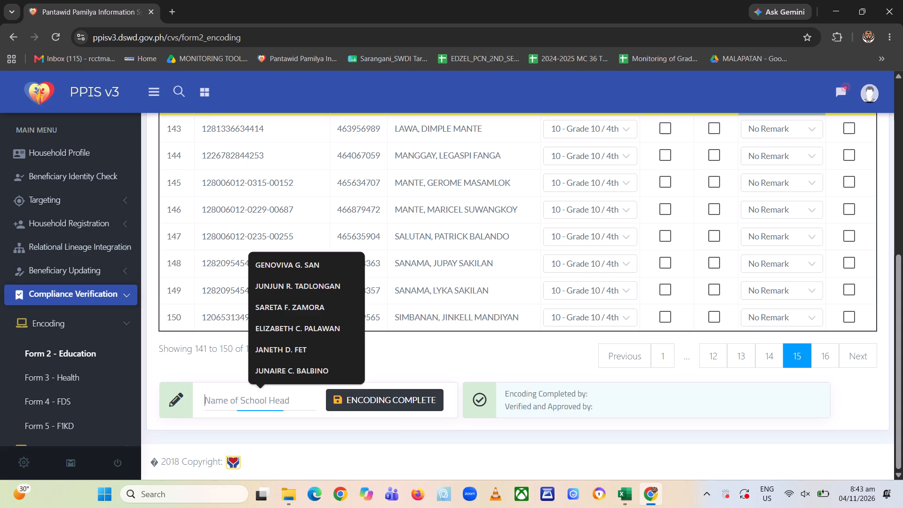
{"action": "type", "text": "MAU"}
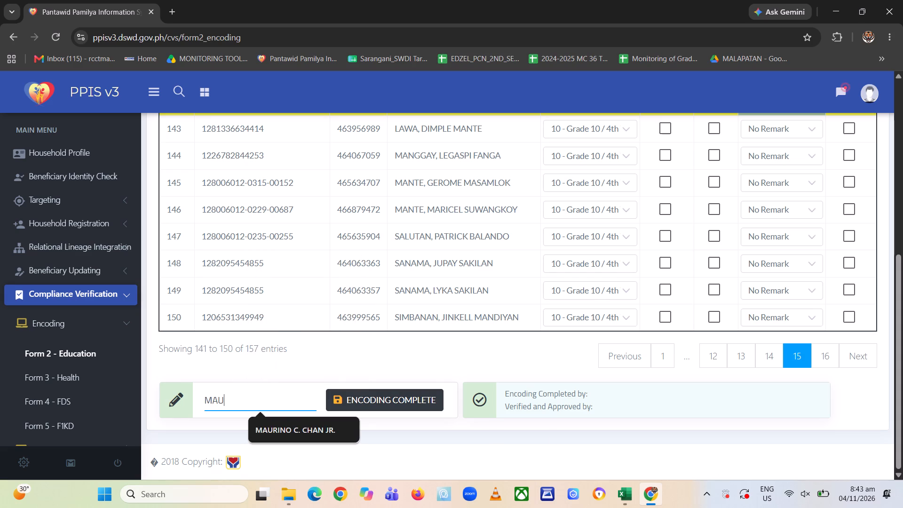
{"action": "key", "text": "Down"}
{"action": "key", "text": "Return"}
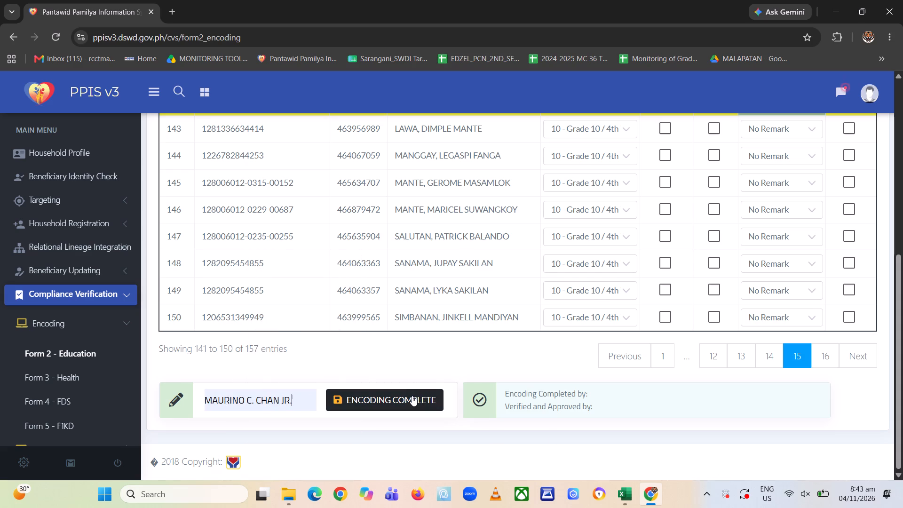
{"action": "left_click", "coordinate": [412, 396]}
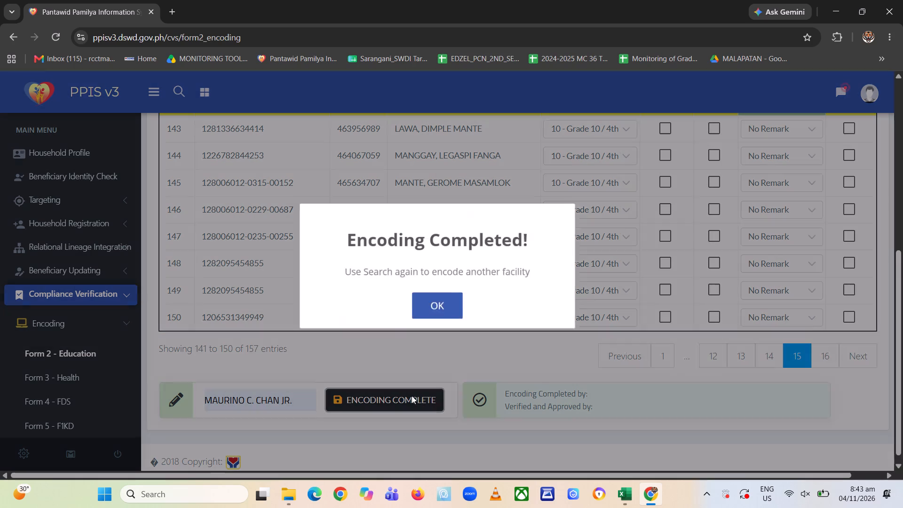
{"action": "left_click", "coordinate": [437, 302]}
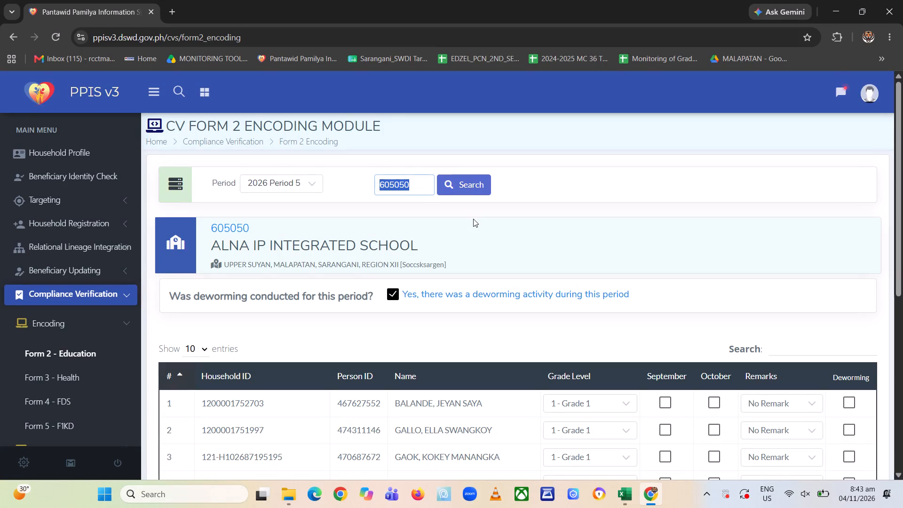
Load school ID 605052 in the Form 2 encoding module and mark deworming as conducted for the period.
{"action": "key", "text": "Right"}
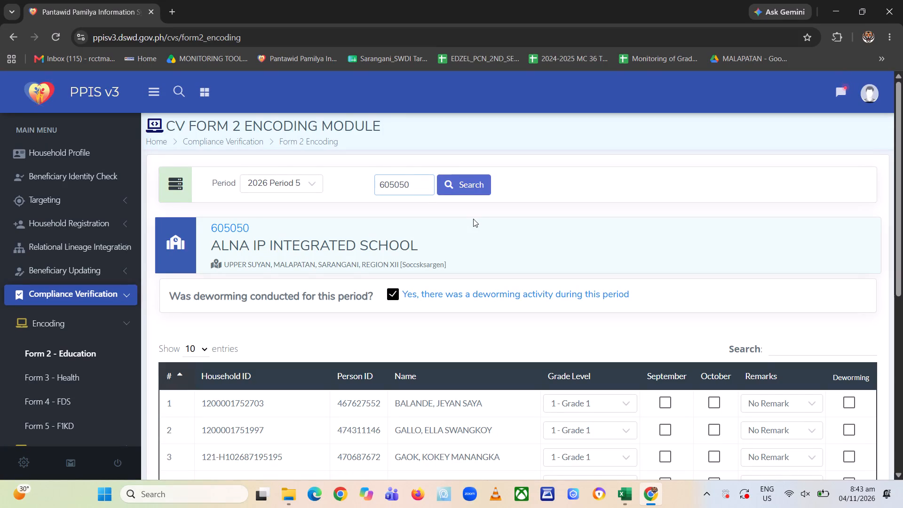
{"action": "key", "text": "BackSpace"}
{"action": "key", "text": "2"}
{"action": "key", "text": "Return"}
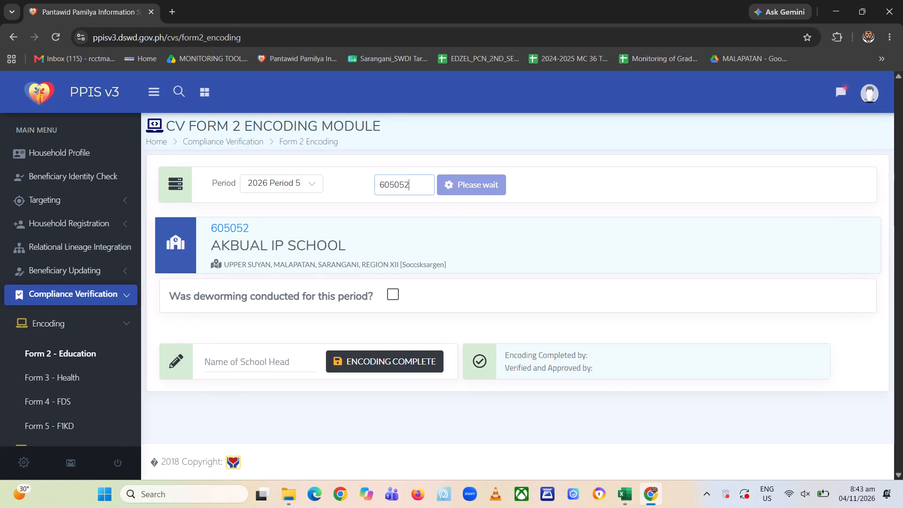
{"action": "left_click", "coordinate": [395, 298]}
Set the remark of entry 8, a Grade 2 learner on page 1 of the Akbual list, to "3 - Transferred to another school".
{"action": "key", "text": "Page_Down"}
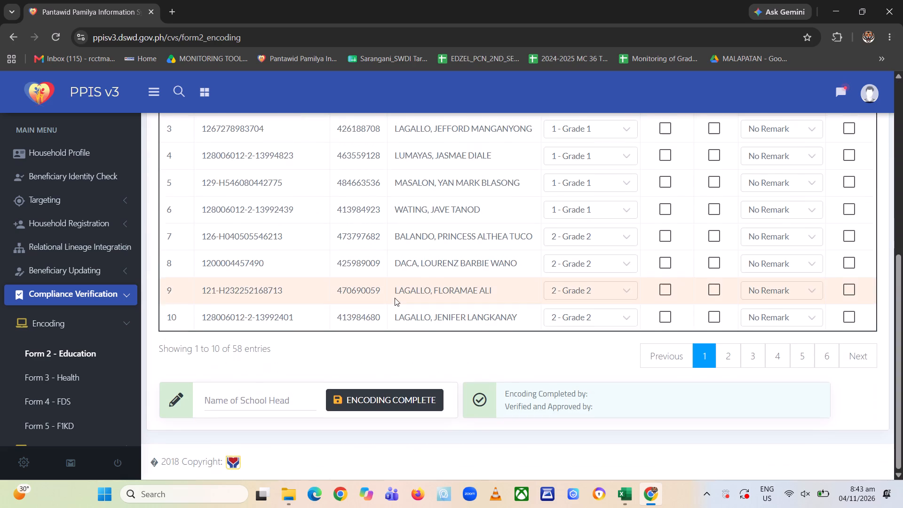
{"action": "key", "text": "Up"}
{"action": "key", "text": "Up"}
{"action": "key", "text": "Up"}
{"action": "key", "text": "Up"}
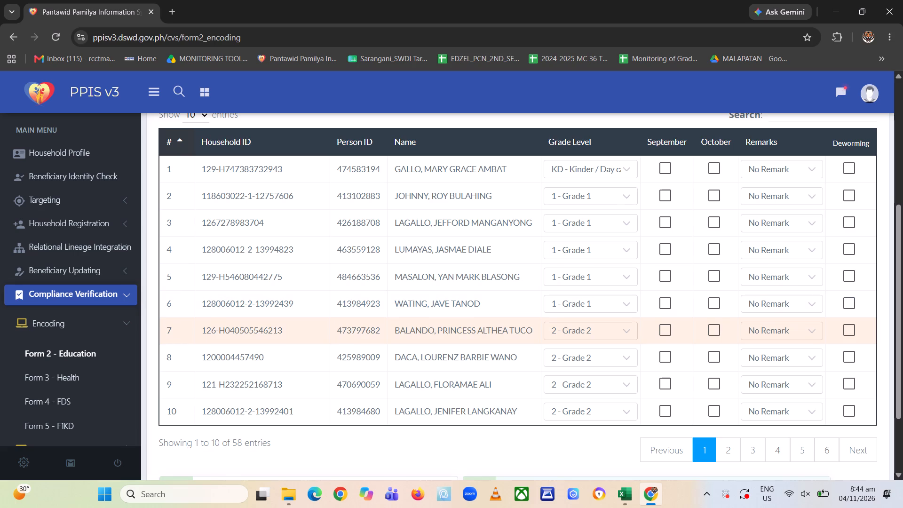
{"action": "left_click", "coordinate": [749, 358]}
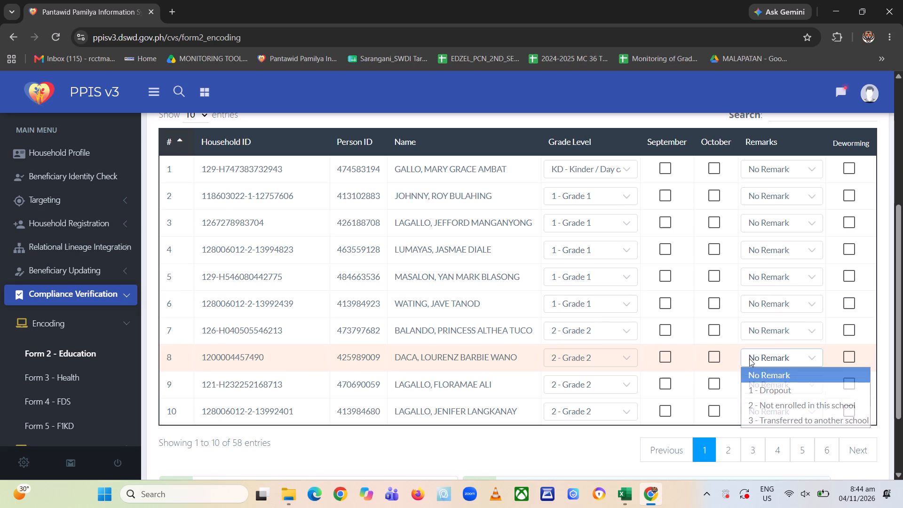
{"action": "left_click", "coordinate": [762, 420]}
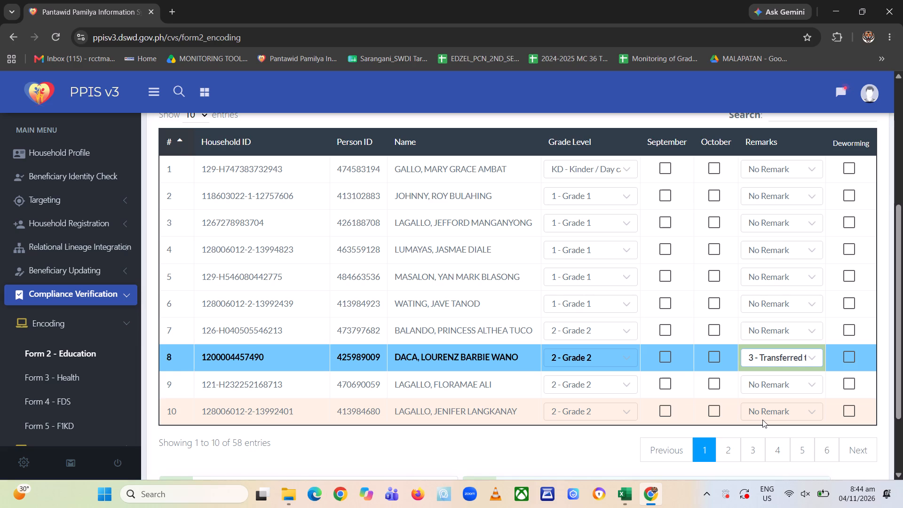
Set the remark of entry 44, a Grade 5 learner on page 5 of the Akbual list, to "3 - Transferred to another school".
{"action": "left_click", "coordinate": [752, 449]}
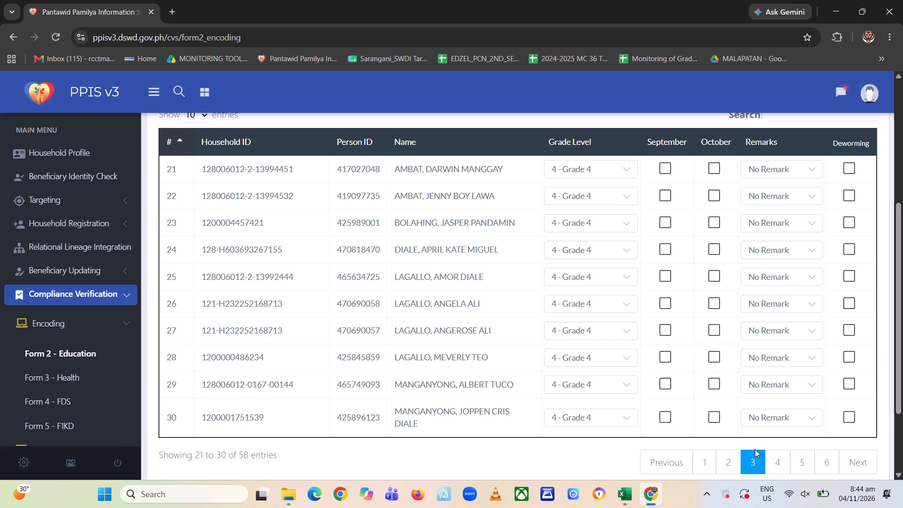
{"action": "left_click", "coordinate": [770, 459]}
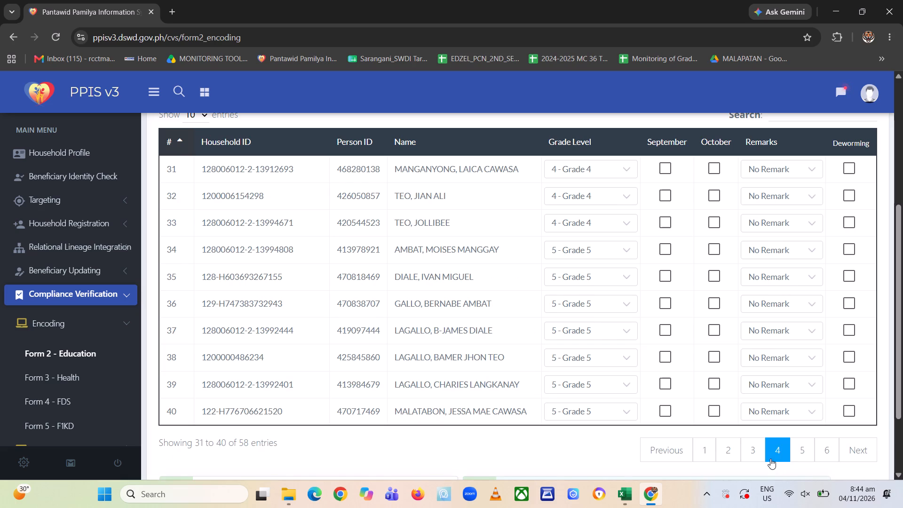
{"action": "left_click", "coordinate": [799, 455]}
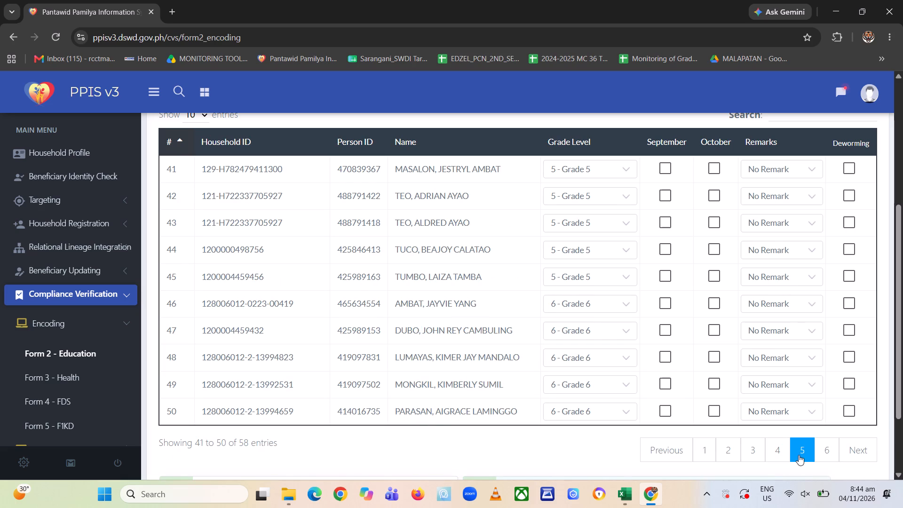
{"action": "left_click", "coordinate": [768, 251]}
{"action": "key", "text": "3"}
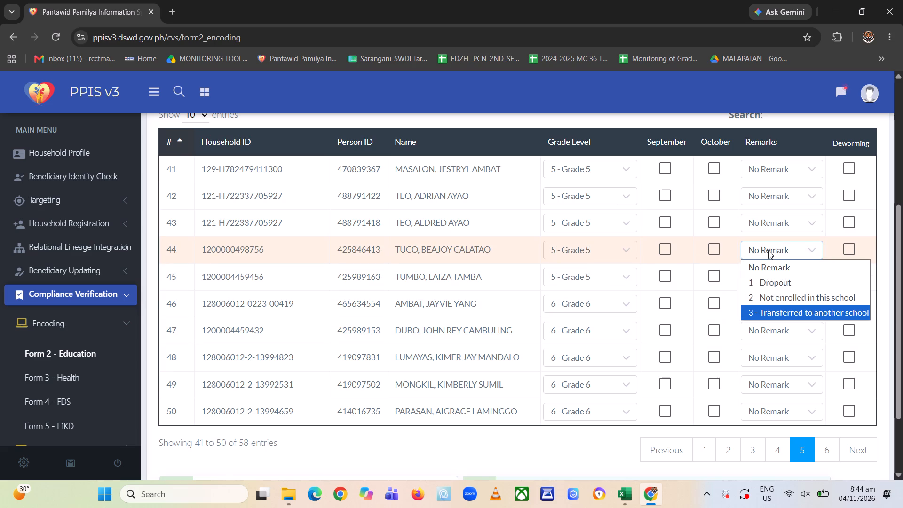
{"action": "key", "text": "Return"}
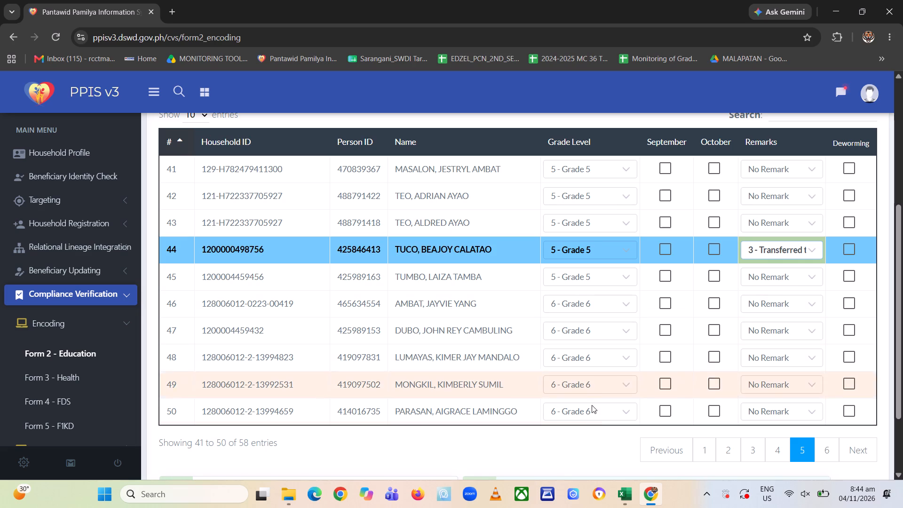
Enter the school head's name for Akbual IP School, submit the encoding as complete, and dismiss the notice.
{"action": "left_click", "coordinate": [568, 458]}
{"action": "key", "text": "Page_Down"}
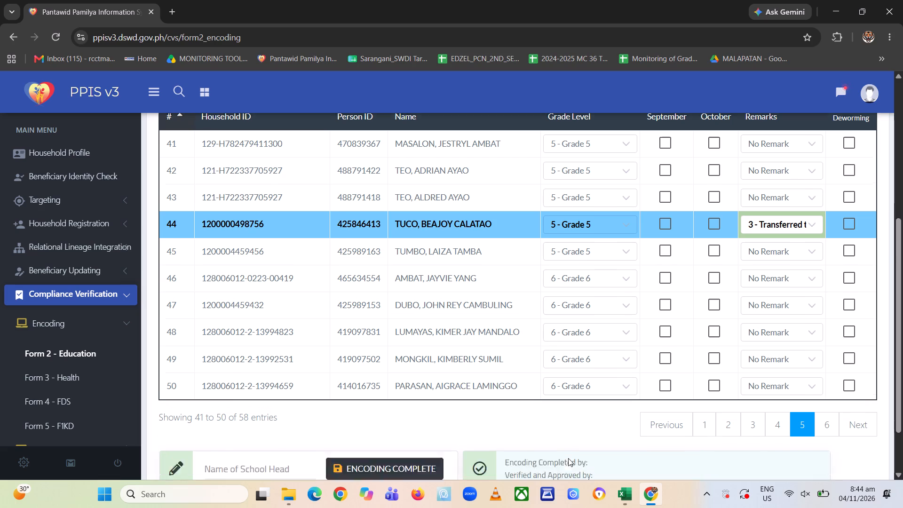
{"action": "left_click", "coordinate": [278, 403]}
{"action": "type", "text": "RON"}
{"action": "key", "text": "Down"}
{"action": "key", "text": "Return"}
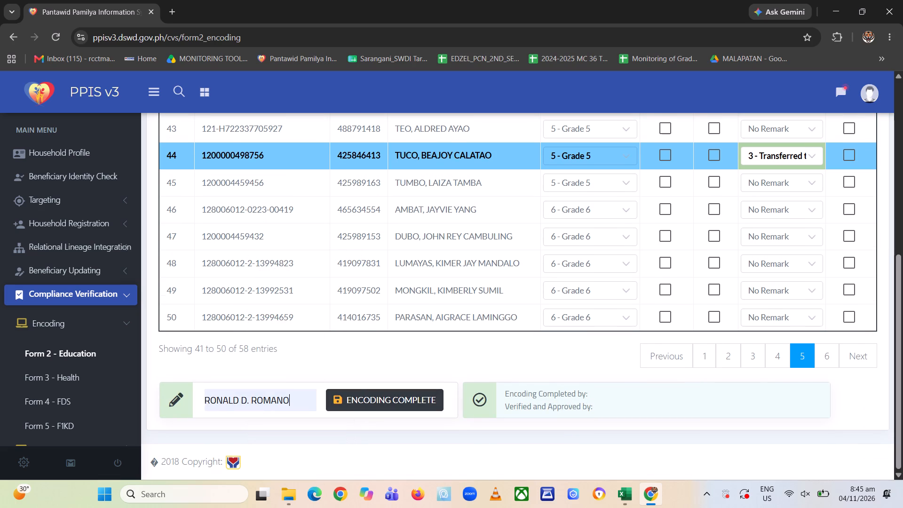
{"action": "left_click", "coordinate": [396, 397]}
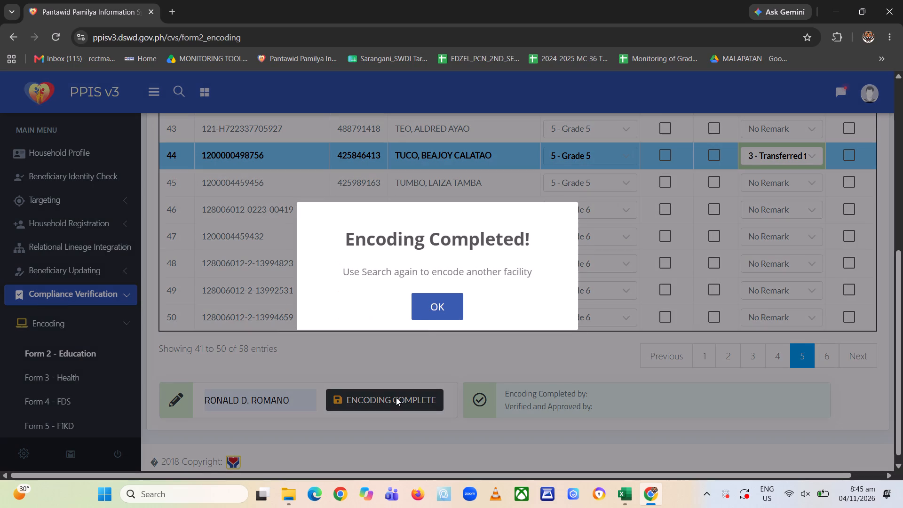
{"action": "left_click", "coordinate": [439, 300]}
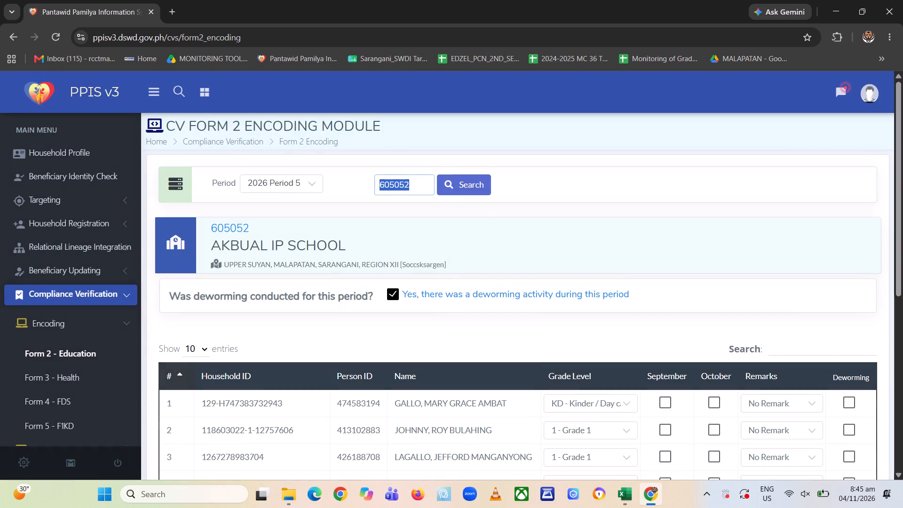
Load school ID 541816 in the Form 2 encoding module and mark deworming as conducted for the period.
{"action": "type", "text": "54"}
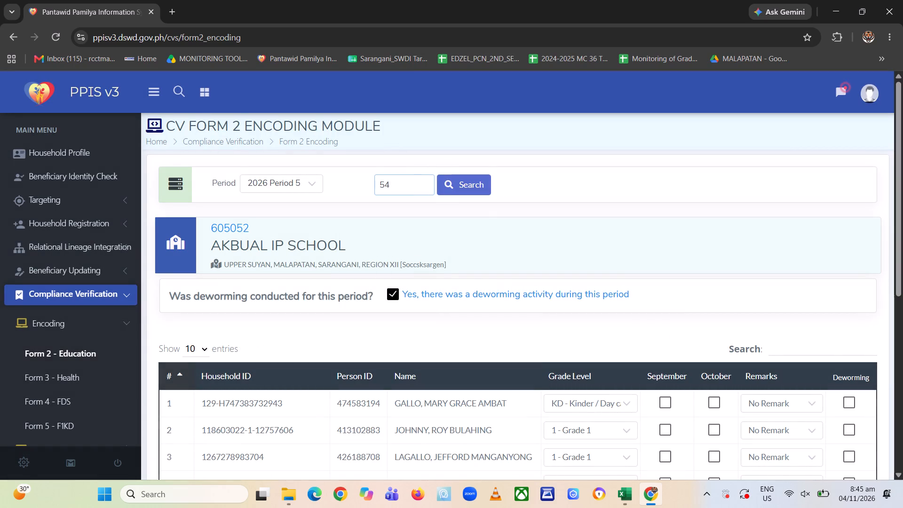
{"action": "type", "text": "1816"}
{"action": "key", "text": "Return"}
{"action": "left_click", "coordinate": [393, 297]}
Set the remark of entries 12, 15 and 17 on page 2 of the Del Hilado list to "2 - Not enrolled in this school".
{"action": "key", "text": "Page_Down"}
{"action": "key", "text": "Up"}
{"action": "key", "text": "Up"}
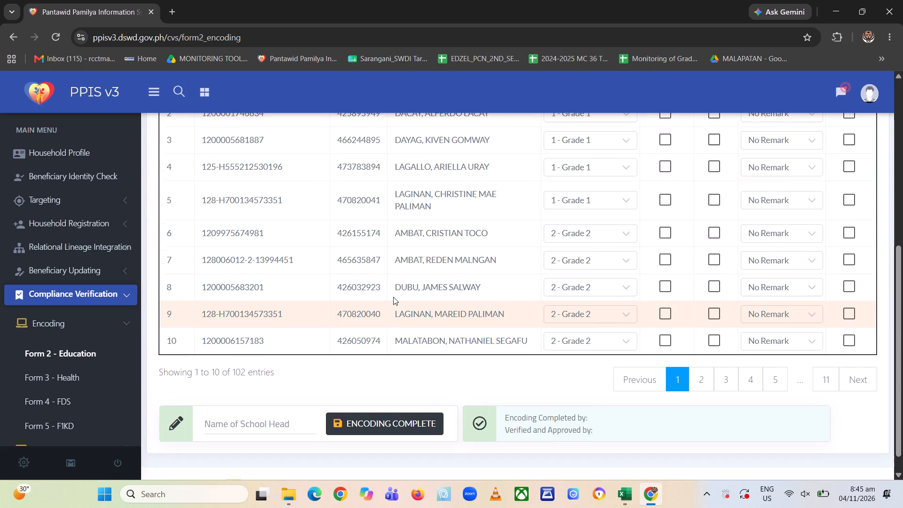
{"action": "key", "text": "Up"}
{"action": "key", "text": "Up"}
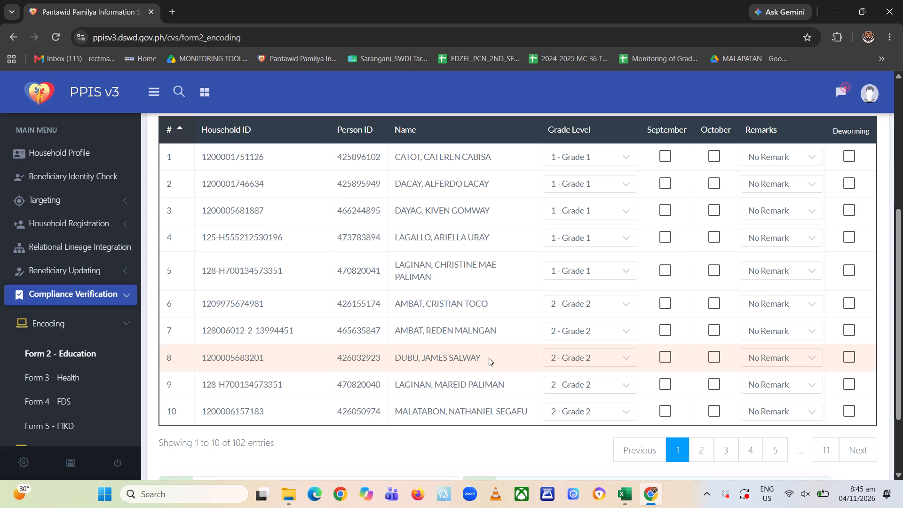
{"action": "left_click", "coordinate": [704, 457]}
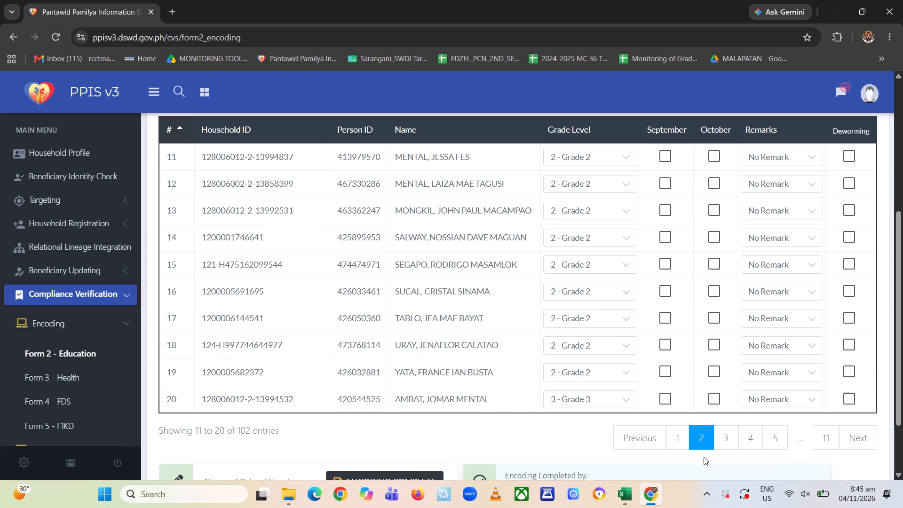
{"action": "left_click", "coordinate": [804, 184]}
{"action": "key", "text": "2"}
{"action": "key", "text": "Return"}
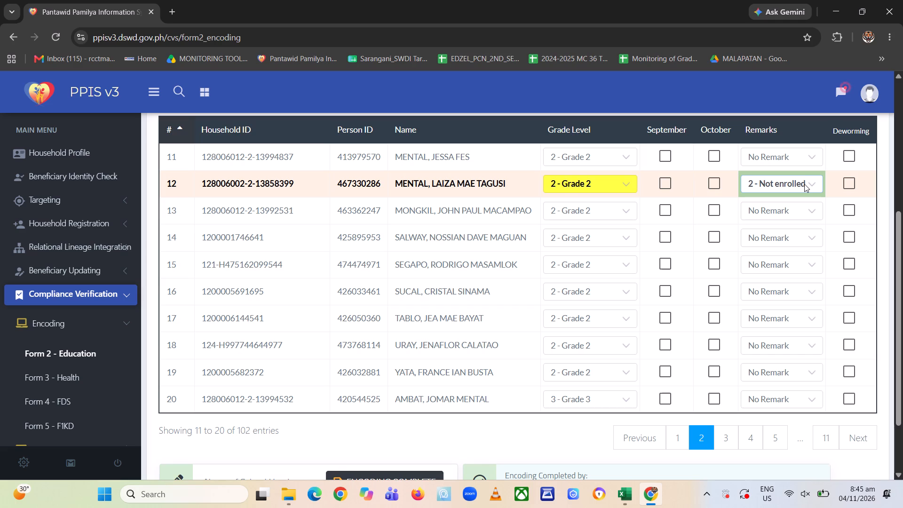
{"action": "left_click", "coordinate": [804, 260]}
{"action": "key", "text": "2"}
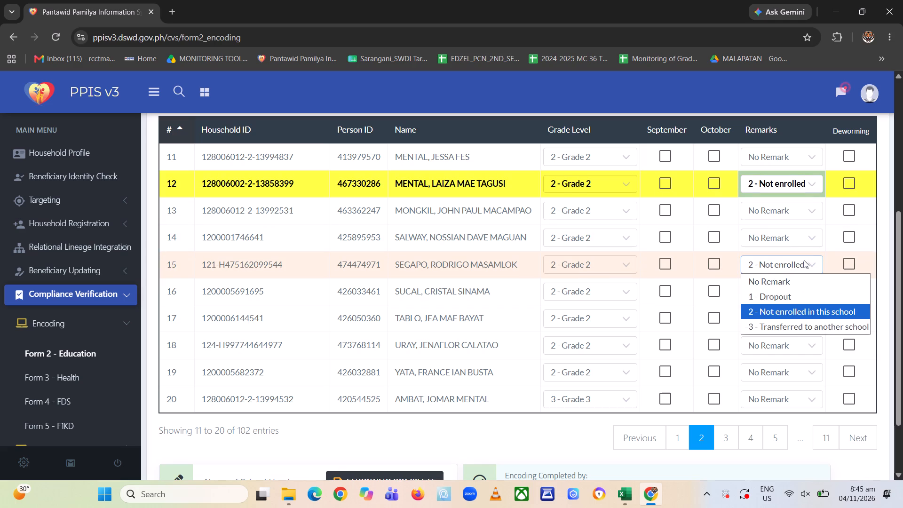
{"action": "key", "text": "Return"}
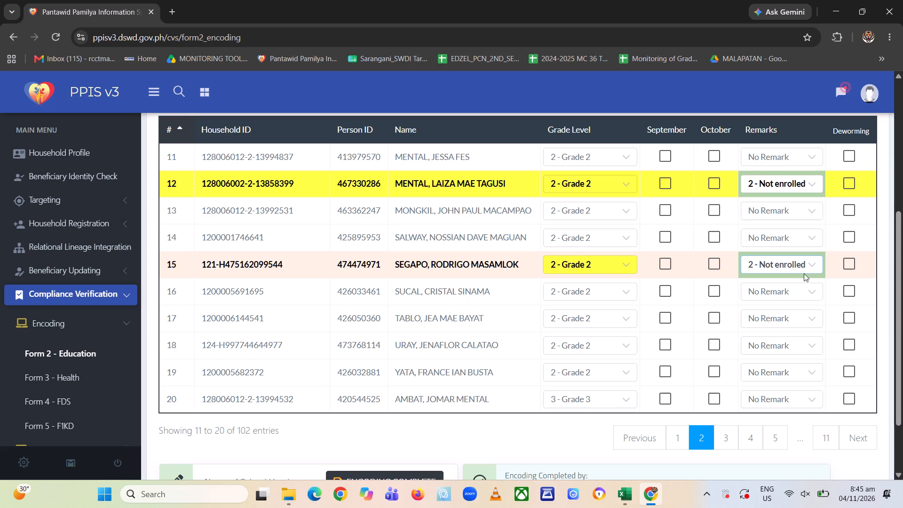
{"action": "left_click", "coordinate": [792, 322]}
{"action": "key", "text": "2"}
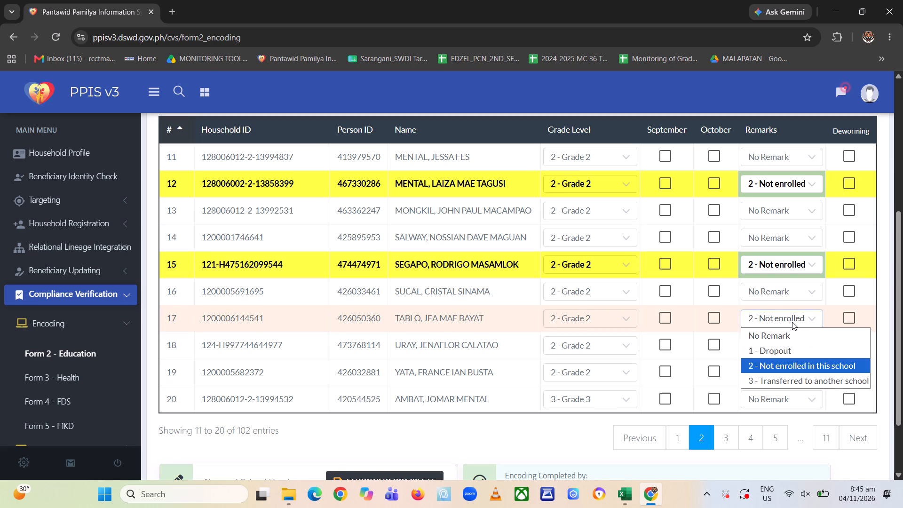
{"action": "key", "text": "Return"}
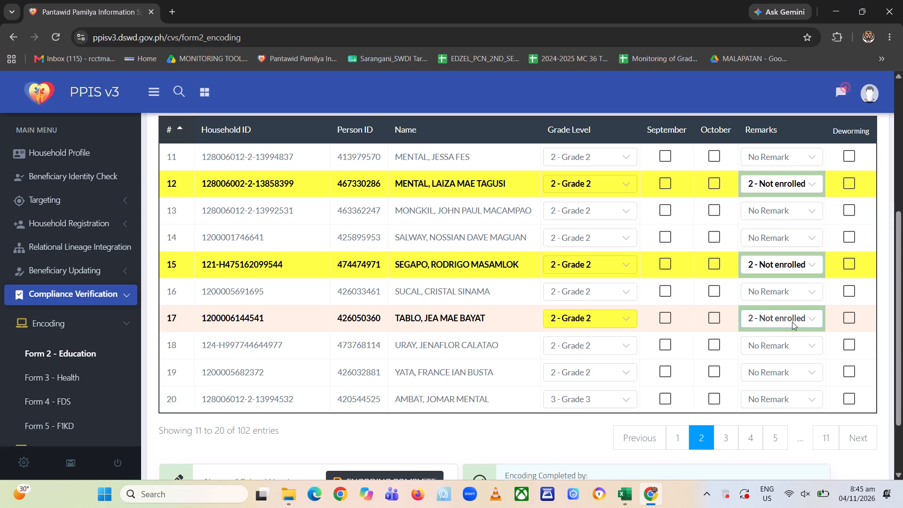
Set the remark of entries 24, 27 and 30 on page 3 to "2 - Not enrolled in this school".
{"action": "left_click", "coordinate": [728, 439]}
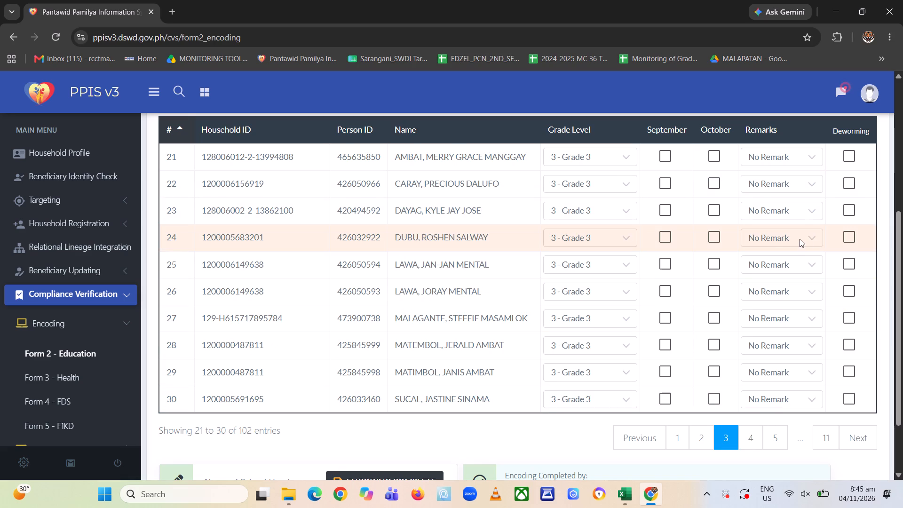
{"action": "left_click", "coordinate": [800, 239]}
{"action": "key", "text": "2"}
{"action": "key", "text": "Return"}
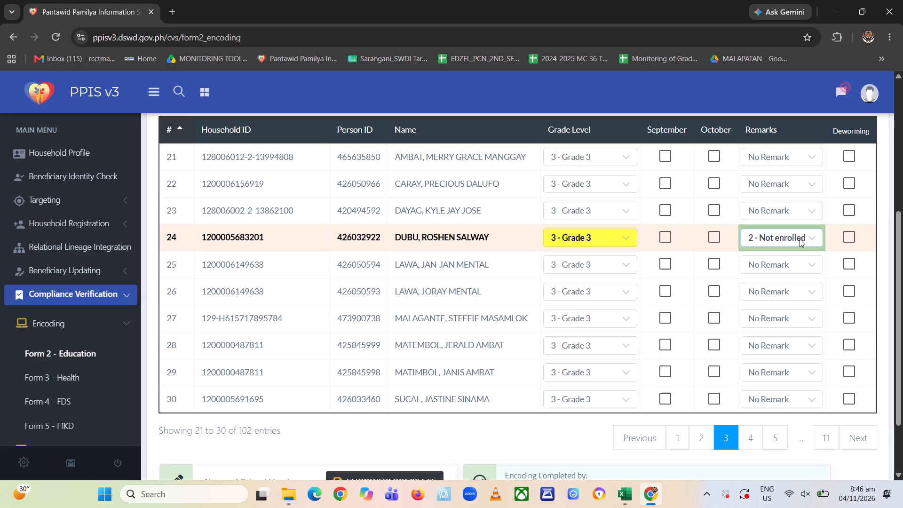
{"action": "left_click", "coordinate": [793, 313]}
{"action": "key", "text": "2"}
{"action": "key", "text": "Return"}
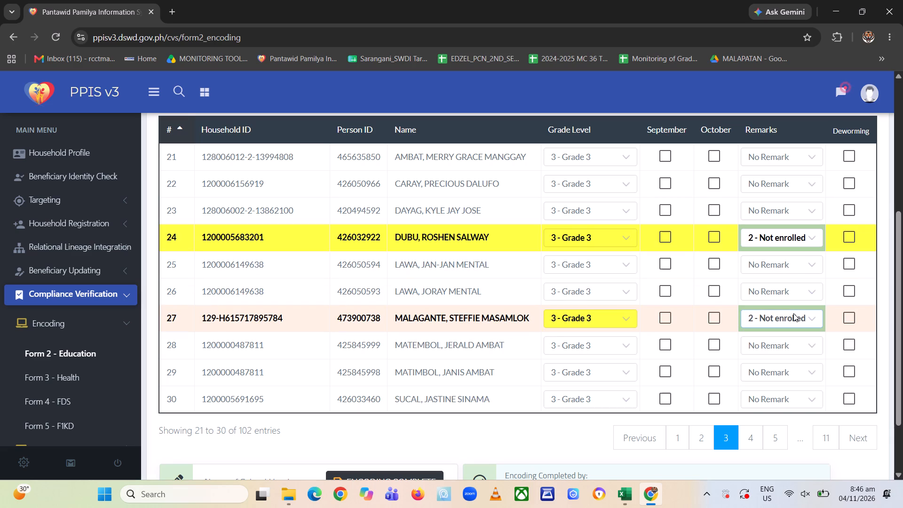
{"action": "left_click", "coordinate": [787, 398]}
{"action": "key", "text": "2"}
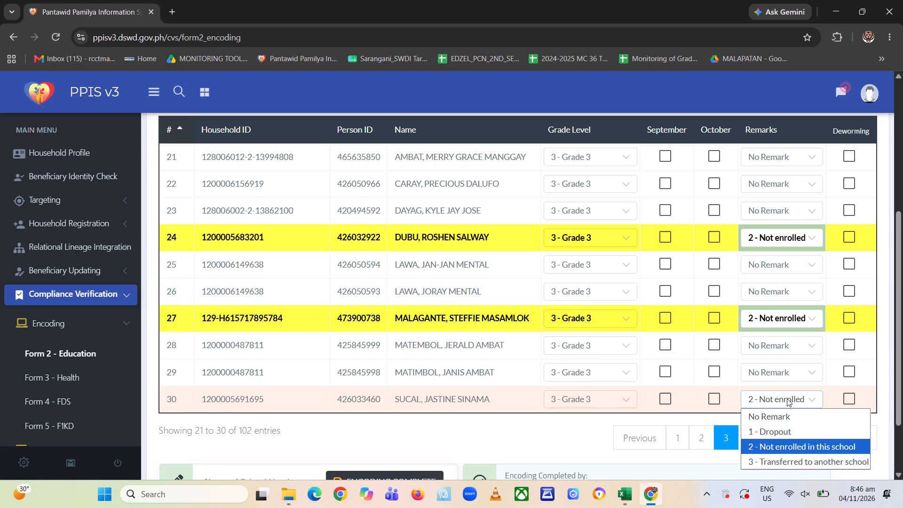
{"action": "key", "text": "Return"}
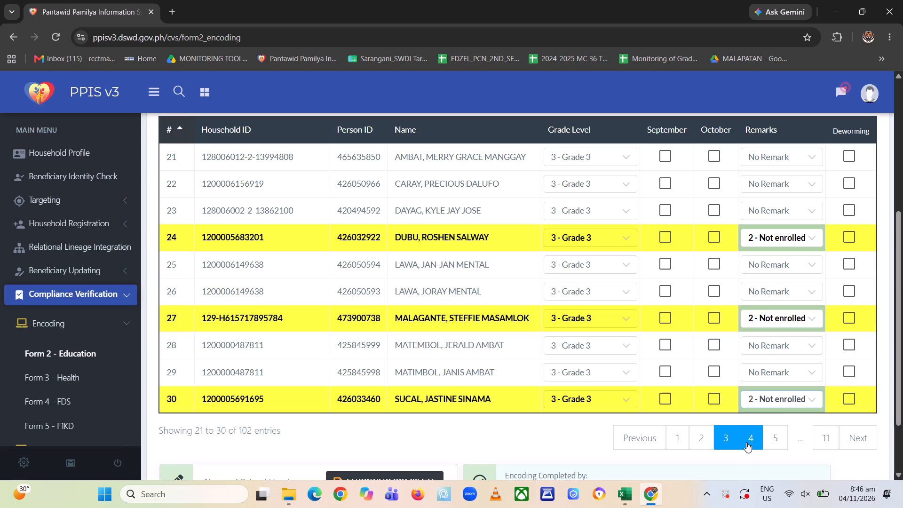
Set the remark of entries 33, 38 and 39 on page 4 to "2 - Not enrolled in this school".
{"action": "left_click", "coordinate": [746, 442]}
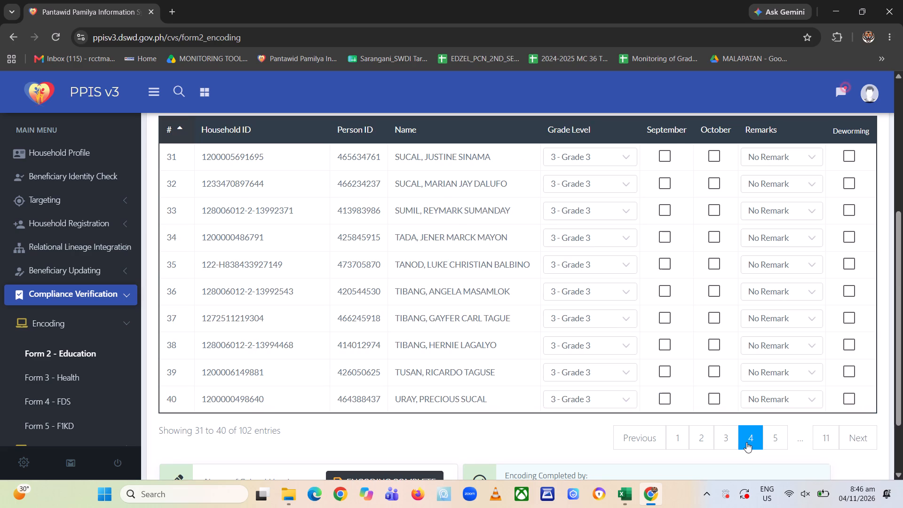
{"action": "left_click", "coordinate": [752, 212]}
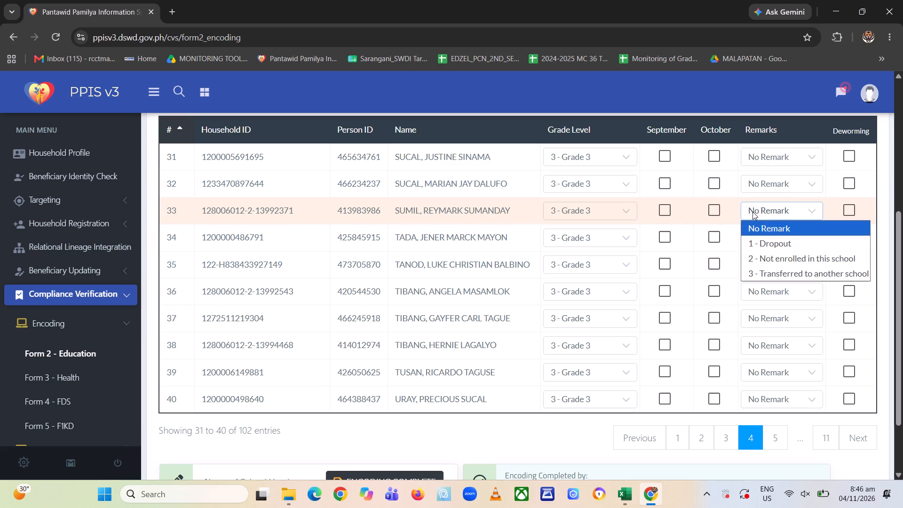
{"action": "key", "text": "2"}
{"action": "key", "text": "Return"}
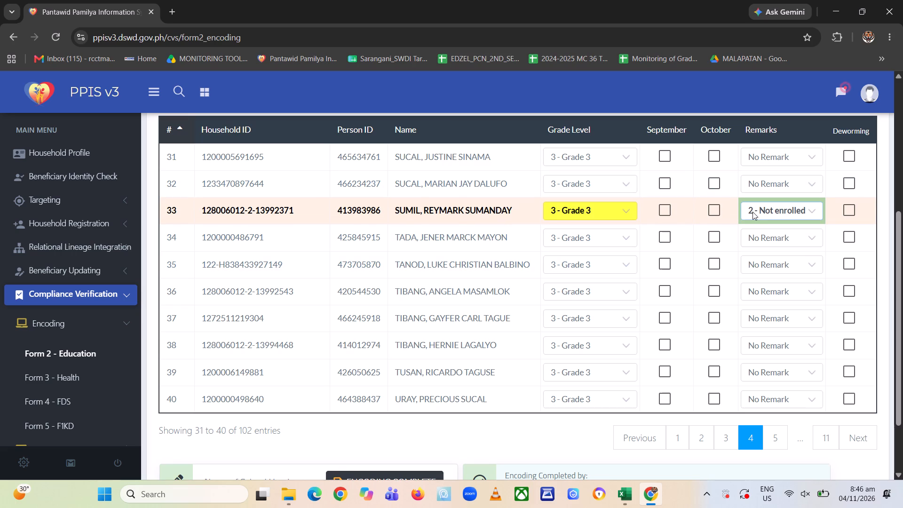
{"action": "left_click", "coordinate": [756, 340]}
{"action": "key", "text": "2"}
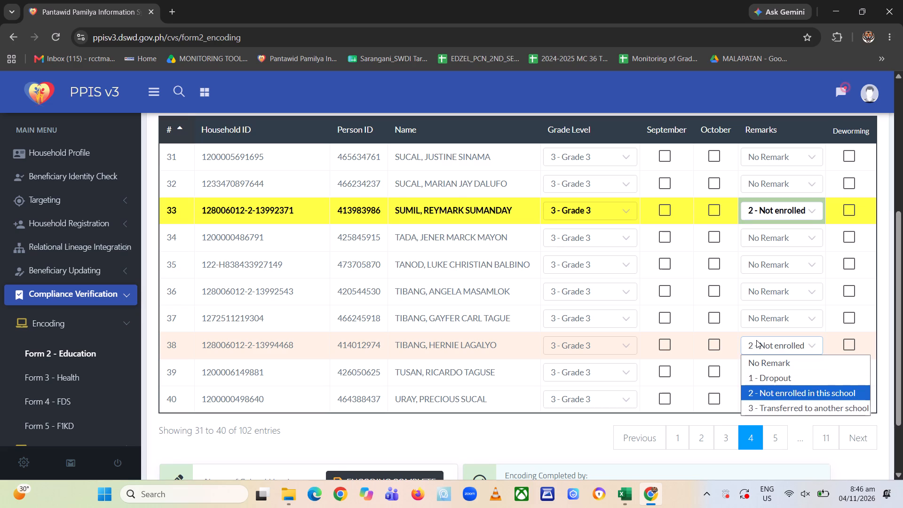
{"action": "key", "text": "Return"}
{"action": "left_click", "coordinate": [770, 375]}
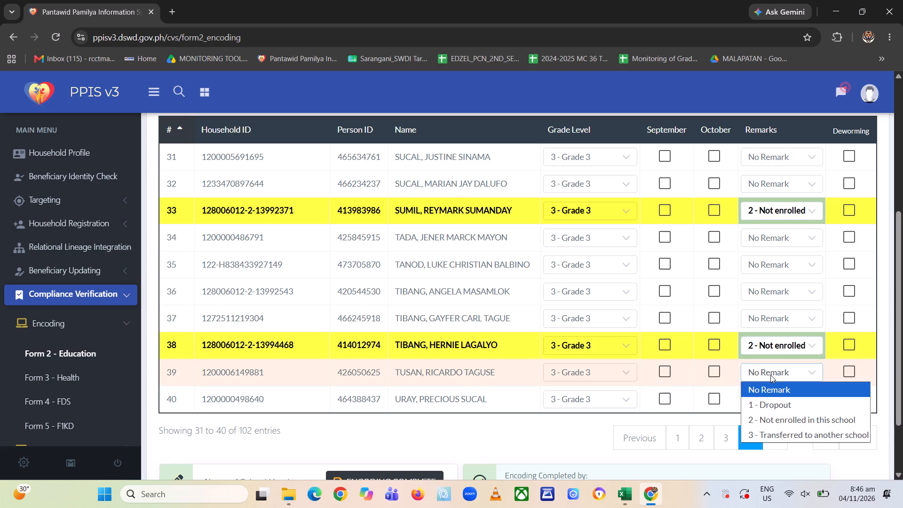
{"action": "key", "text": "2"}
{"action": "key", "text": "Return"}
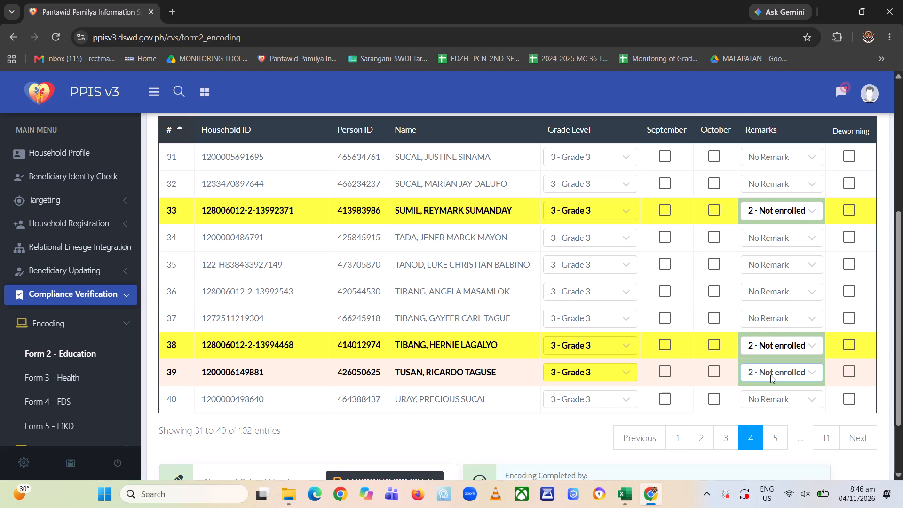
Set the remark of entries 42, 48 and 50 on page 5 to "2 - Not enrolled in this school".
{"action": "left_click", "coordinate": [772, 438]}
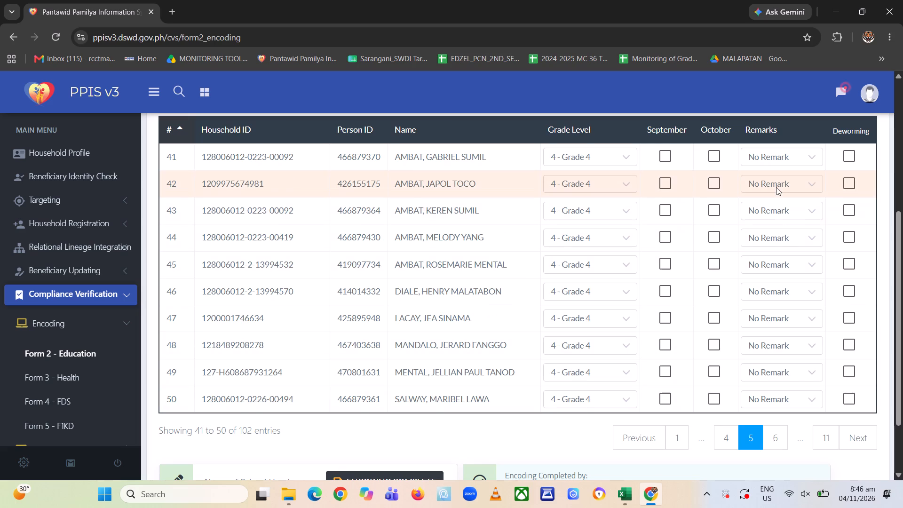
{"action": "left_click", "coordinate": [776, 184]}
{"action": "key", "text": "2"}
{"action": "key", "text": "Return"}
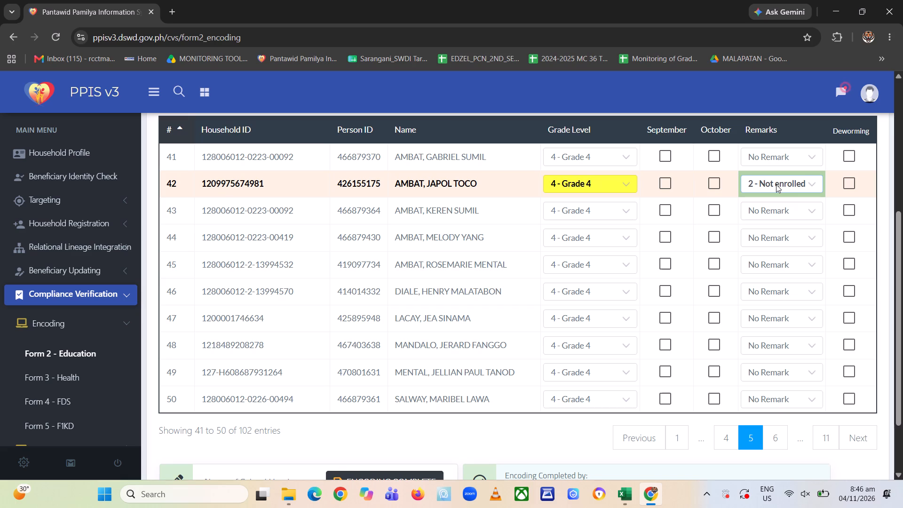
{"action": "left_click", "coordinate": [776, 343]}
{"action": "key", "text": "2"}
{"action": "key", "text": "Return"}
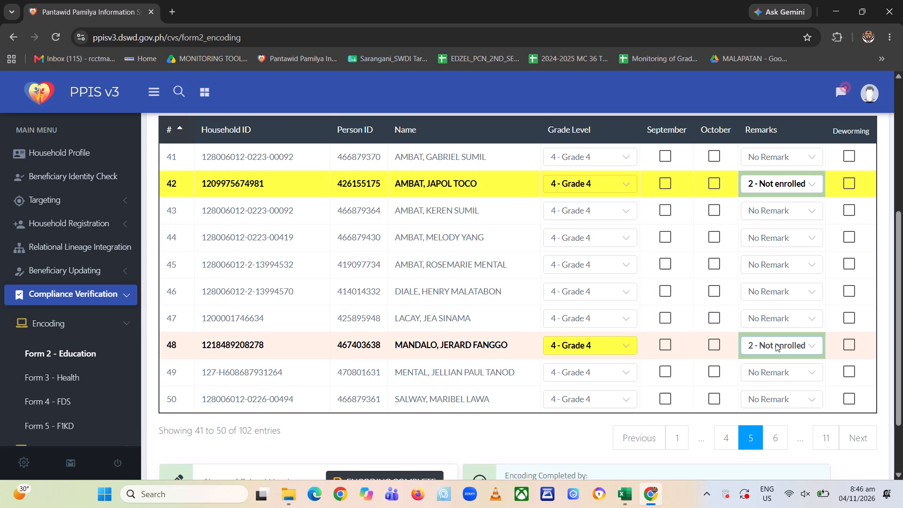
{"action": "left_click", "coordinate": [784, 403]}
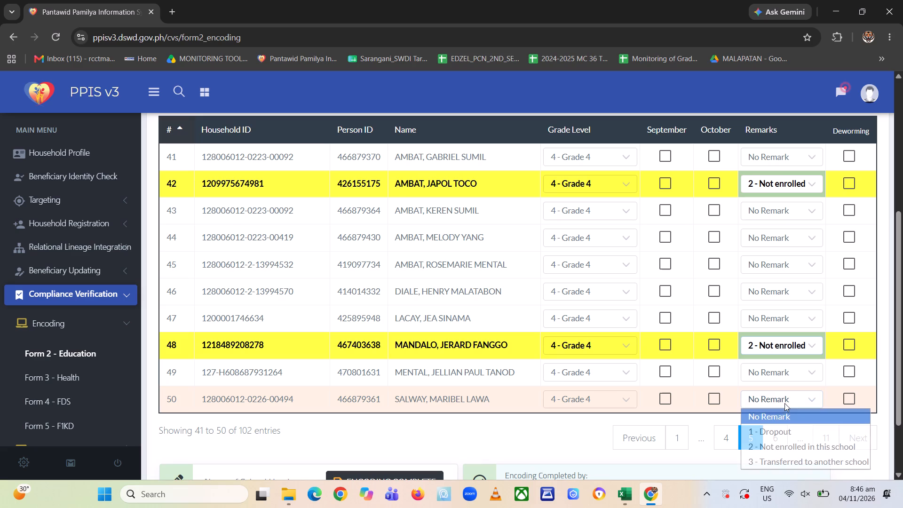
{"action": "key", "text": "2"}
{"action": "key", "text": "Return"}
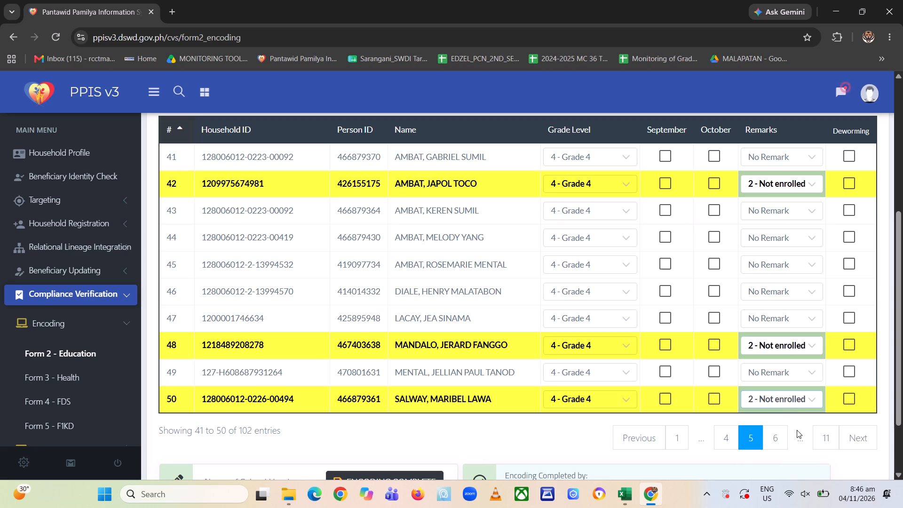
Mark both September and October for entry 71 on page 8 of the Del Hilado list.
{"action": "left_click", "coordinate": [782, 441]}
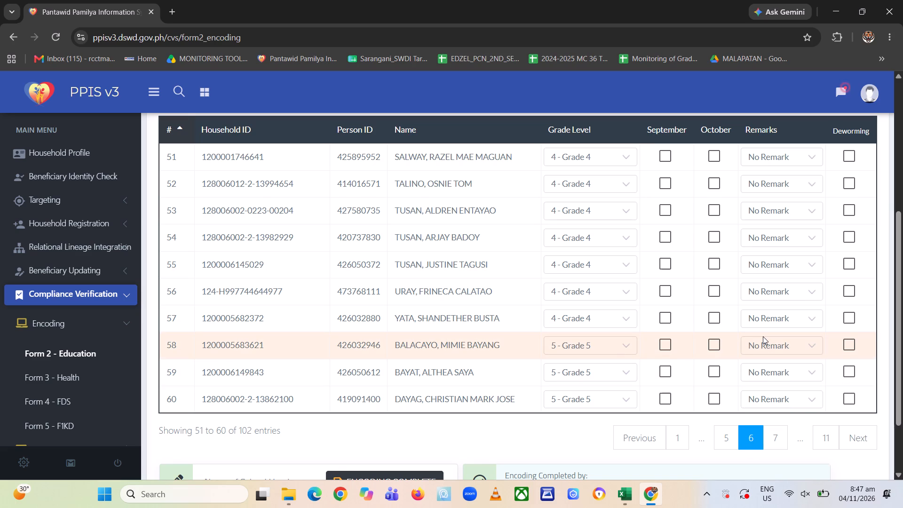
{"action": "left_click", "coordinate": [776, 439]}
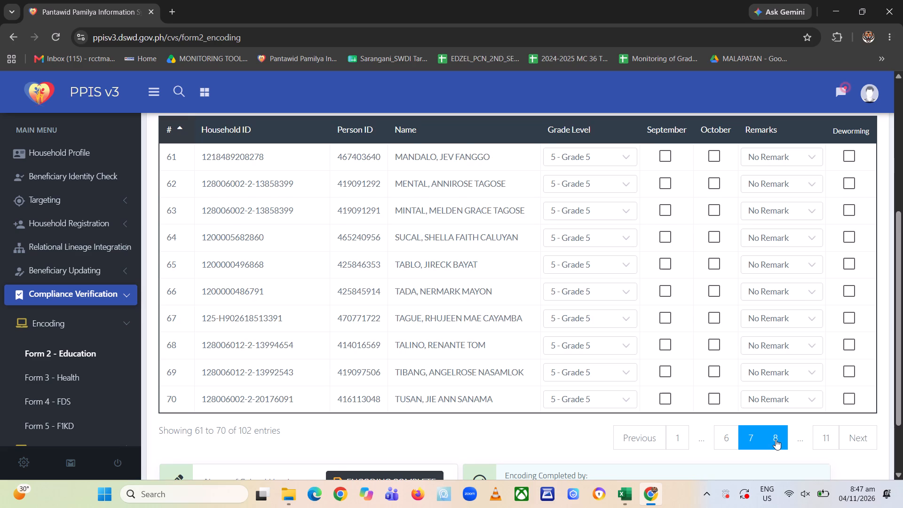
{"action": "left_click", "coordinate": [776, 439]}
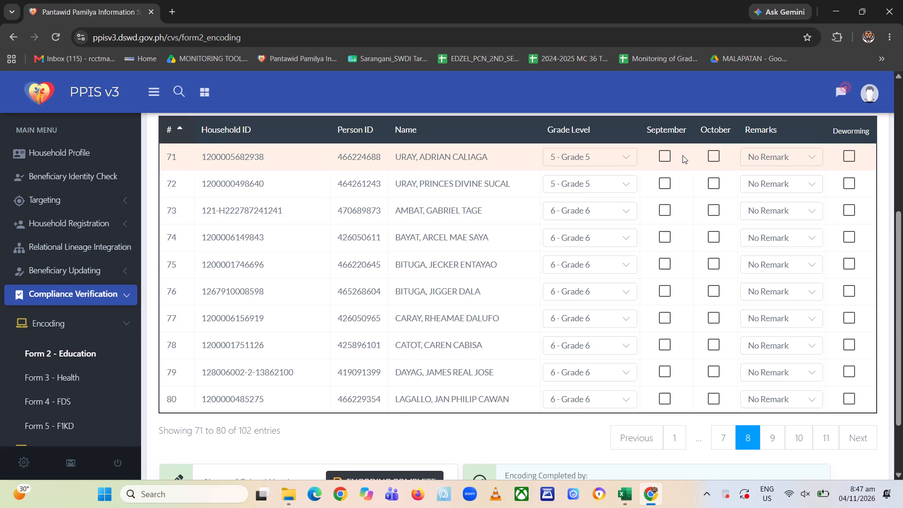
{"action": "left_click", "coordinate": [663, 158]}
{"action": "left_click", "coordinate": [712, 156]}
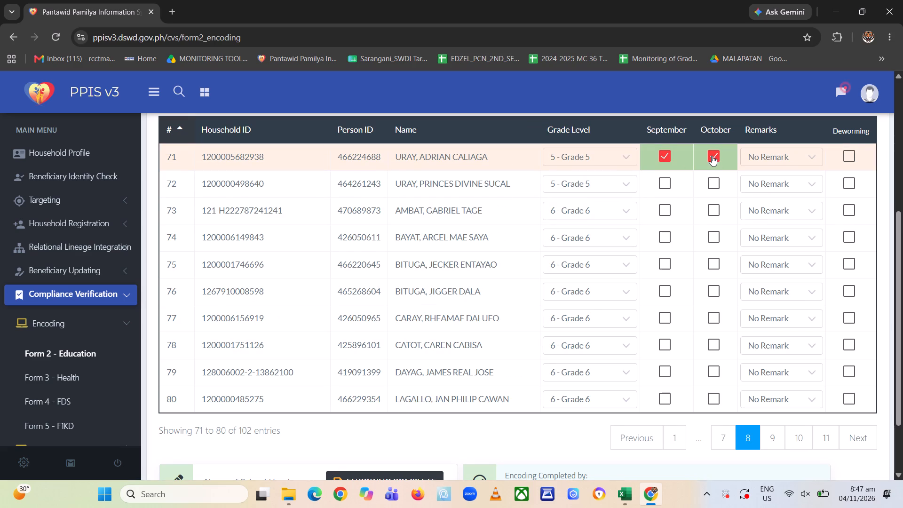
Set the remark of entries 73, 74, 75 and 76 on page 8 to "3 - Transferred to another school".
{"action": "left_click", "coordinate": [763, 213]}
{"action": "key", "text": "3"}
{"action": "key", "text": "Return"}
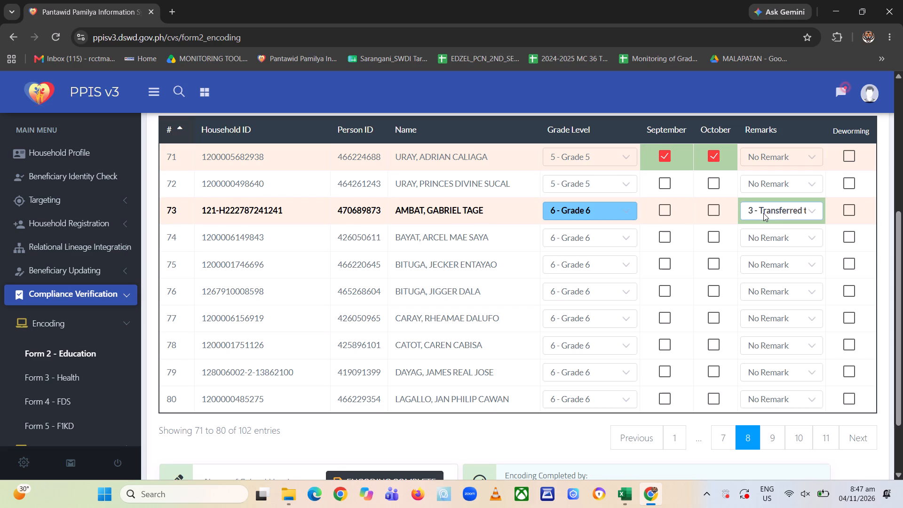
{"action": "left_click", "coordinate": [763, 238]}
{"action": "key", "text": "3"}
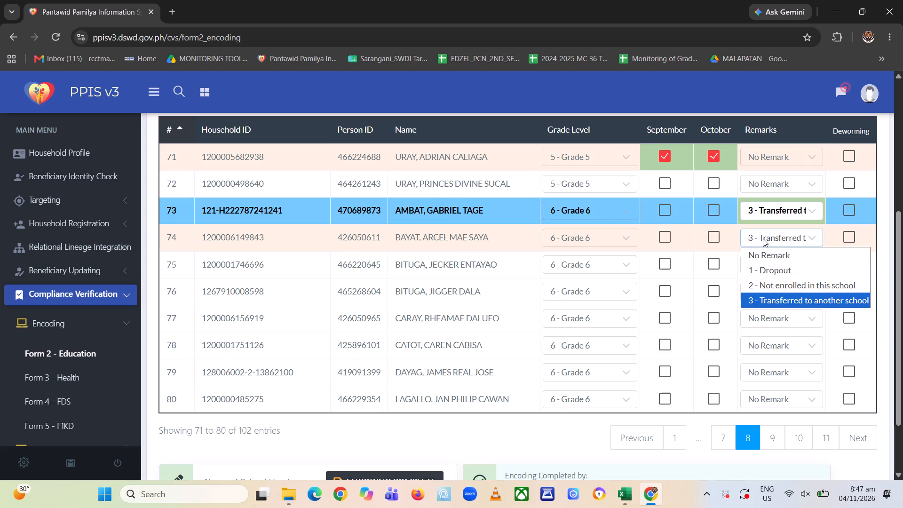
{"action": "key", "text": "Return"}
{"action": "left_click", "coordinate": [770, 261]}
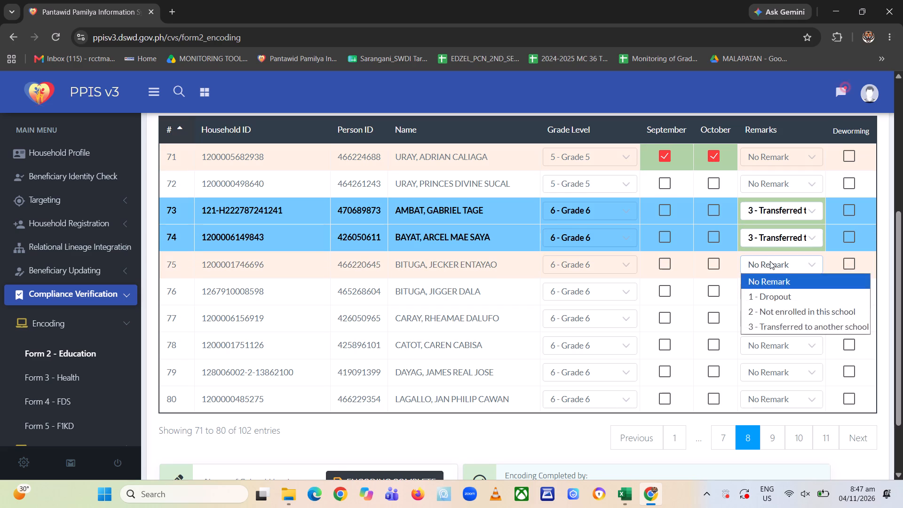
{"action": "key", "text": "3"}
{"action": "key", "text": "Return"}
{"action": "left_click", "coordinate": [769, 289]}
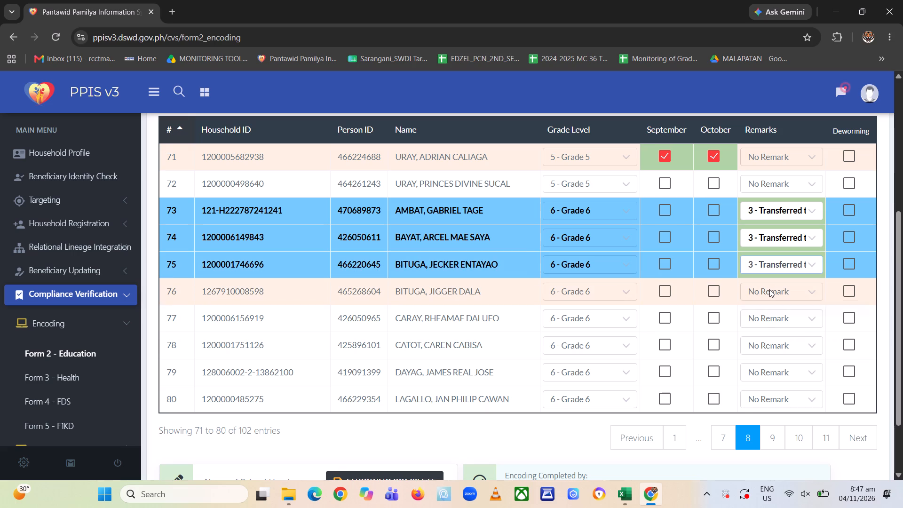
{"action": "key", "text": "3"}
{"action": "key", "text": "Return"}
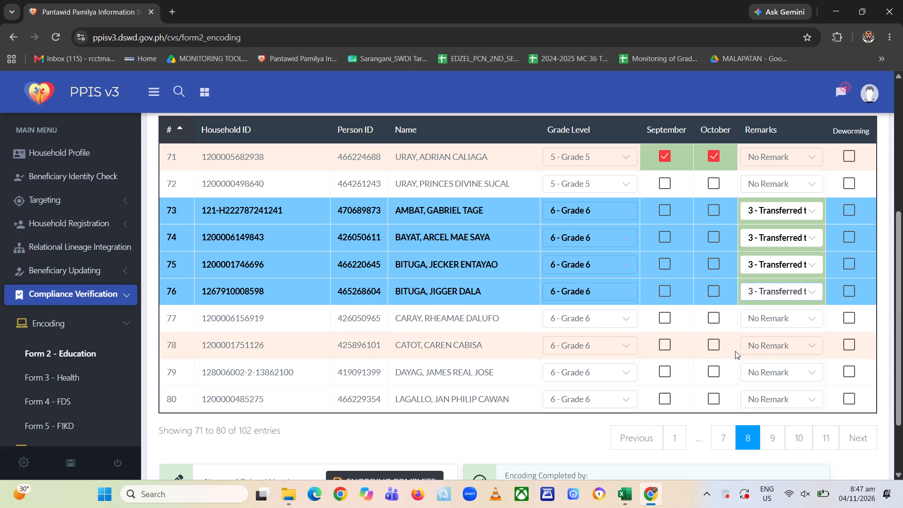
Mark only October for entry 78 on page 8.
{"action": "left_click", "coordinate": [715, 344]}
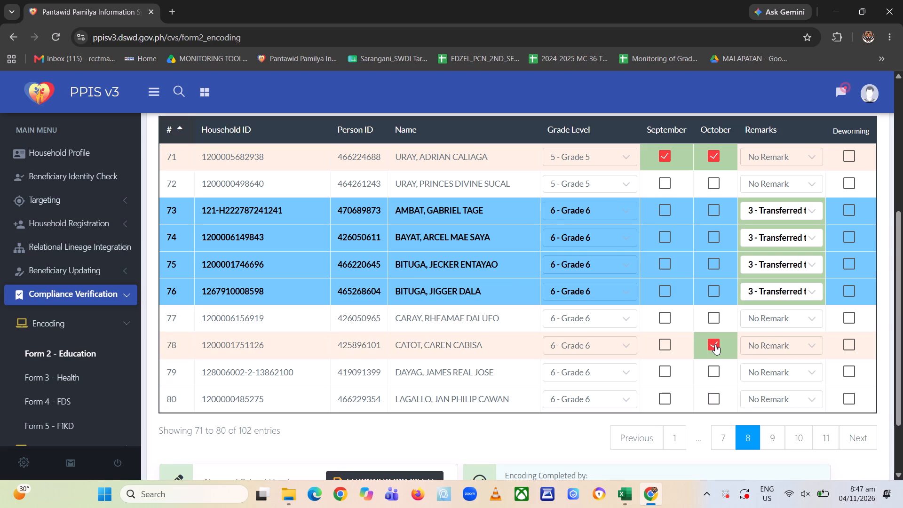
Set the remark of entries 81 and 82 on page 9 to "2 - Not enrolled in this school".
{"action": "left_click", "coordinate": [775, 434]}
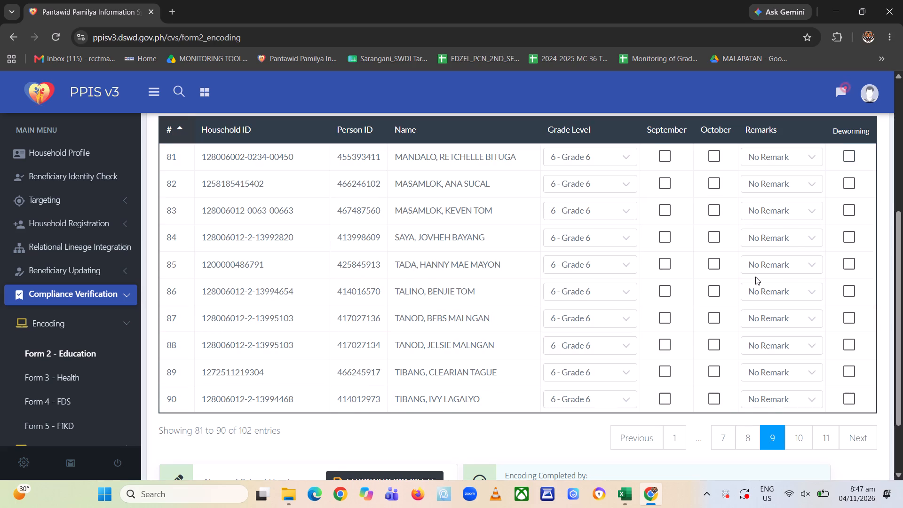
{"action": "left_click", "coordinate": [765, 156]}
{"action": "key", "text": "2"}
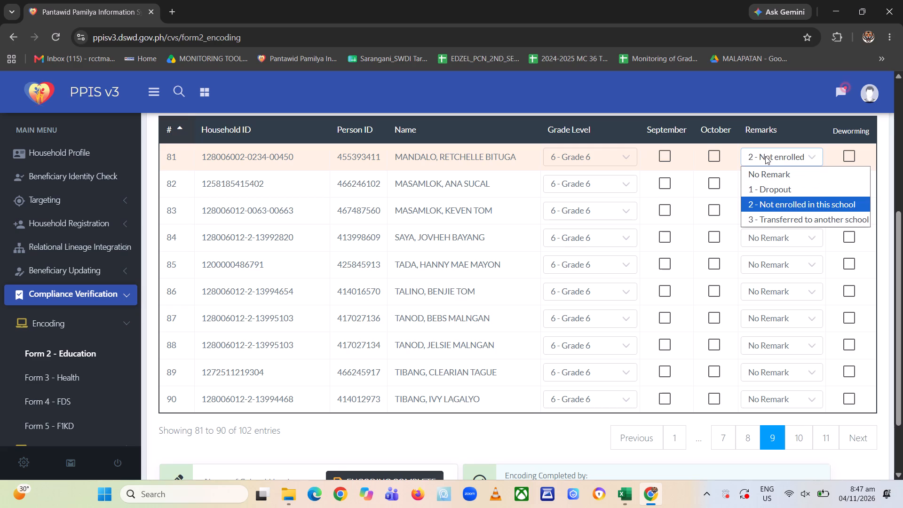
{"action": "key", "text": "Return"}
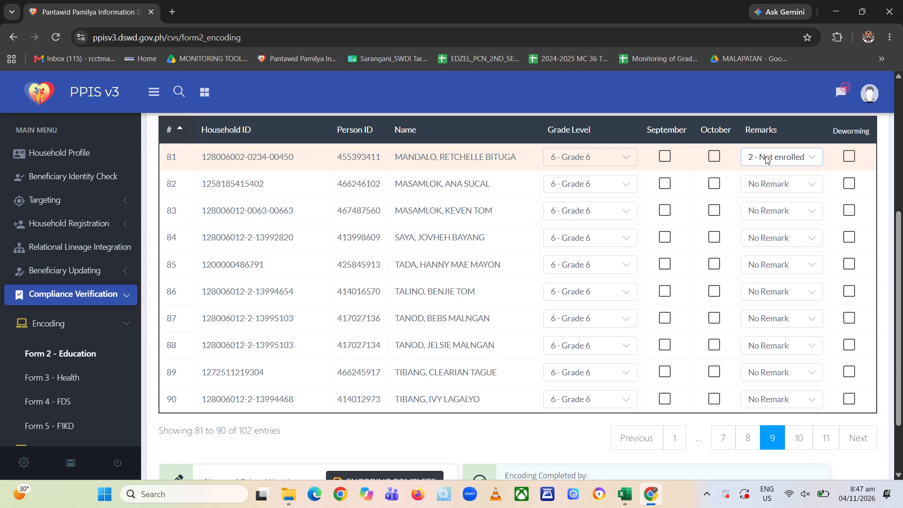
{"action": "left_click", "coordinate": [768, 186]}
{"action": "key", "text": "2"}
{"action": "key", "text": "Return"}
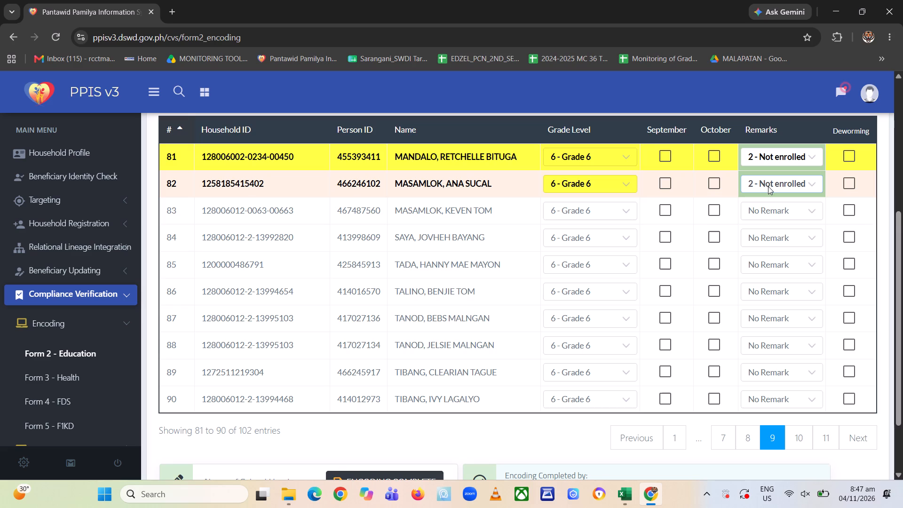
Set the remark of entries 84, 85 and 86 on page 9 to "3 - Transferred to another school".
{"action": "left_click", "coordinate": [771, 240]}
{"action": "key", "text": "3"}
{"action": "key", "text": "Return"}
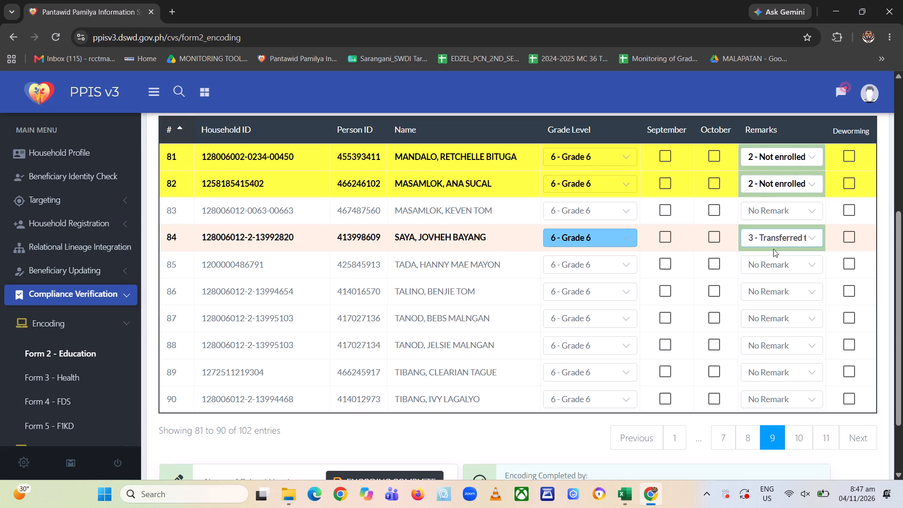
{"action": "left_click", "coordinate": [778, 265]}
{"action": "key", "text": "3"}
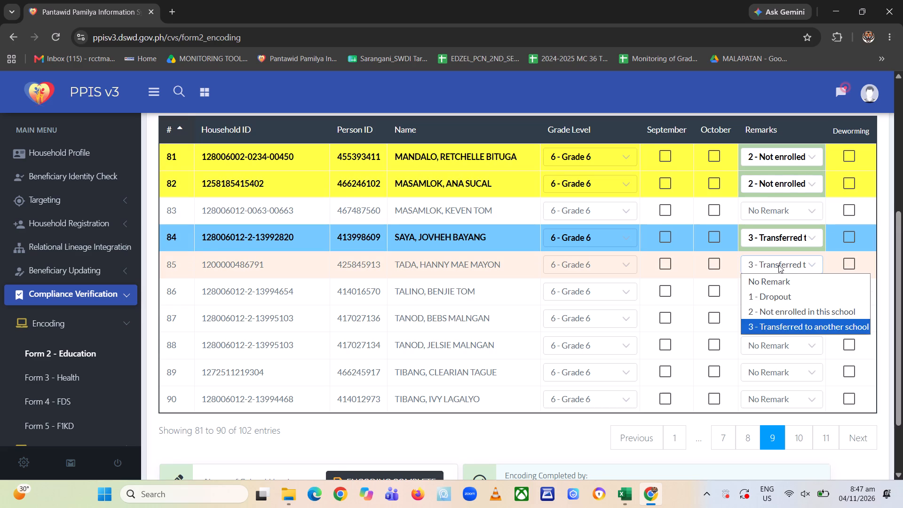
{"action": "key", "text": "Return"}
{"action": "left_click", "coordinate": [780, 292]}
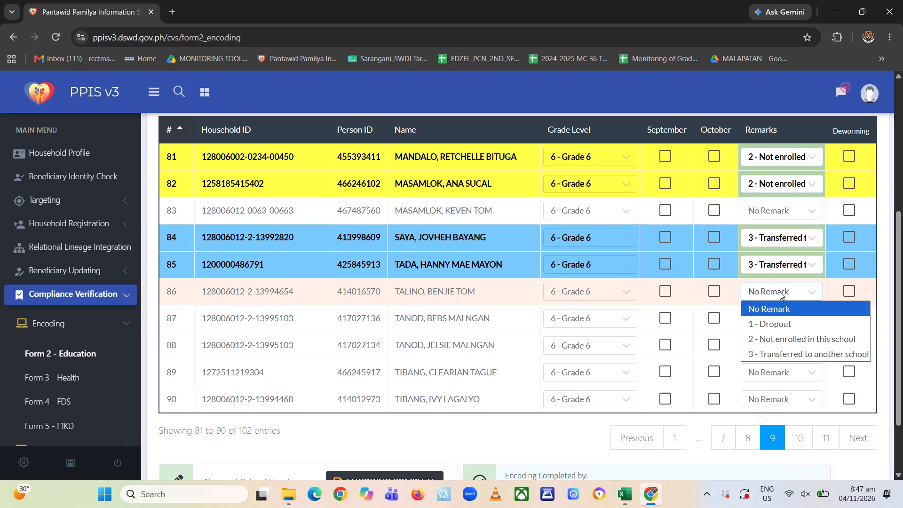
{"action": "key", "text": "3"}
{"action": "key", "text": "Return"}
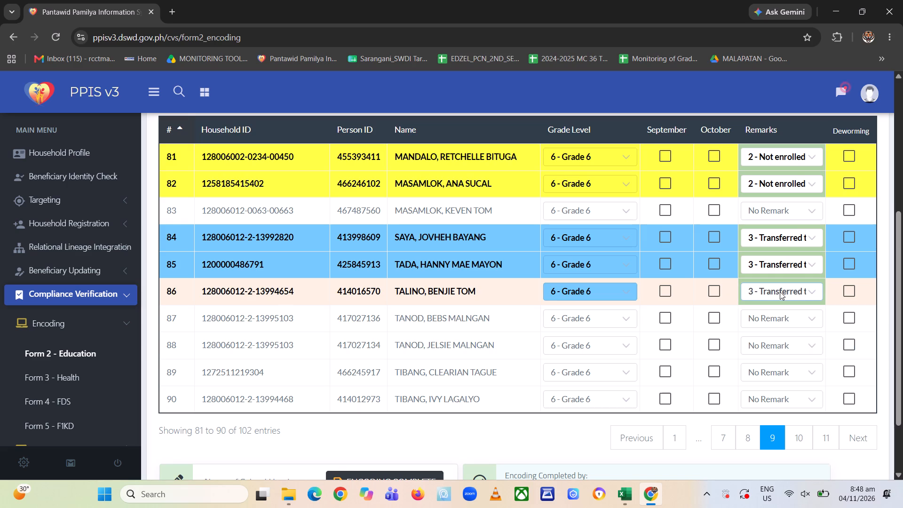
Set the remark of entries 87, 88 and 89 on page 9 to "3 - Transferred to another school".
{"action": "left_click", "coordinate": [780, 320]}
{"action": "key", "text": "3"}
{"action": "key", "text": "Return"}
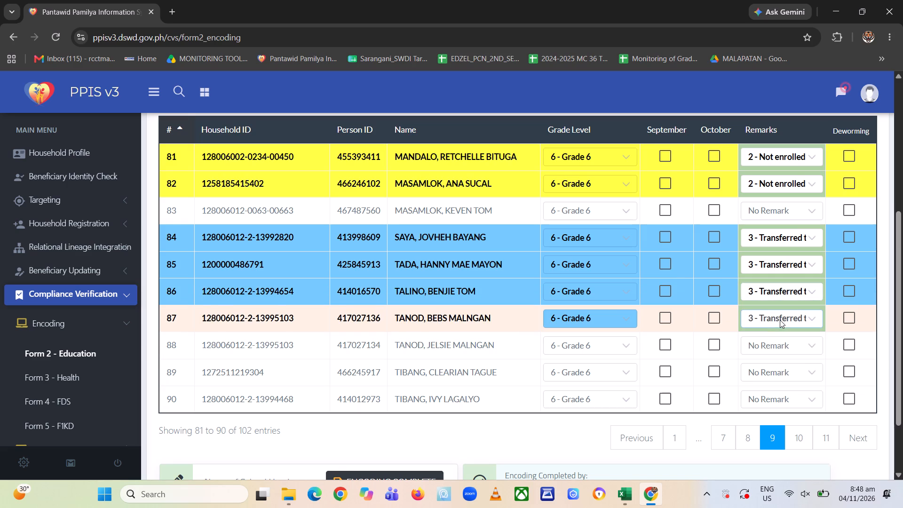
{"action": "left_click", "coordinate": [787, 346]}
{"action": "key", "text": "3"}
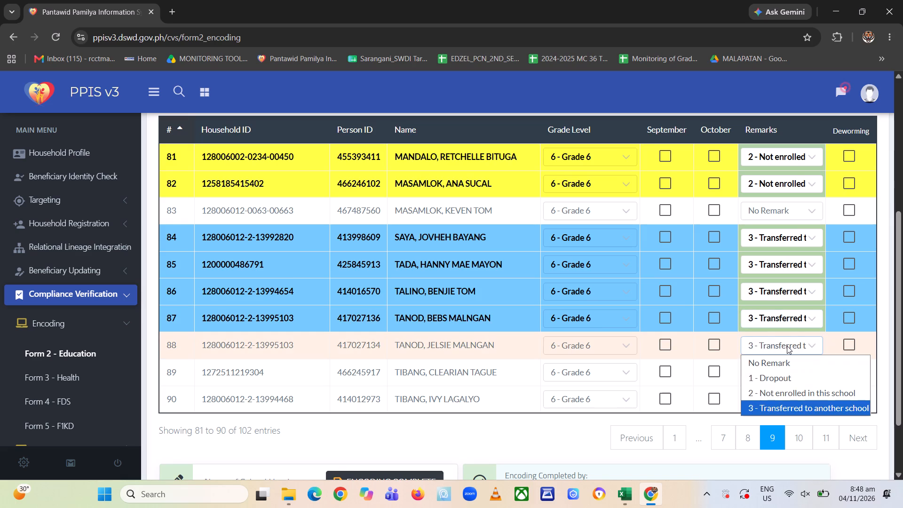
{"action": "key", "text": "Return"}
{"action": "left_click", "coordinate": [790, 376]}
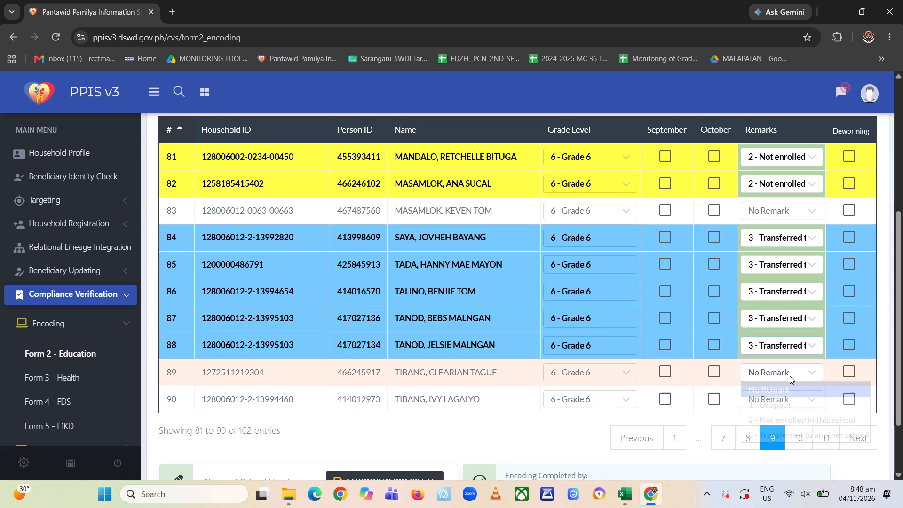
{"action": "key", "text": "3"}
{"action": "key", "text": "Return"}
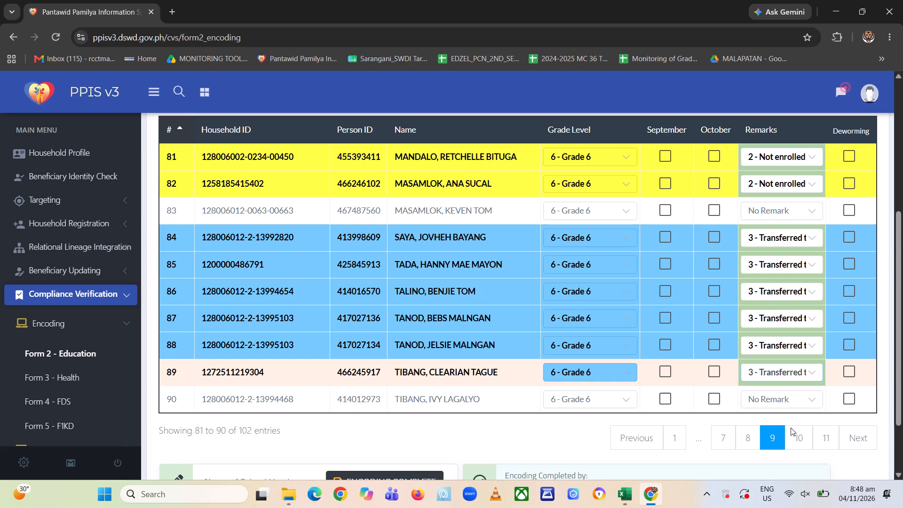
Set the remark of entries 92 and 94 on page 10 to "3 - Transferred to another school".
{"action": "left_click", "coordinate": [802, 438]}
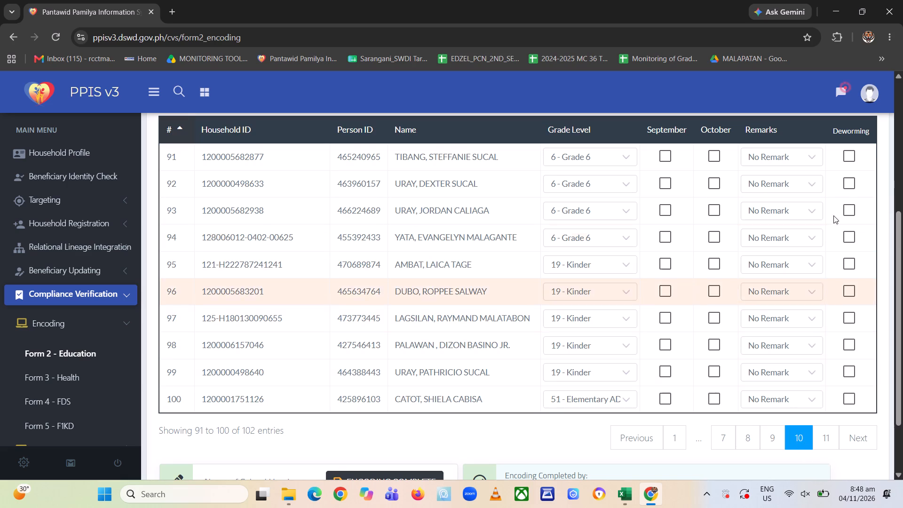
{"action": "left_click", "coordinate": [798, 182]}
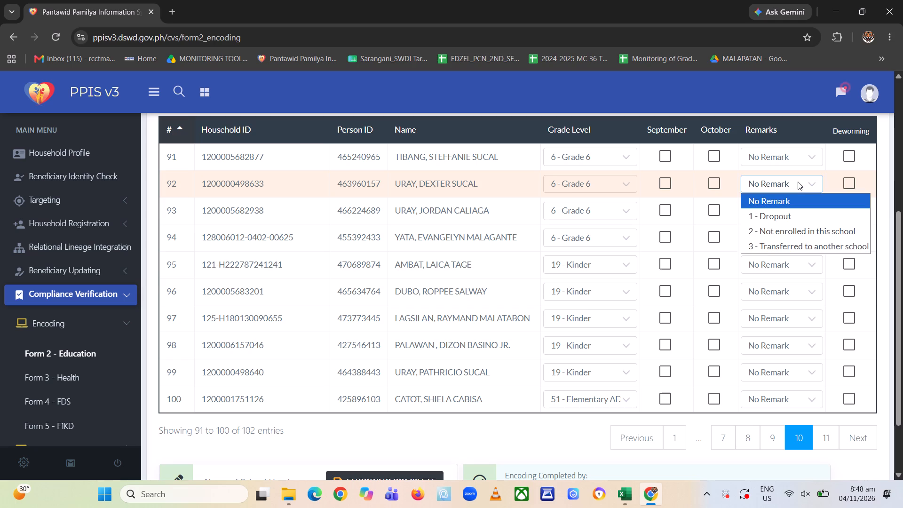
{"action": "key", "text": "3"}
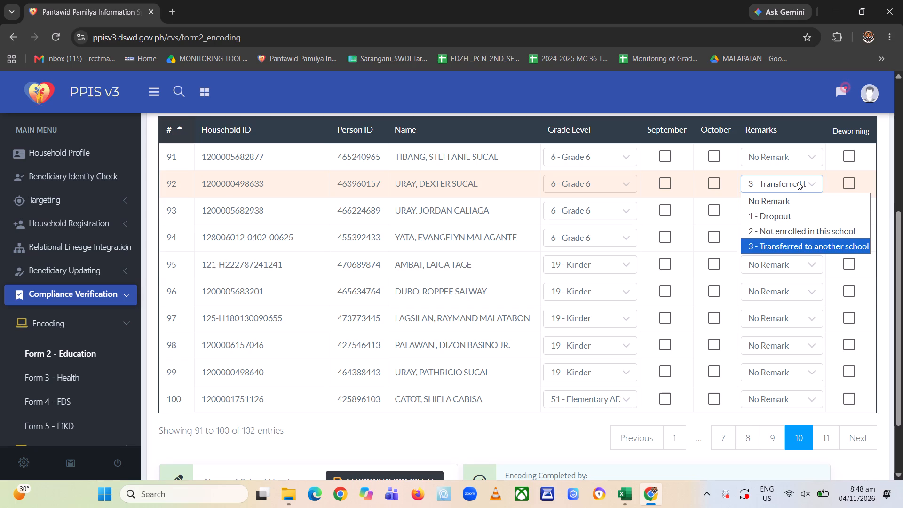
{"action": "key", "text": "Return"}
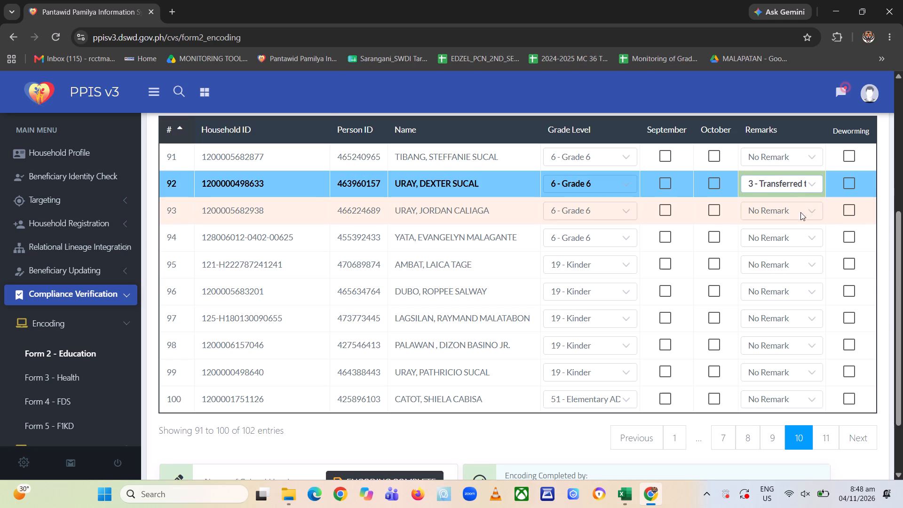
{"action": "left_click", "coordinate": [799, 231]}
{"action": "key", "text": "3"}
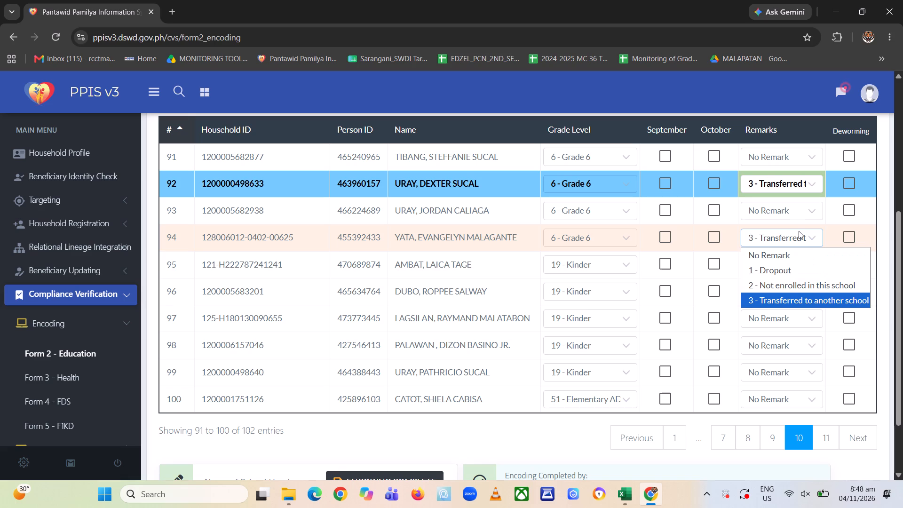
{"action": "key", "text": "Return"}
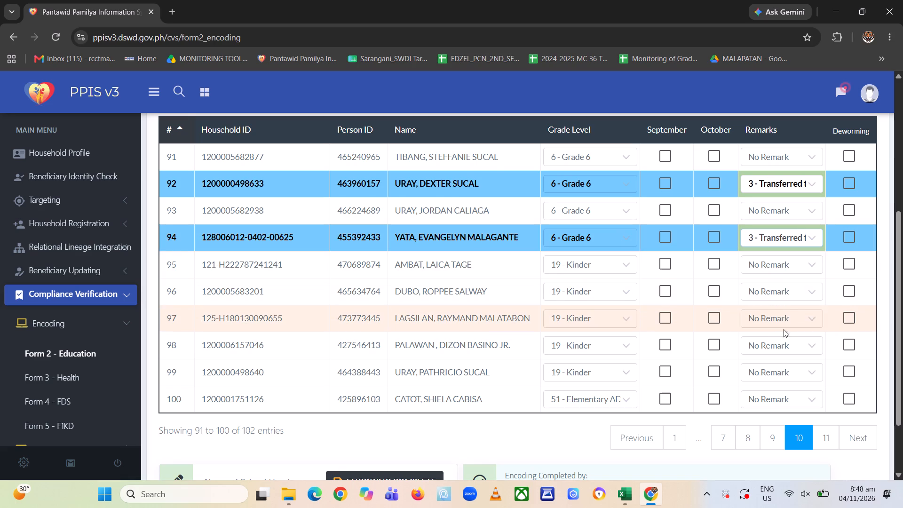
Set the remark of entry 100 on page 10 to "2 - Not enrolled in this school".
{"action": "left_click", "coordinate": [782, 396]}
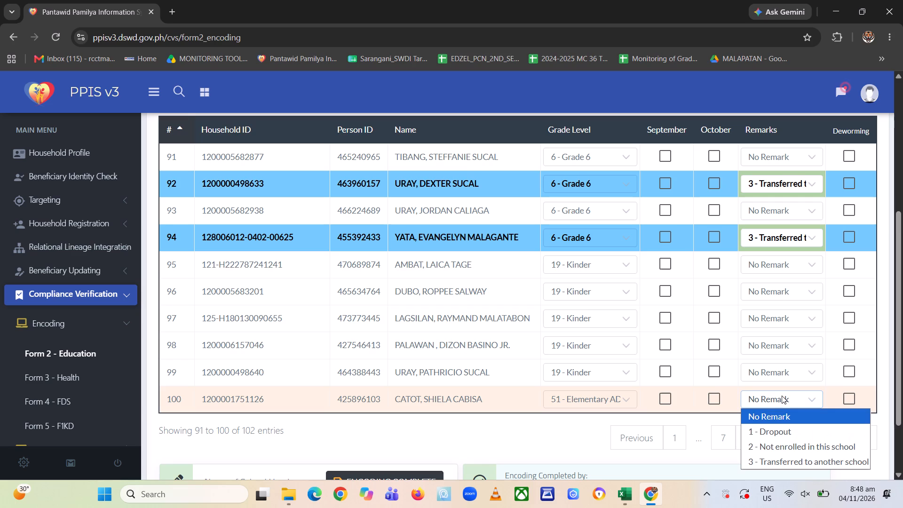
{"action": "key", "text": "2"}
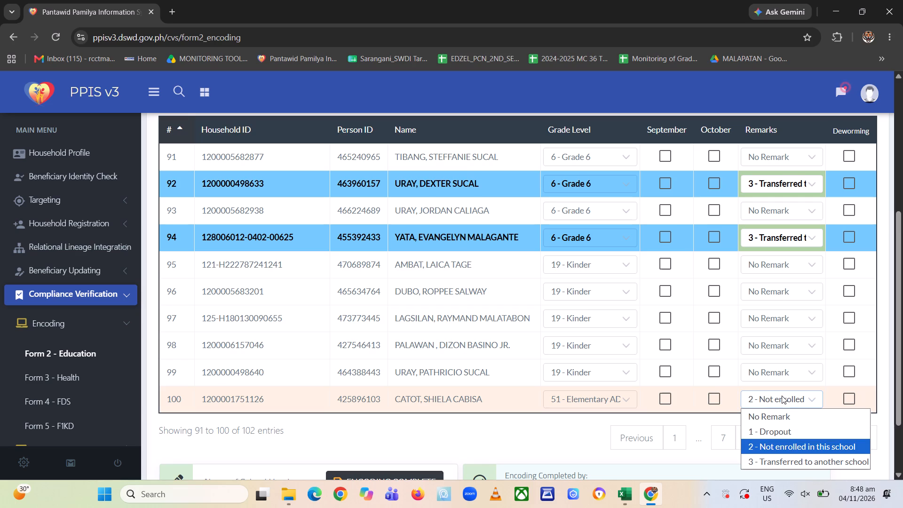
{"action": "key", "text": "Return"}
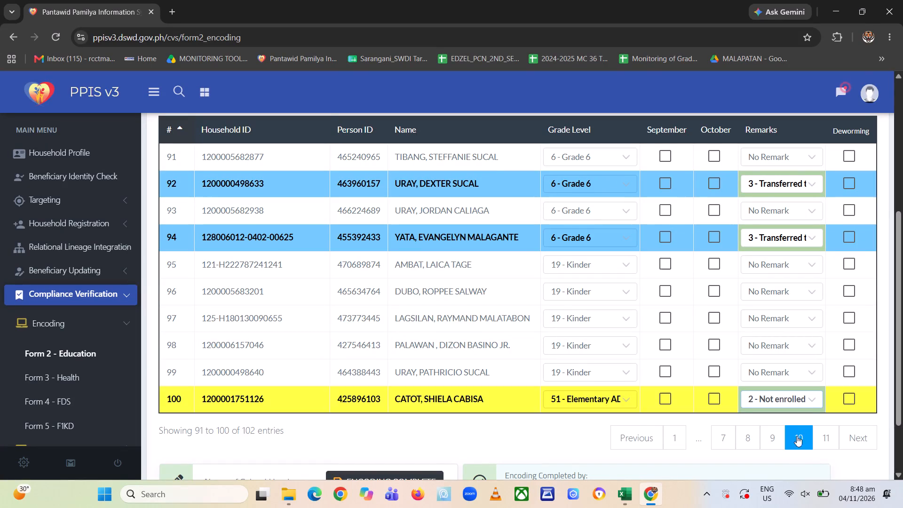
Go to page 11 of the Del Hilado list and fill in the name of the school head.
{"action": "left_click", "coordinate": [801, 459]}
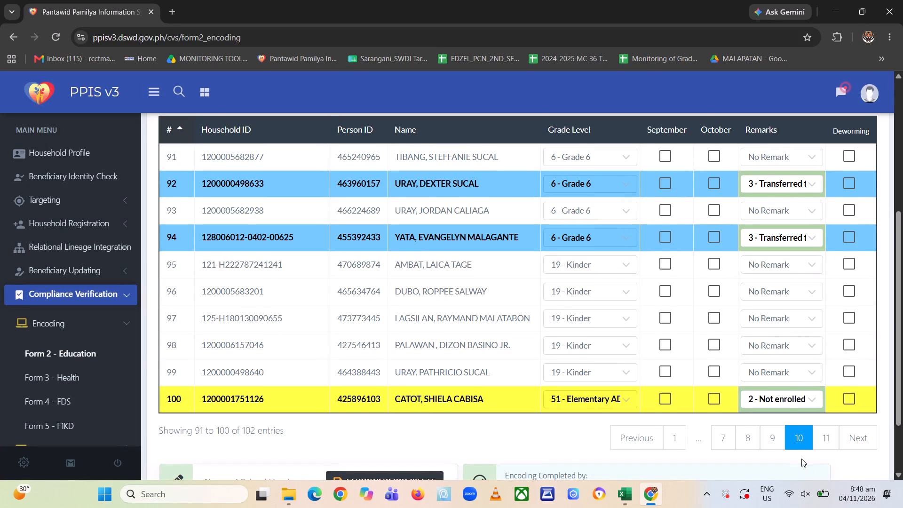
{"action": "key", "text": "Page_Down"}
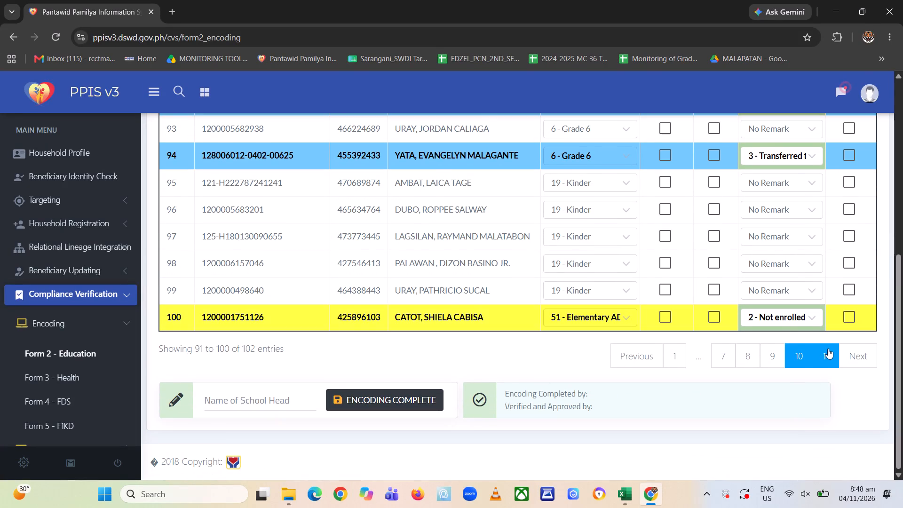
{"action": "left_click", "coordinate": [828, 349]}
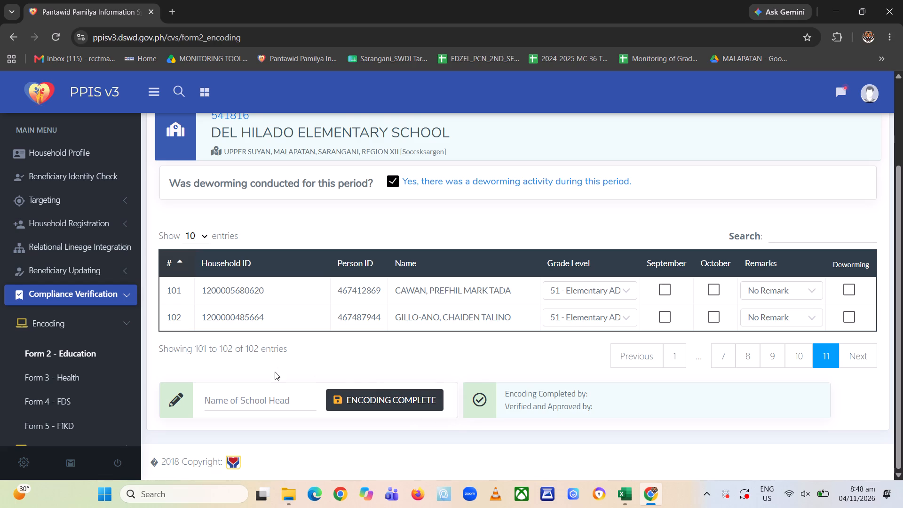
{"action": "left_click", "coordinate": [266, 399]}
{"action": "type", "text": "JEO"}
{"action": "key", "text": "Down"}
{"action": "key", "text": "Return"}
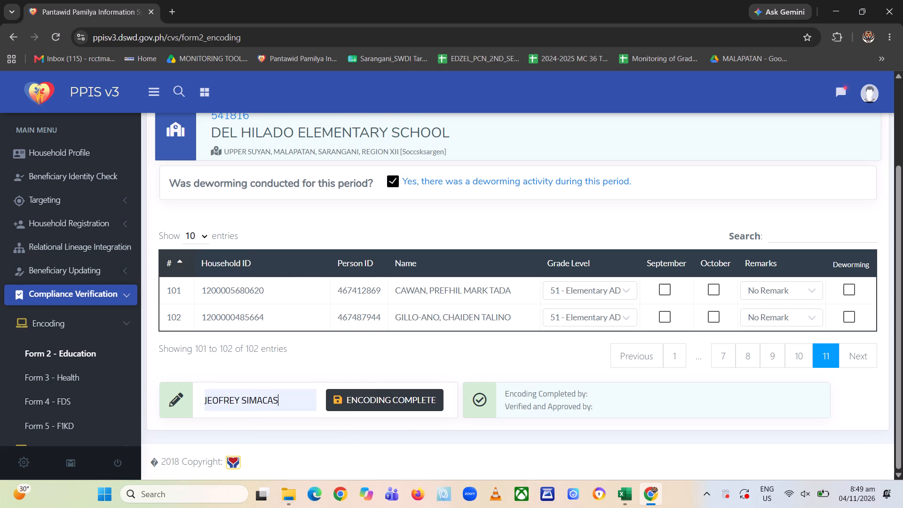
Mark the Period 5 encoding of Del Hilado Elementary School as complete.
{"action": "left_click", "coordinate": [366, 401]}
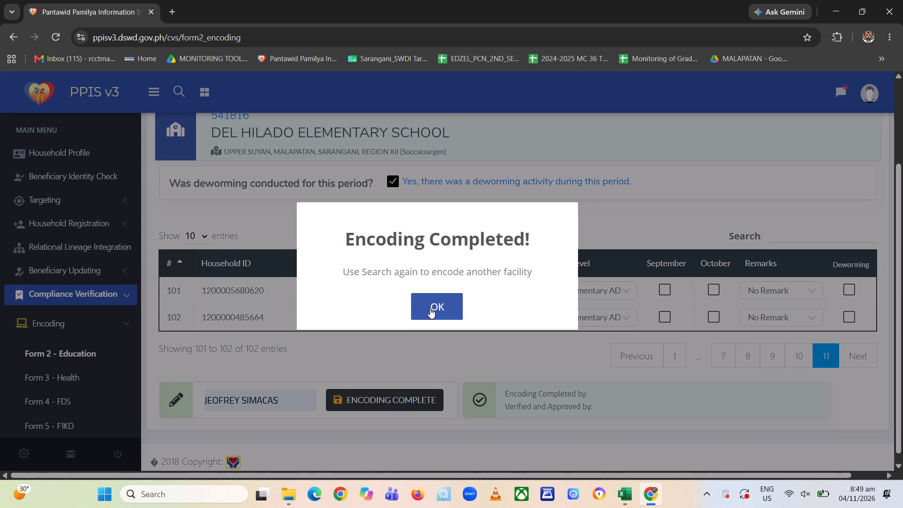
{"action": "left_click", "coordinate": [430, 308]}
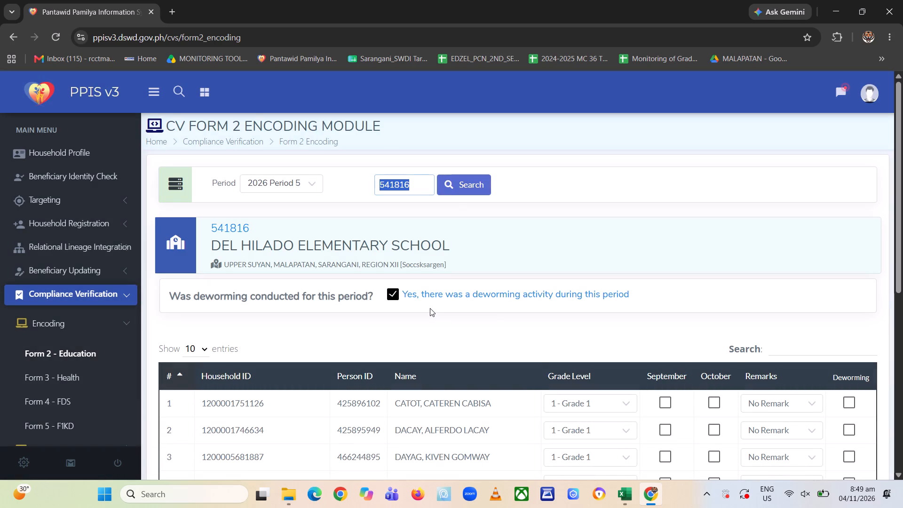
Search the Form 2 module for school ID 629488 in 2026 Period 5, and clear the school ID.
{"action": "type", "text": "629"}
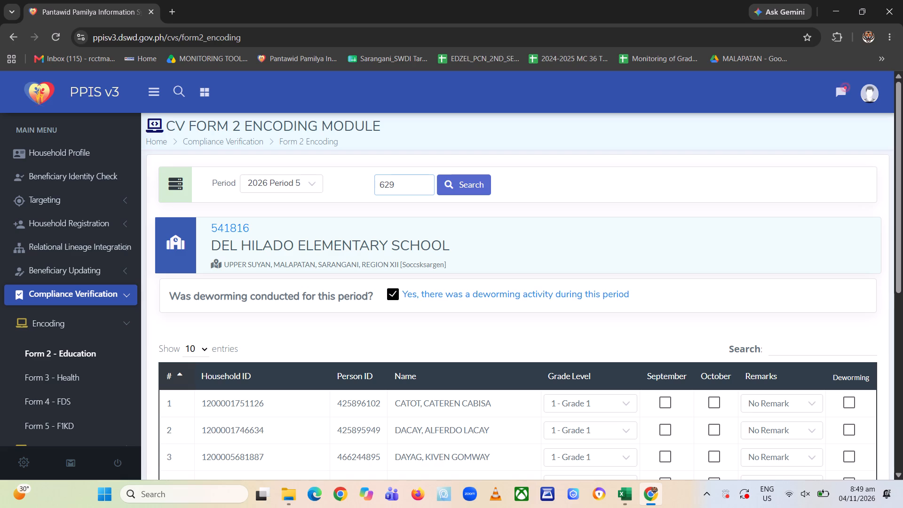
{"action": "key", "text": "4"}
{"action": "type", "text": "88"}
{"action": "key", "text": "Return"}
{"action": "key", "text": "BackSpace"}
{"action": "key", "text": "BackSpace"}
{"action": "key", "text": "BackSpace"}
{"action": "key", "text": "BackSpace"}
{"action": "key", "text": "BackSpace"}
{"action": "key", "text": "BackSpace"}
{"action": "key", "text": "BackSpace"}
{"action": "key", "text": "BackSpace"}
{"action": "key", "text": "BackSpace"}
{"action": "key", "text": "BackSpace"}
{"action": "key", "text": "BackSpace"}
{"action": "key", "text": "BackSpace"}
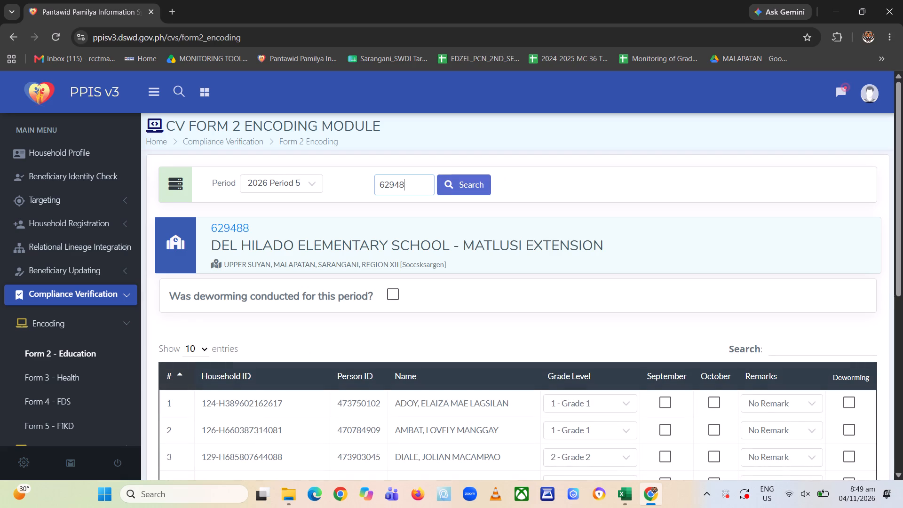
Switch to File Explorer and open the recent workbook DISTRIBUTION LIST- RCCT.
{"action": "left_click", "coordinate": [293, 491]}
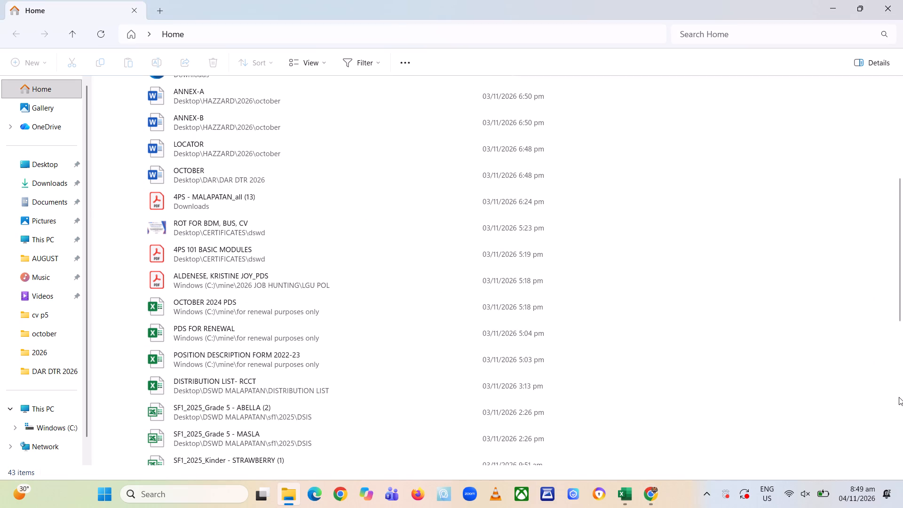
{"action": "double_click", "coordinate": [279, 379]}
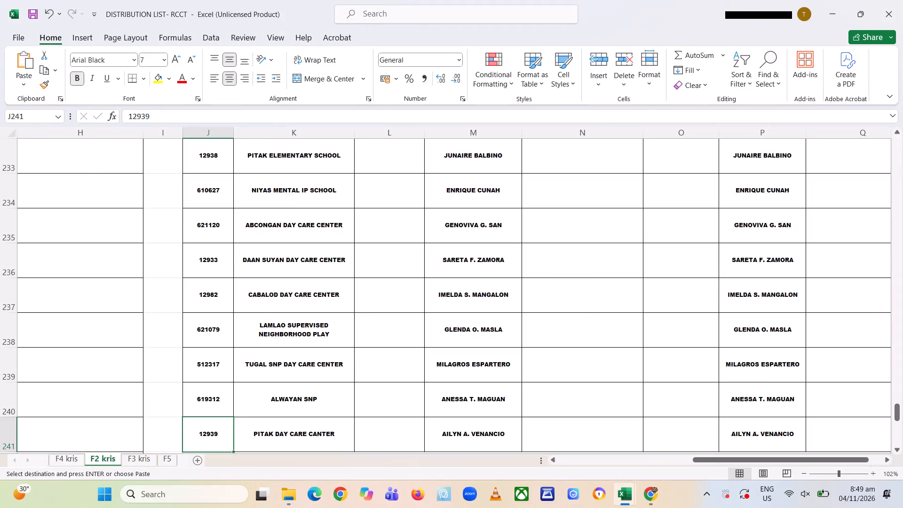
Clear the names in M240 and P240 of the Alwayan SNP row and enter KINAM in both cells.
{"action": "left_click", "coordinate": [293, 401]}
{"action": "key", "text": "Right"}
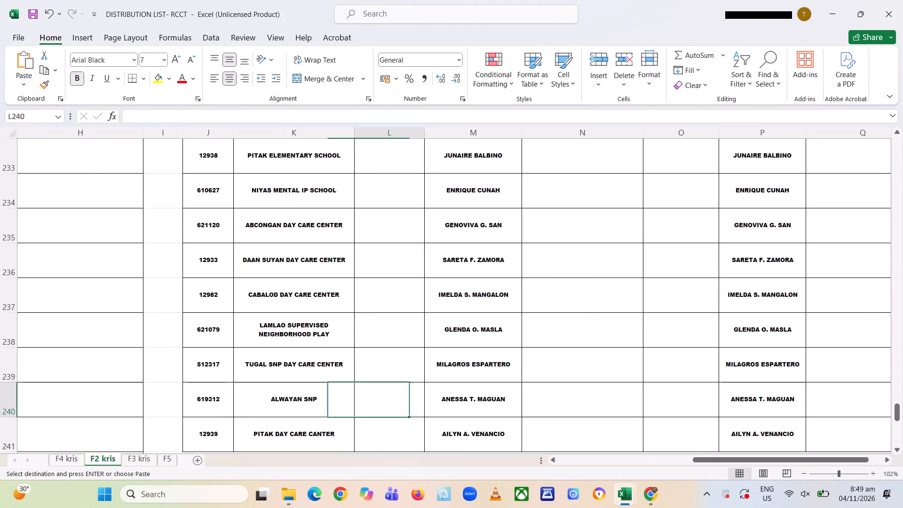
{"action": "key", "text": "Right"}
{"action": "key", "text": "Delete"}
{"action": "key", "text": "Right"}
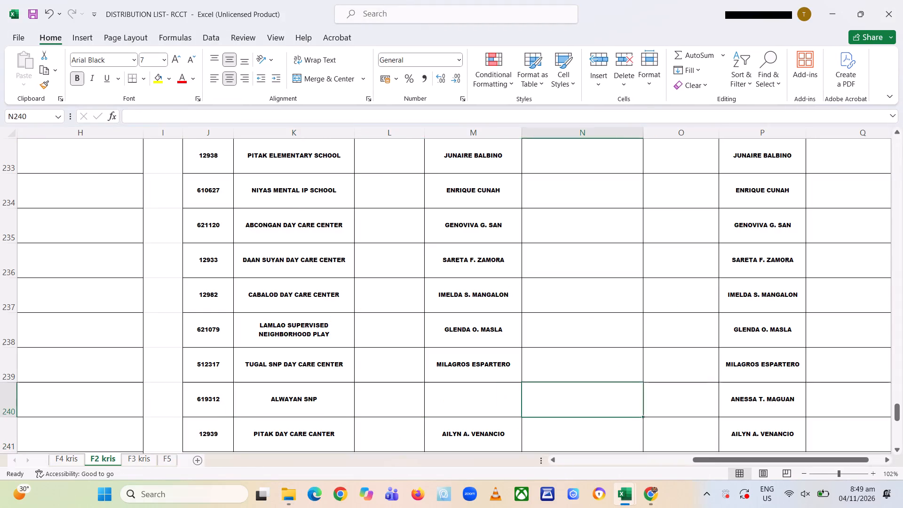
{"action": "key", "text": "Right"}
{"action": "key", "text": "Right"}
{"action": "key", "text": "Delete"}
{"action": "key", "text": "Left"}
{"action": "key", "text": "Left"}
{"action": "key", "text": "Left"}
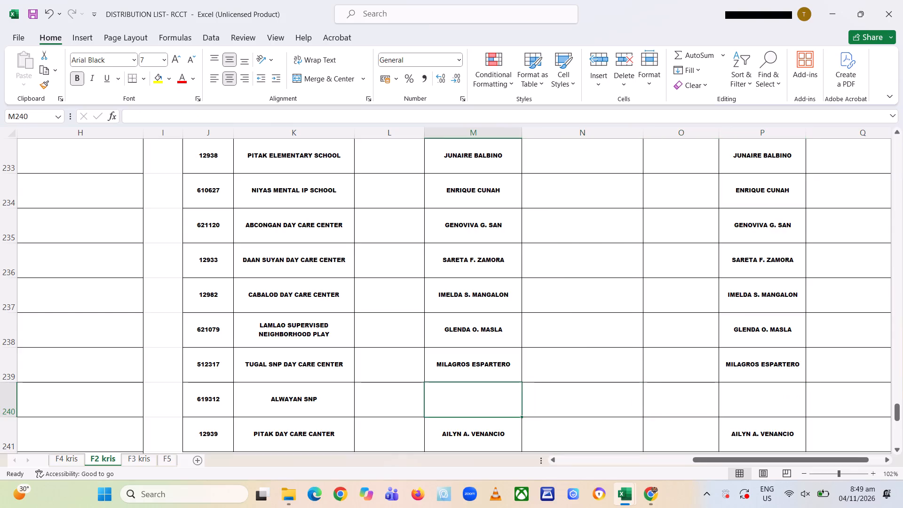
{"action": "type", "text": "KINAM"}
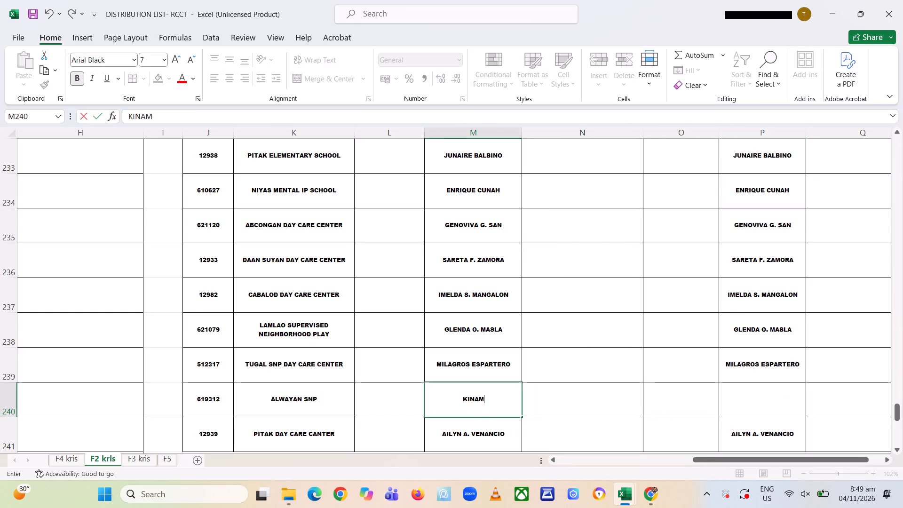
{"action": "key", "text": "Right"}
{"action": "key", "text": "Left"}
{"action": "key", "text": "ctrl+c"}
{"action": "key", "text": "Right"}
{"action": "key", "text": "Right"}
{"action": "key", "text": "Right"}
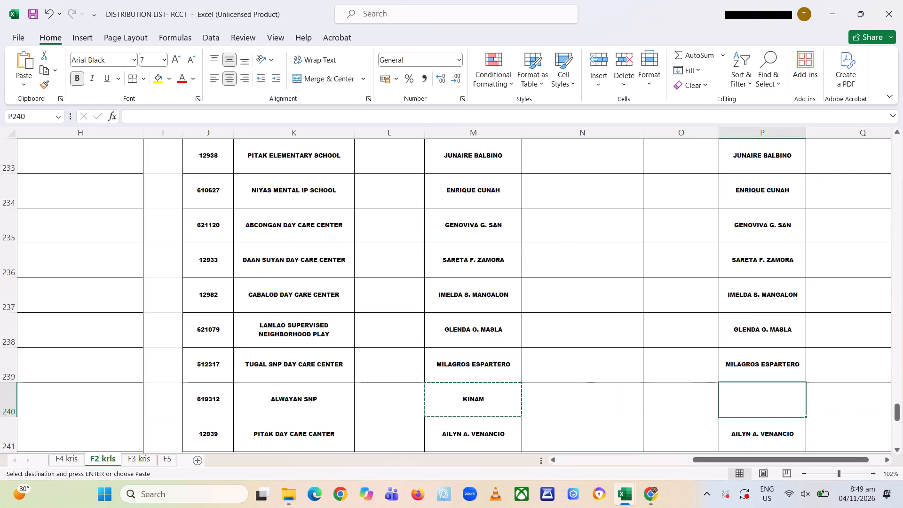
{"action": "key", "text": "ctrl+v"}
Copy Alwayan SNP's school ID 619312 from J240 and search for it in the PPIS Form 2 module in Chrome.
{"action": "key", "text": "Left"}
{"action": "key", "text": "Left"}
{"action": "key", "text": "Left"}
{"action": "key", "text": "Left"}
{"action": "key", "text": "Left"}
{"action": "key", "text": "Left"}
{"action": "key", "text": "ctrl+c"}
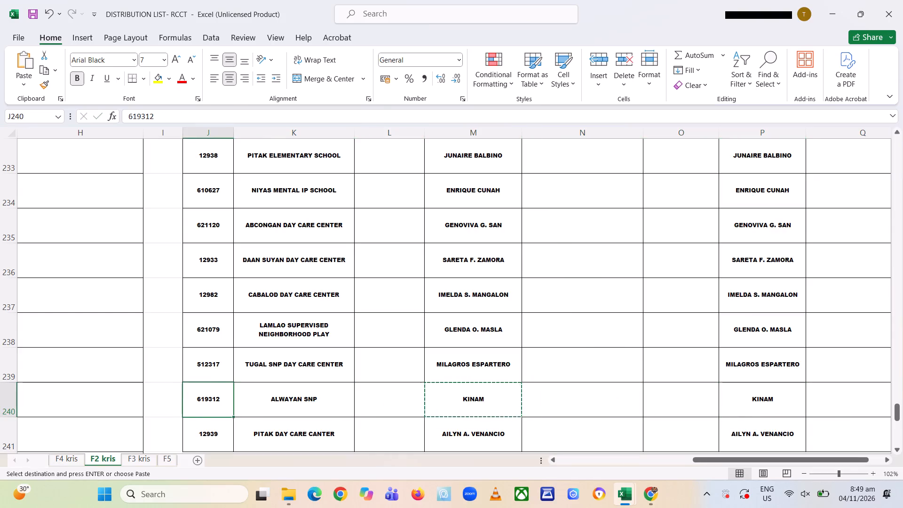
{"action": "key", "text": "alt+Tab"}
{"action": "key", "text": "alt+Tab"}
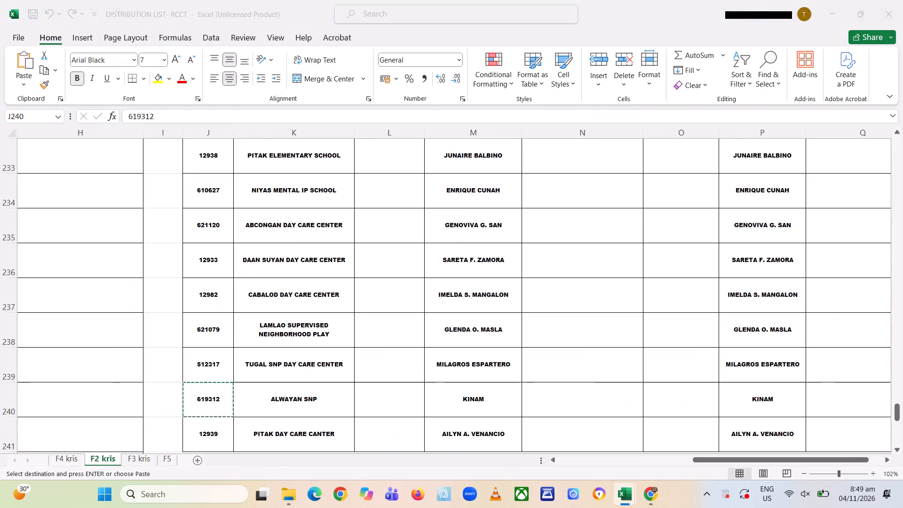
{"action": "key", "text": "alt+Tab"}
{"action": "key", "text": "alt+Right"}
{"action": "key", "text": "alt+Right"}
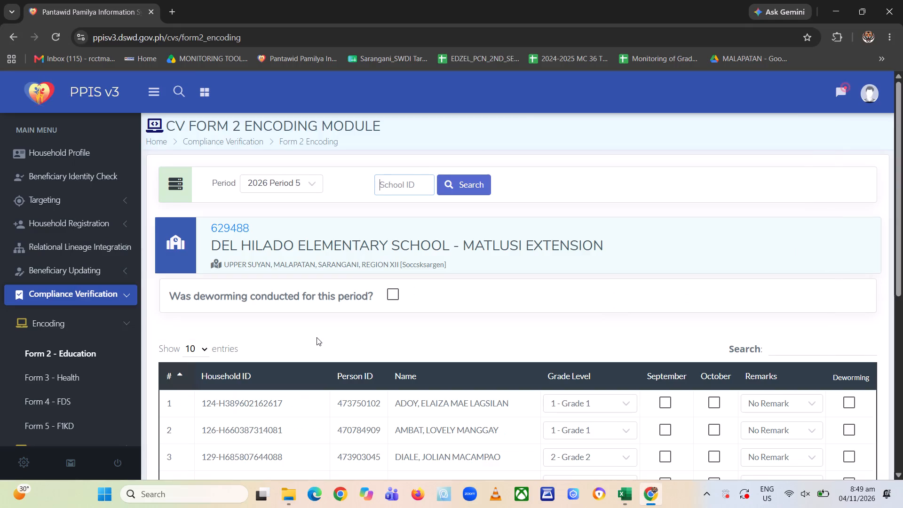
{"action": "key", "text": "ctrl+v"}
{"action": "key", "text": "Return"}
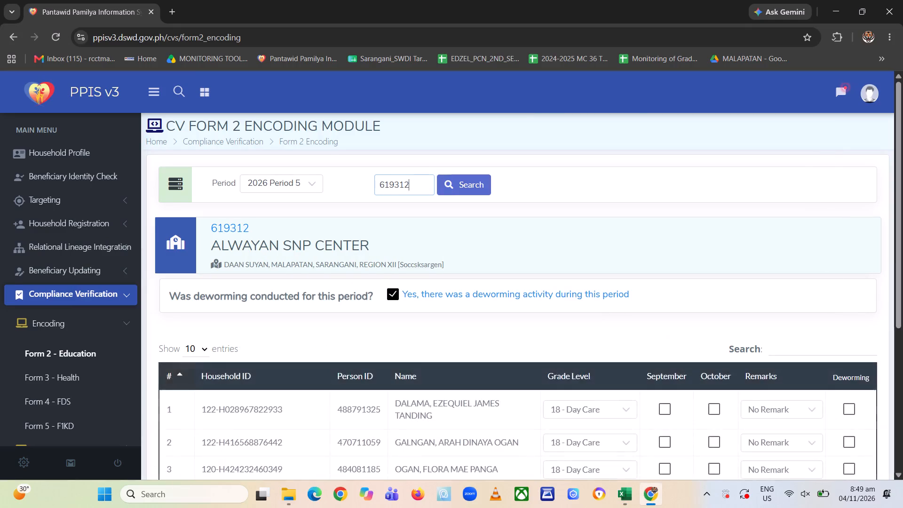
Replace the school head's name for Alwayan SNP Center, mark its encoding complete, and review the reloaded list.
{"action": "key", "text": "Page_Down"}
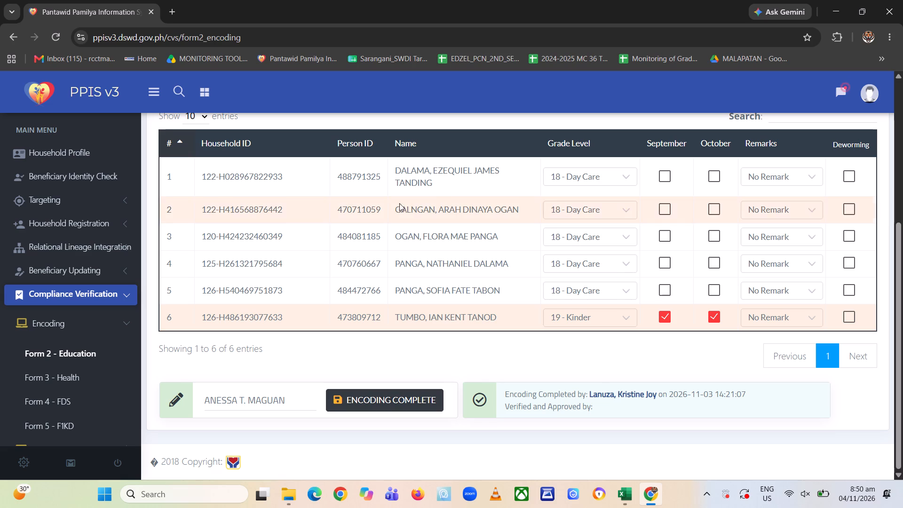
{"action": "left_click_drag", "start_coordinate": [293, 399], "coordinate": [73, 410]}
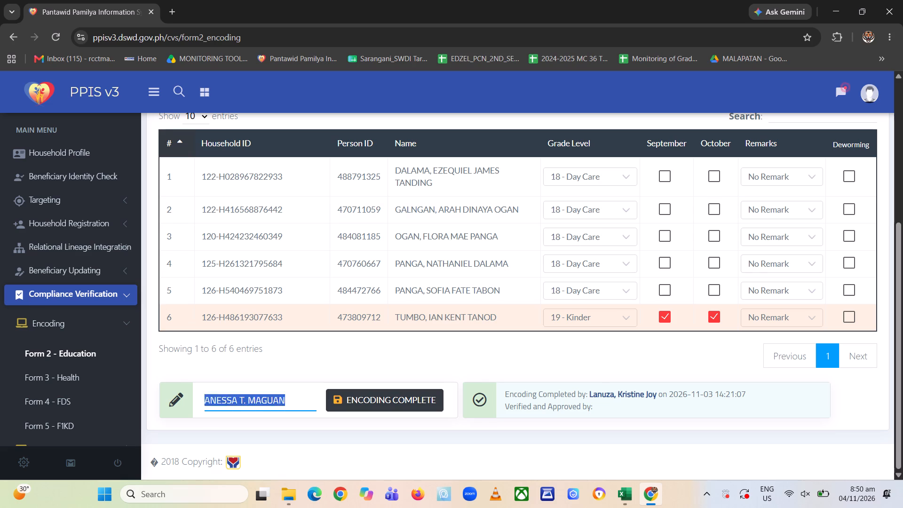
{"action": "left_click_drag", "start_coordinate": [73, 410], "coordinate": [55, 411]}
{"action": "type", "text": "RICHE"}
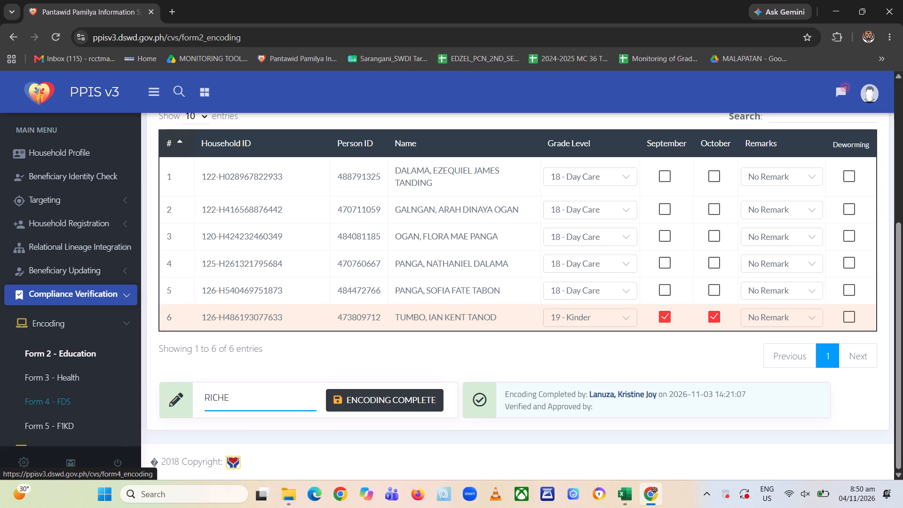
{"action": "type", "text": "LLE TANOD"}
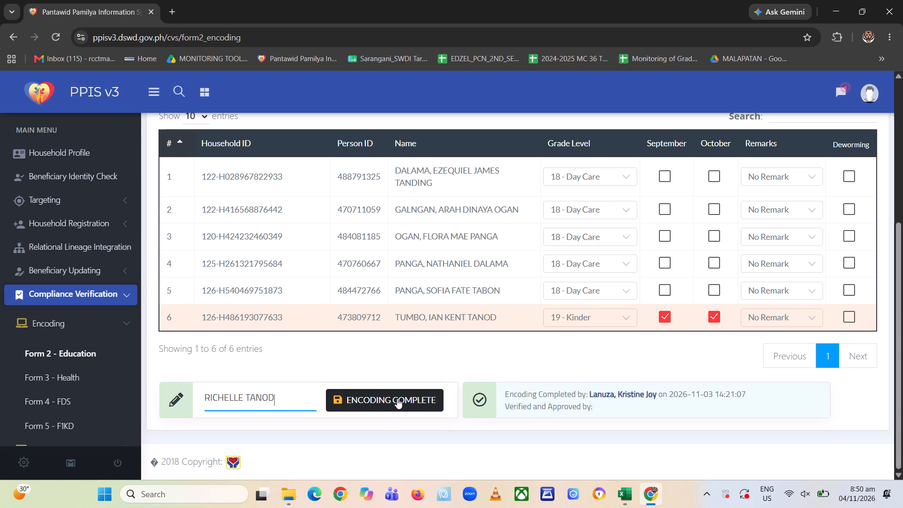
{"action": "left_click", "coordinate": [397, 398]}
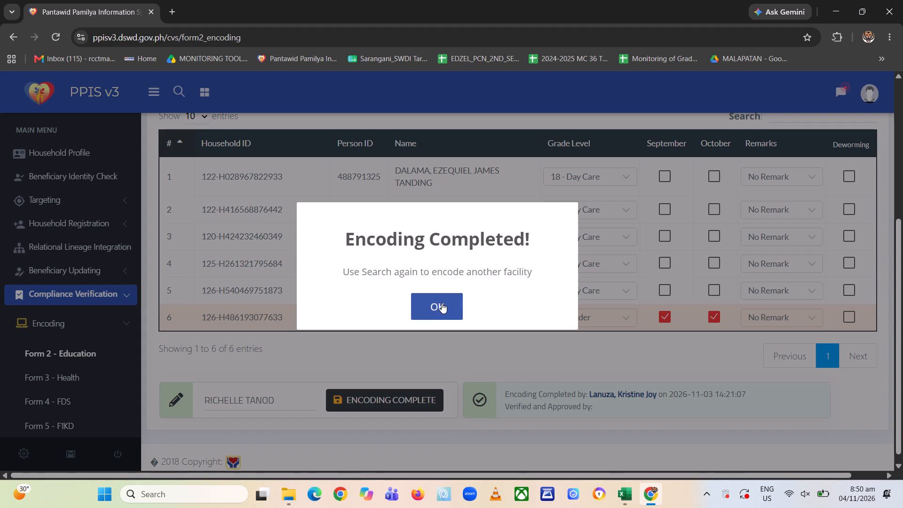
{"action": "left_click", "coordinate": [442, 303]}
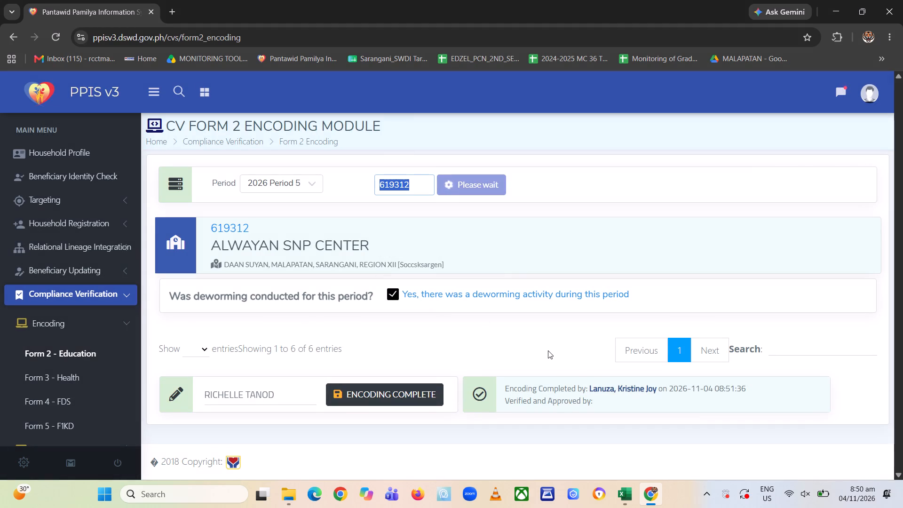
{"action": "key", "text": "Page_Down"}
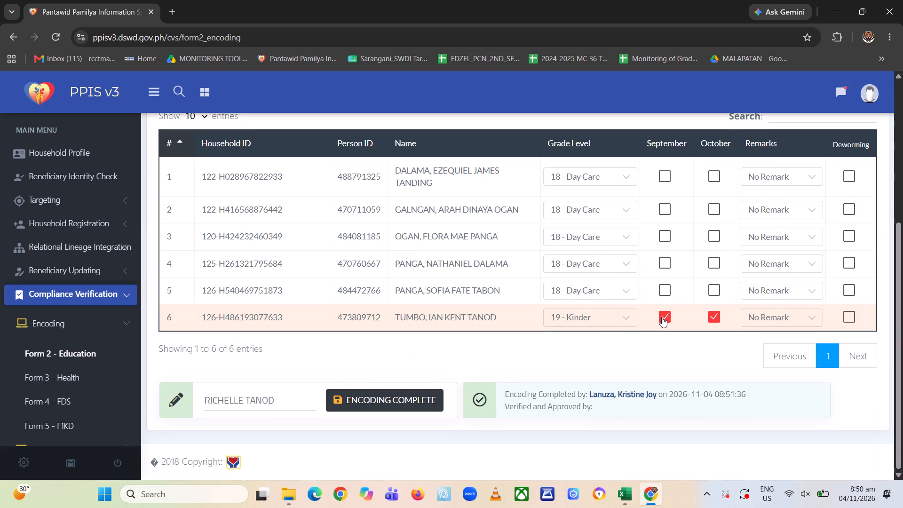
{"action": "key", "text": "Page_Up"}
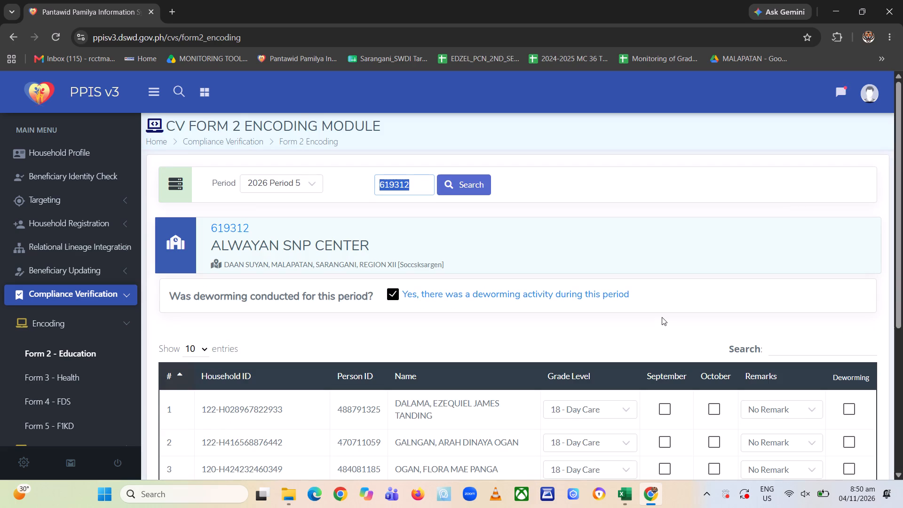
Switch to the Excel distribution list and enter the school head's name, spelled as in PPIS, in M240 for Alwayan SNP.
{"action": "key", "text": "alt+Tab"}
{"action": "key", "text": "Right"}
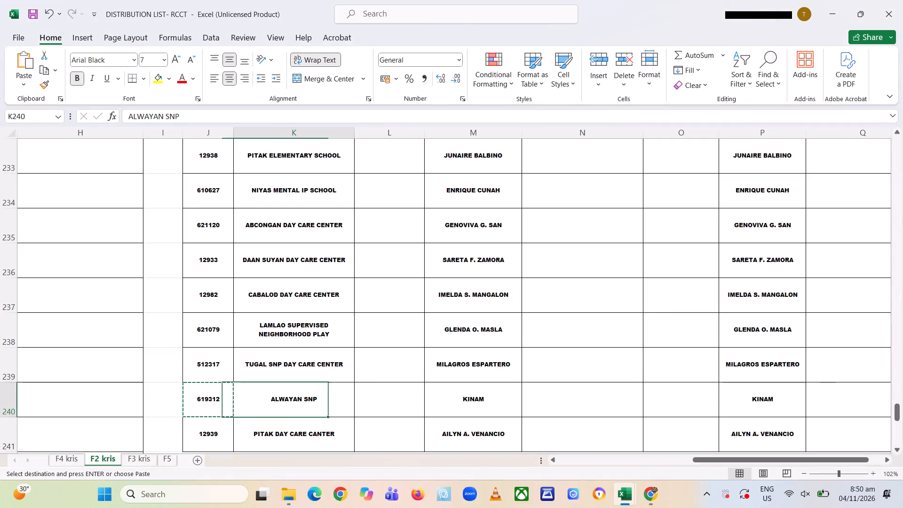
{"action": "key", "text": "Left"}
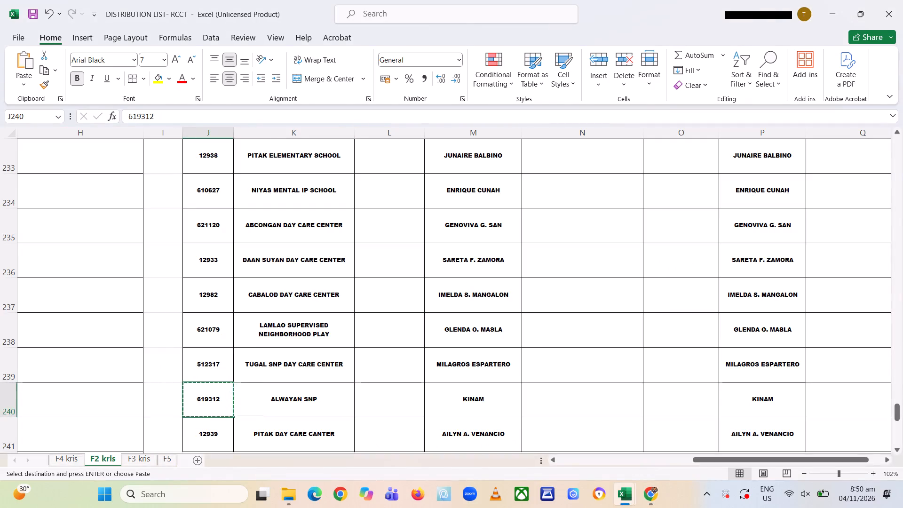
{"action": "key", "text": "Left"}
{"action": "key", "text": "Left"}
{"action": "key", "text": "Right"}
{"action": "key", "text": "Right"}
{"action": "key", "text": "Right"}
{"action": "key", "text": "Right"}
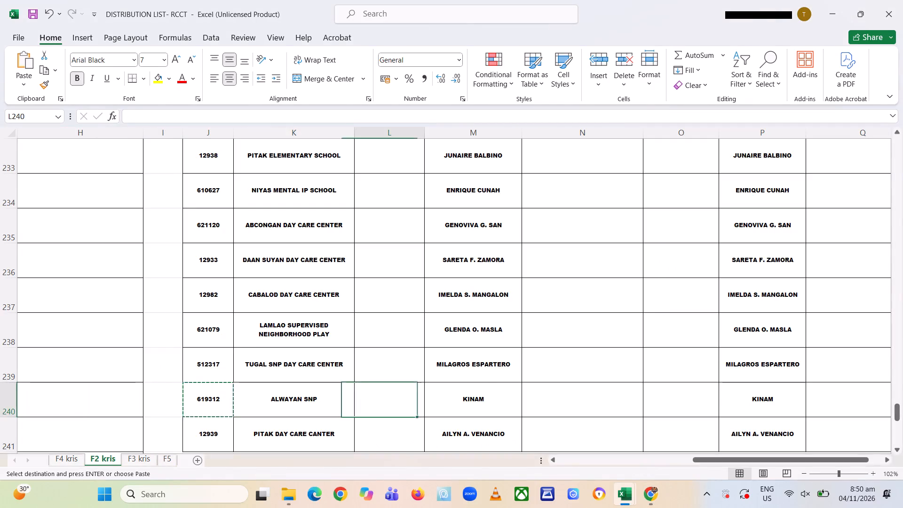
{"action": "key", "text": "Right"}
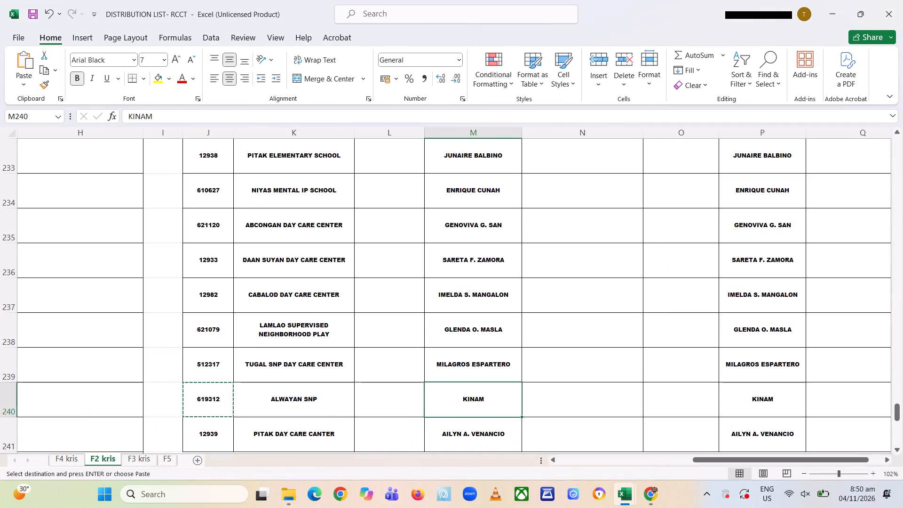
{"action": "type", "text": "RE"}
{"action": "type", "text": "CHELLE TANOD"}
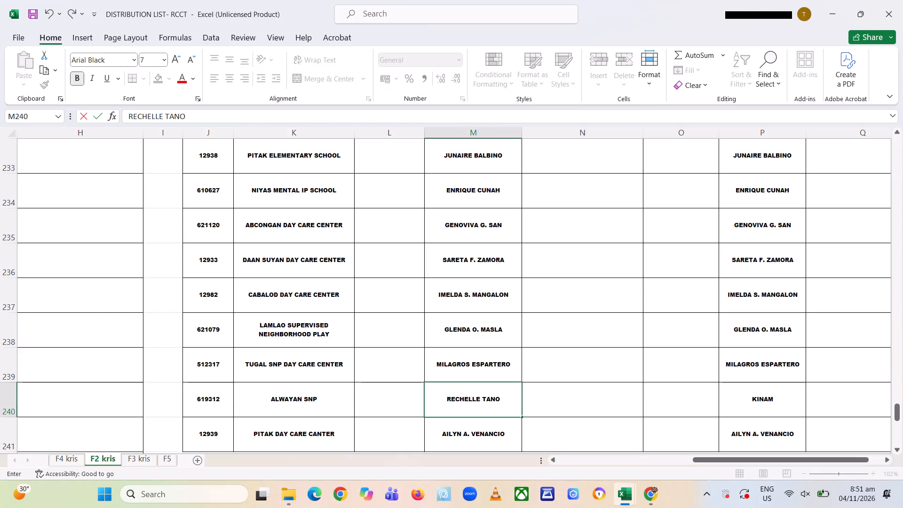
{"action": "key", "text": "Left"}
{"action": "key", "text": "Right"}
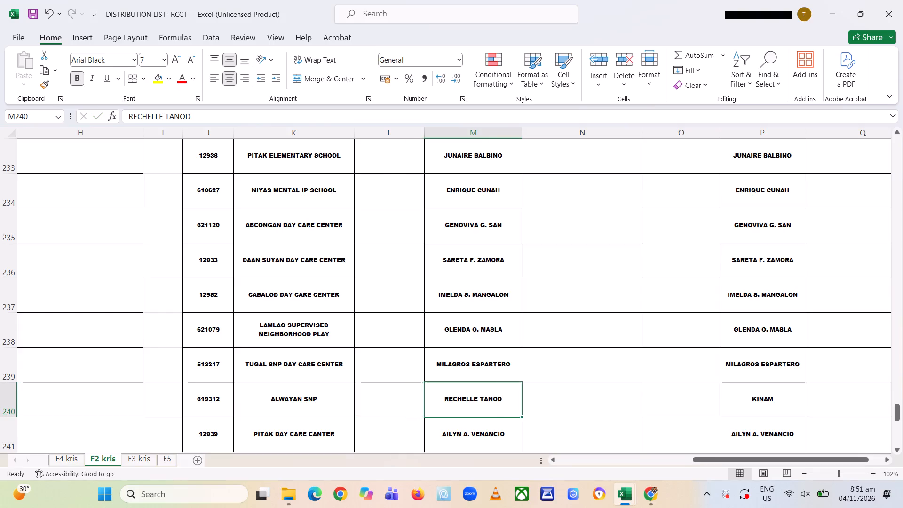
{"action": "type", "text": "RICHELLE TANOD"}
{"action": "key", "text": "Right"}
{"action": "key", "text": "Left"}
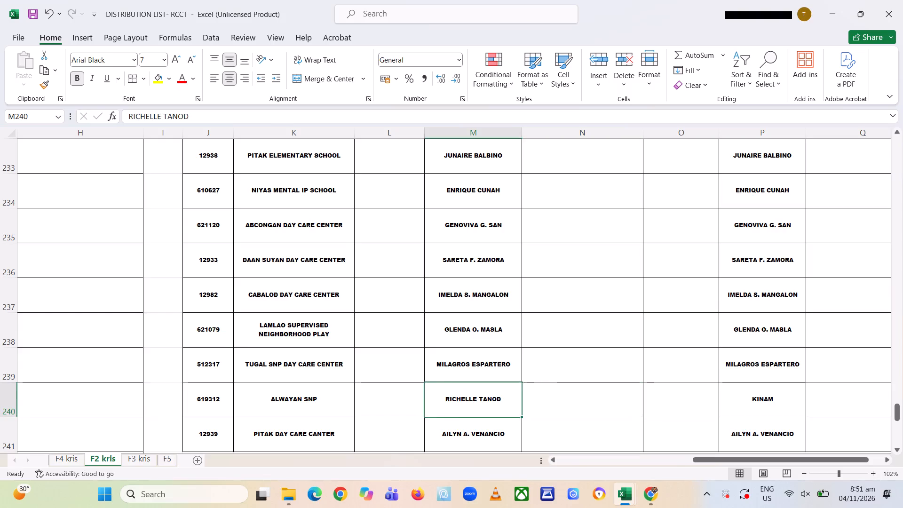
Copy the school head's name from M240 to P240 in the Alwayan SNP row.
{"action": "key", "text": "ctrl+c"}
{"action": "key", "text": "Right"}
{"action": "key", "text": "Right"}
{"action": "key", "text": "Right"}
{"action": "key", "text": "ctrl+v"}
Enter C/O KINAM in N240 of the Alwayan SNP row and copy it to Q240.
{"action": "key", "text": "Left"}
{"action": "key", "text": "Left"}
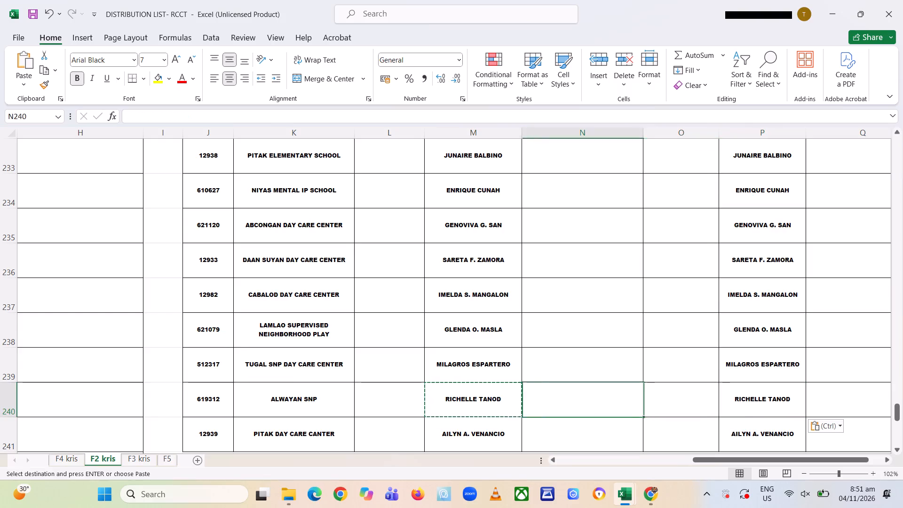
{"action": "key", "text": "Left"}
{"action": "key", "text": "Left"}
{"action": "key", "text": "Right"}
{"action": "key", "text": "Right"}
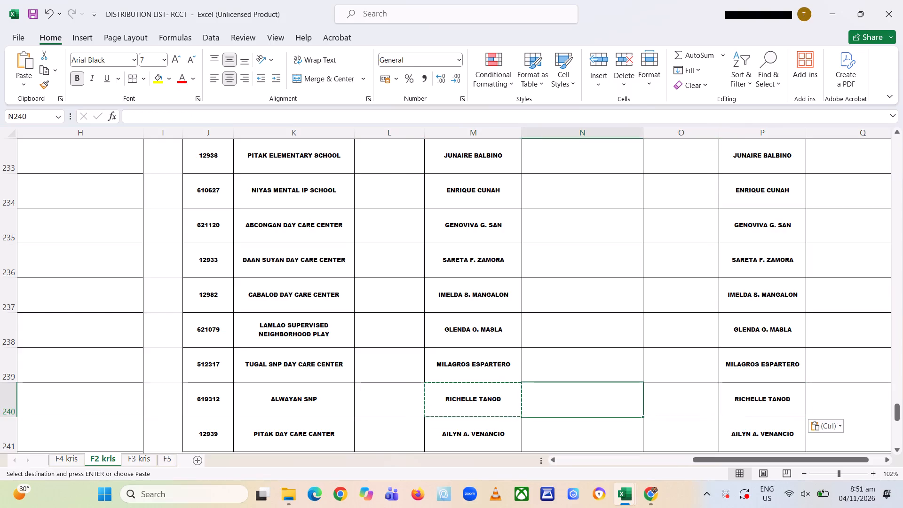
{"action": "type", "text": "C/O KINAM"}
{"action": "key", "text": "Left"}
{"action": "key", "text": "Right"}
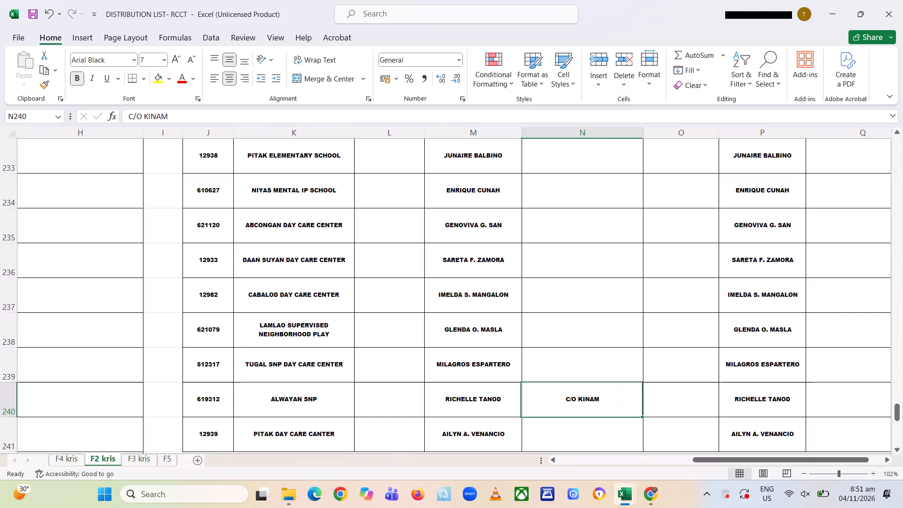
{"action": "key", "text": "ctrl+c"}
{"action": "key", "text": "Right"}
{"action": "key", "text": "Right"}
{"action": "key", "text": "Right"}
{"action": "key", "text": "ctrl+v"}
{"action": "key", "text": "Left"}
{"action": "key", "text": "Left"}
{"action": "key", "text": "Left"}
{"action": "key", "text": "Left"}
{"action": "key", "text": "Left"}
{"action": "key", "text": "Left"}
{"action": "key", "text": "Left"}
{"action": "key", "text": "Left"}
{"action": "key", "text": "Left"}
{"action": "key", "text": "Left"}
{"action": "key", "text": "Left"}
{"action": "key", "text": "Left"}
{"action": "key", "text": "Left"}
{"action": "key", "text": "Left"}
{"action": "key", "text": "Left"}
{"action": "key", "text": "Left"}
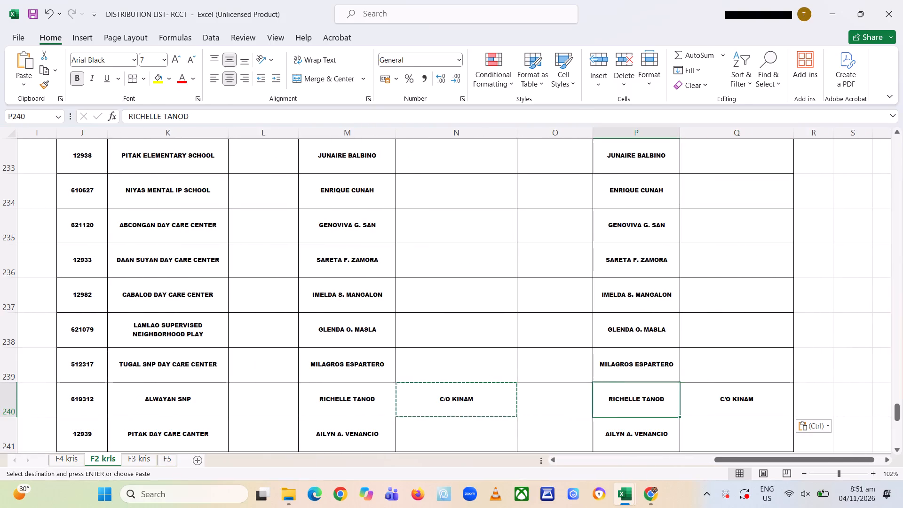
Paste the copied C/O KINAM into both signature cells, E245 and H245, of the Asfutan SNP Center row.
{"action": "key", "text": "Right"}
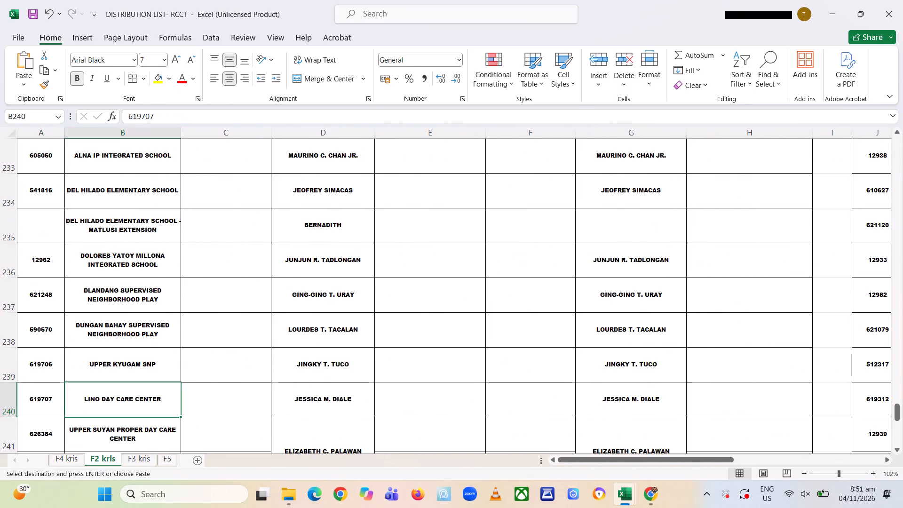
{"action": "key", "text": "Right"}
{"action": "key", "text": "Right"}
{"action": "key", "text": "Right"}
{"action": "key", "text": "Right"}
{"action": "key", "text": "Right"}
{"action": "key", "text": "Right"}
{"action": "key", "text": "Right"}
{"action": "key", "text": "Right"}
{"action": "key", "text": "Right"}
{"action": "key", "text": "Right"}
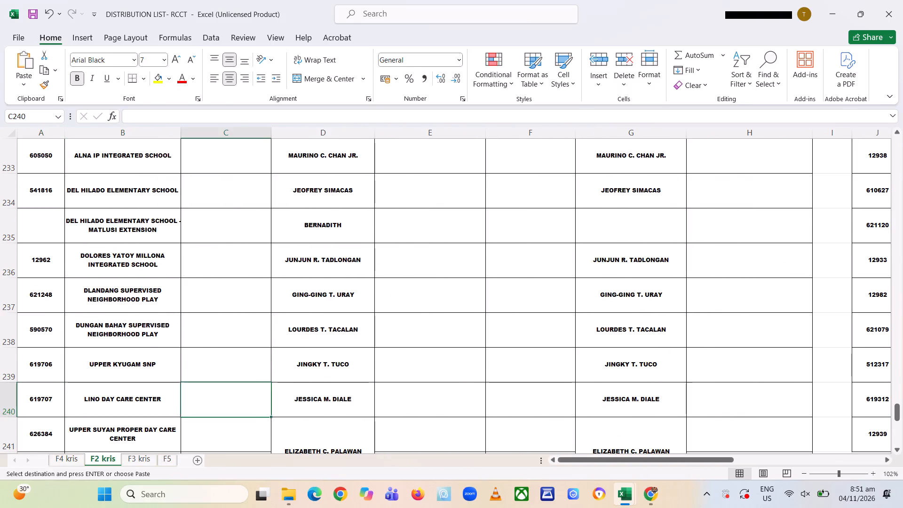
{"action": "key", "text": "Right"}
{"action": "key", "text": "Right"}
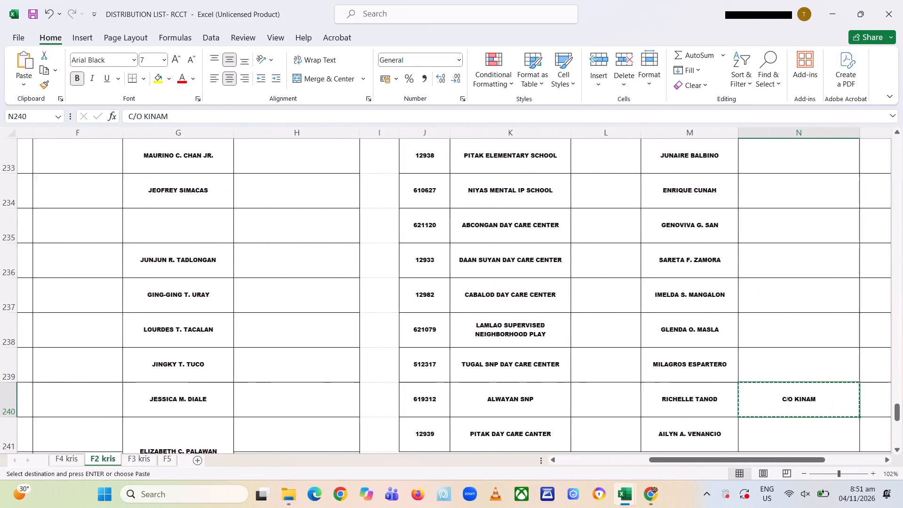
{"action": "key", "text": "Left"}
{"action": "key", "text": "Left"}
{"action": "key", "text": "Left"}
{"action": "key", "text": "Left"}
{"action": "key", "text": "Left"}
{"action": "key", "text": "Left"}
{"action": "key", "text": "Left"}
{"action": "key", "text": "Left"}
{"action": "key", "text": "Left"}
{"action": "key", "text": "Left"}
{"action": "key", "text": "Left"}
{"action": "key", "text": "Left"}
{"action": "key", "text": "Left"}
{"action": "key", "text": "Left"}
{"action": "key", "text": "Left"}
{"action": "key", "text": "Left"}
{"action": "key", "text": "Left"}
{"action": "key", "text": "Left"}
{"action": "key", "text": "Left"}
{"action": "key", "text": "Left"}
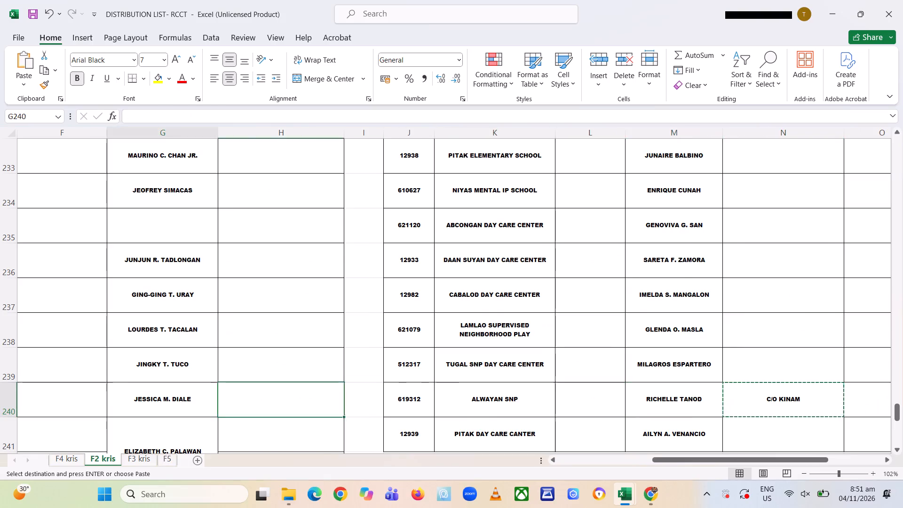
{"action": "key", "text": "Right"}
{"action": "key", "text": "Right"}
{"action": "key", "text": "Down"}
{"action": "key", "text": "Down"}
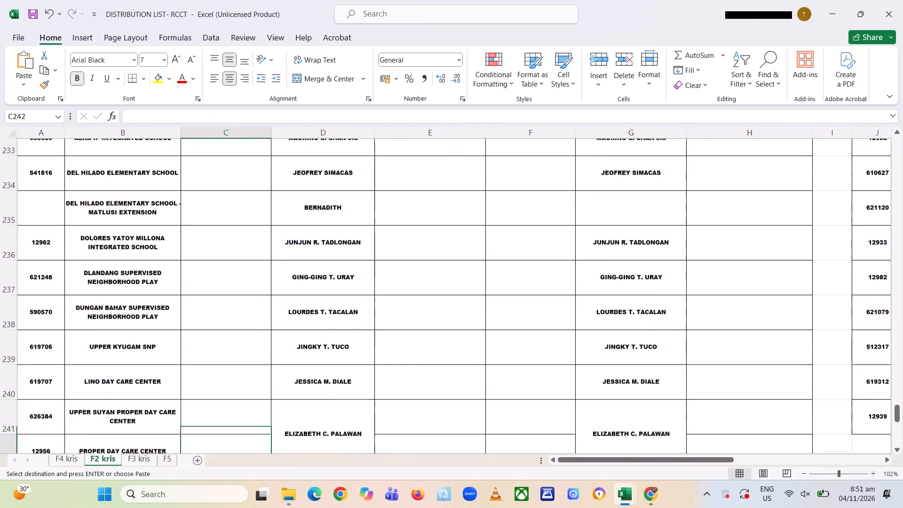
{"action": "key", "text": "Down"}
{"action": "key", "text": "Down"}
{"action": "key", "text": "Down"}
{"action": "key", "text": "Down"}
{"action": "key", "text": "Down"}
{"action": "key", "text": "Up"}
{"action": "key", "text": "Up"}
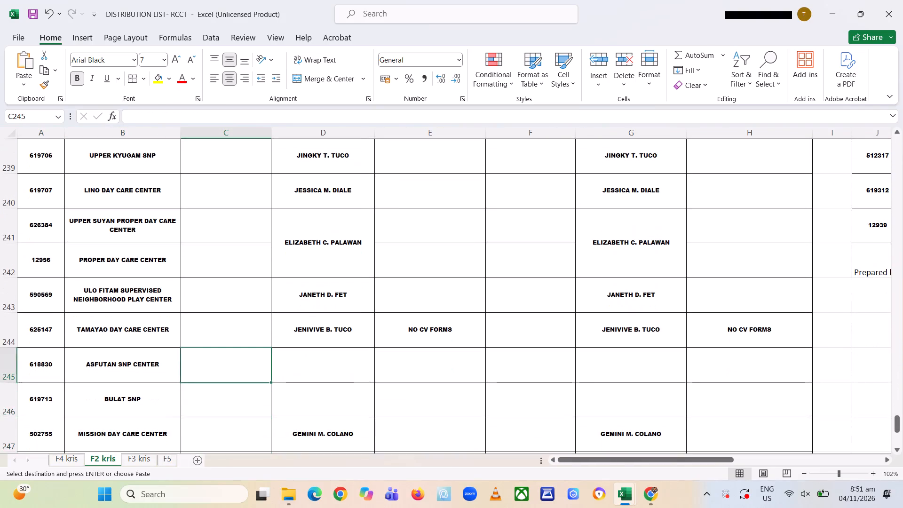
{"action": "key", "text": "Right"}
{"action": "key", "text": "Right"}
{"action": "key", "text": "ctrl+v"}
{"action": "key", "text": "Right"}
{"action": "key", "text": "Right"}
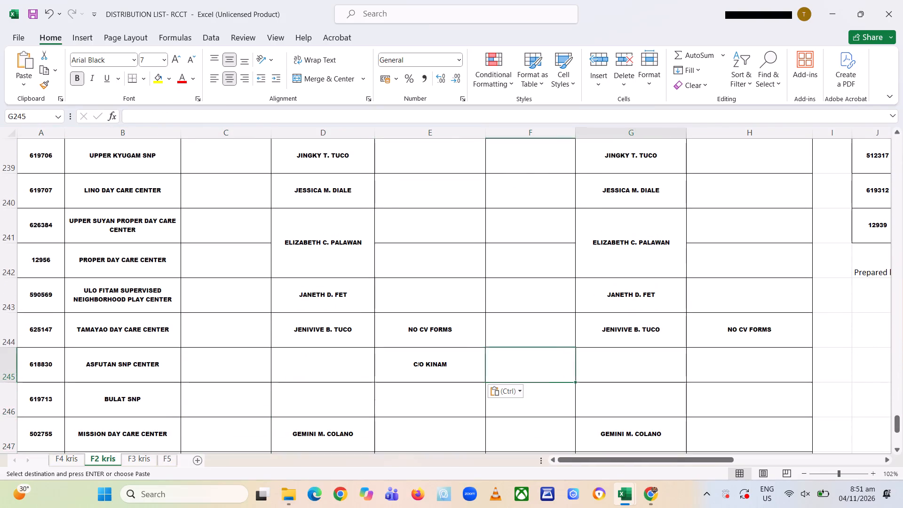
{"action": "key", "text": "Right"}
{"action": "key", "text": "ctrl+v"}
Examine the unnamed rows of the Period 5 list and the earlier periods' lists on the F2 kris sheet for school head names.
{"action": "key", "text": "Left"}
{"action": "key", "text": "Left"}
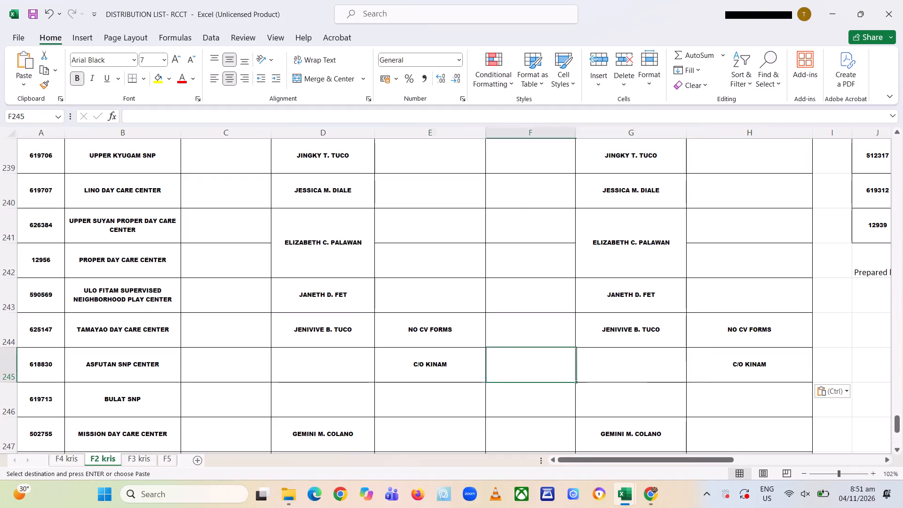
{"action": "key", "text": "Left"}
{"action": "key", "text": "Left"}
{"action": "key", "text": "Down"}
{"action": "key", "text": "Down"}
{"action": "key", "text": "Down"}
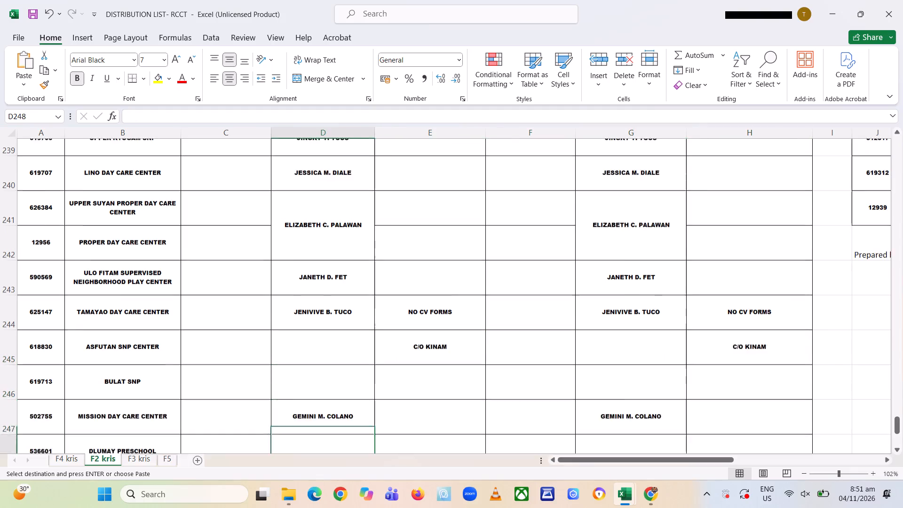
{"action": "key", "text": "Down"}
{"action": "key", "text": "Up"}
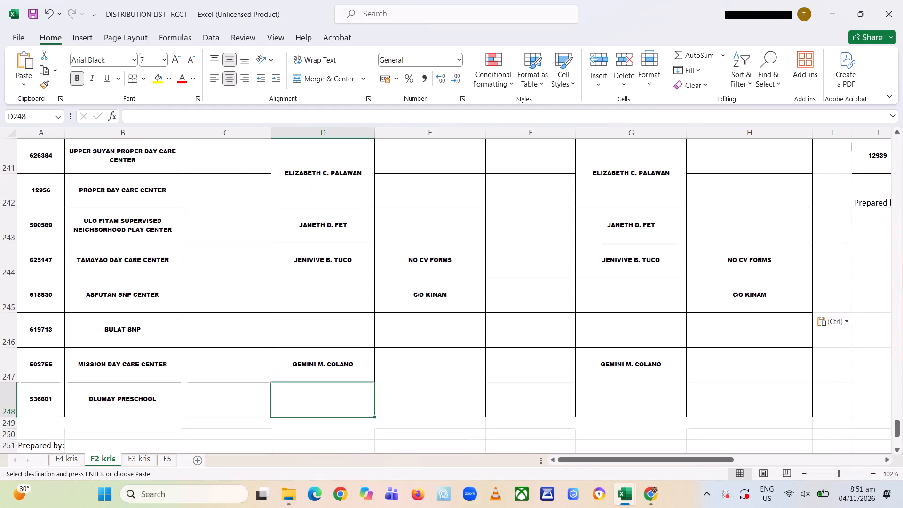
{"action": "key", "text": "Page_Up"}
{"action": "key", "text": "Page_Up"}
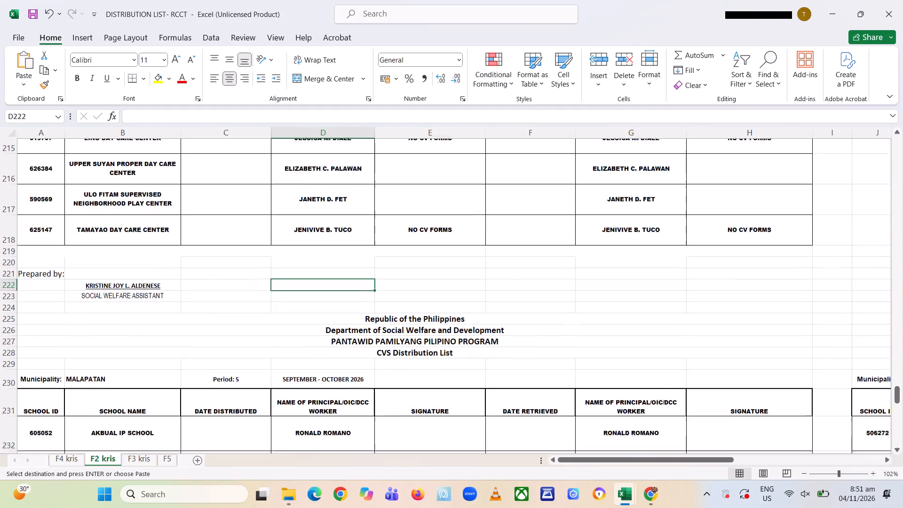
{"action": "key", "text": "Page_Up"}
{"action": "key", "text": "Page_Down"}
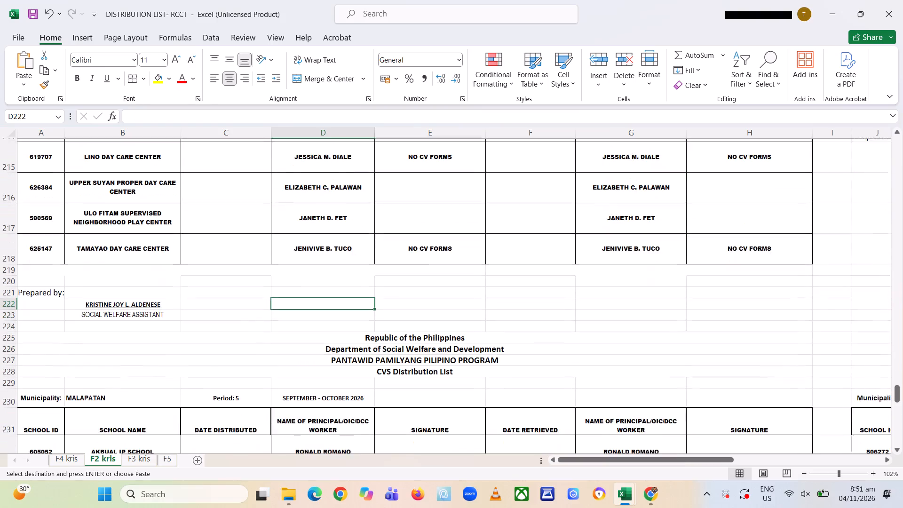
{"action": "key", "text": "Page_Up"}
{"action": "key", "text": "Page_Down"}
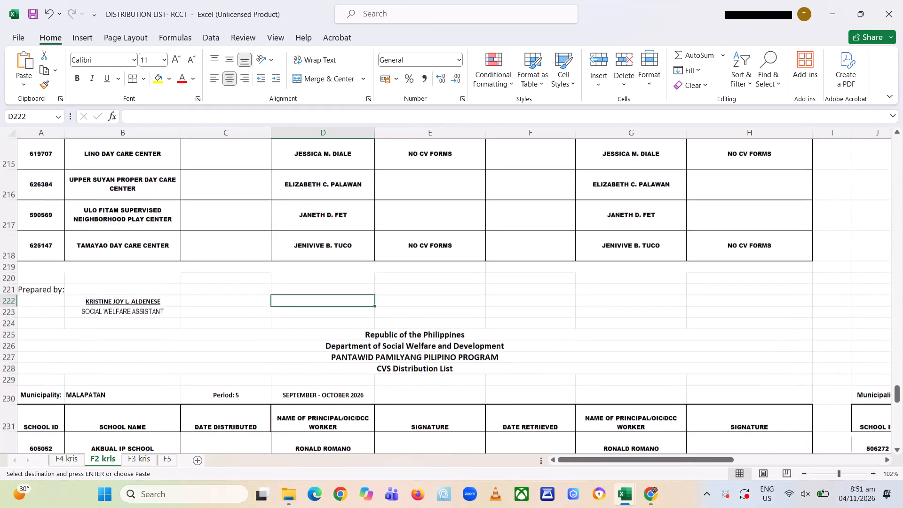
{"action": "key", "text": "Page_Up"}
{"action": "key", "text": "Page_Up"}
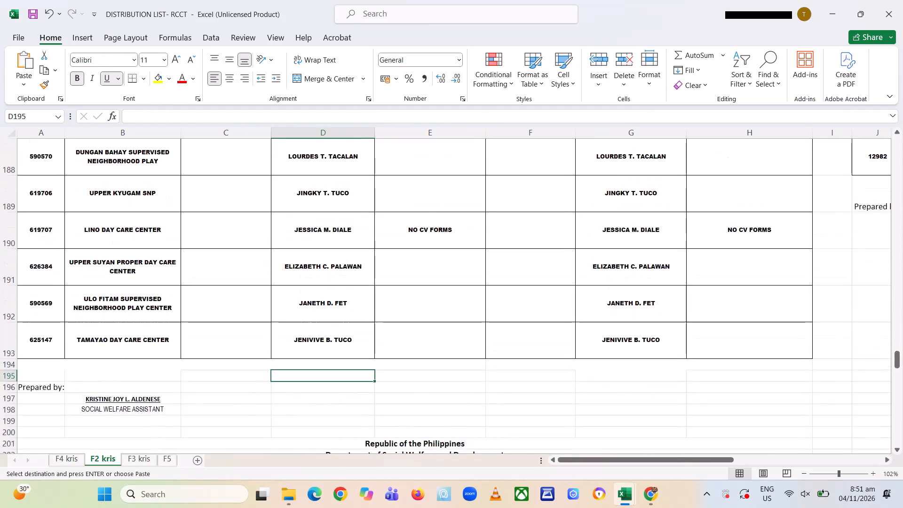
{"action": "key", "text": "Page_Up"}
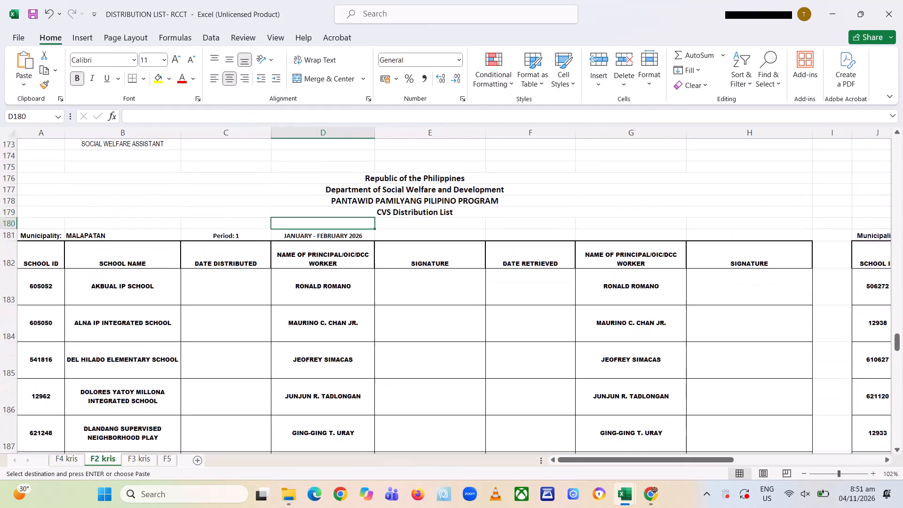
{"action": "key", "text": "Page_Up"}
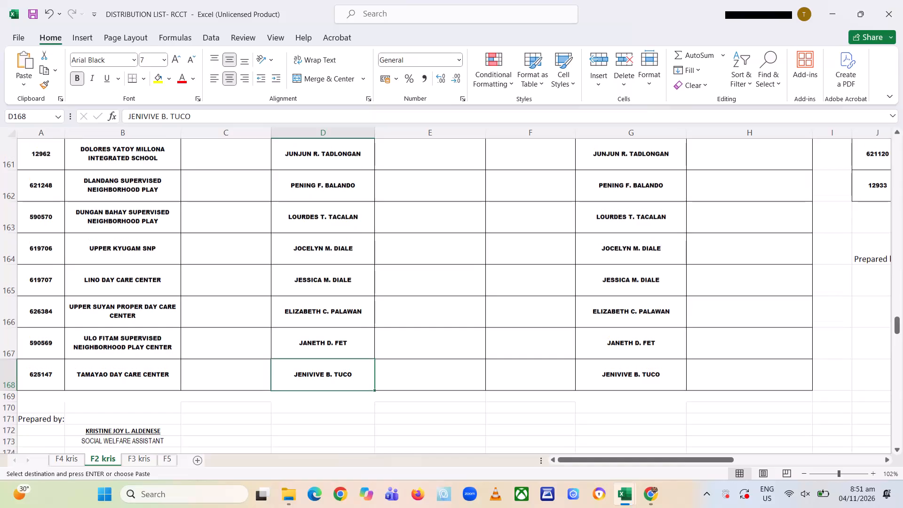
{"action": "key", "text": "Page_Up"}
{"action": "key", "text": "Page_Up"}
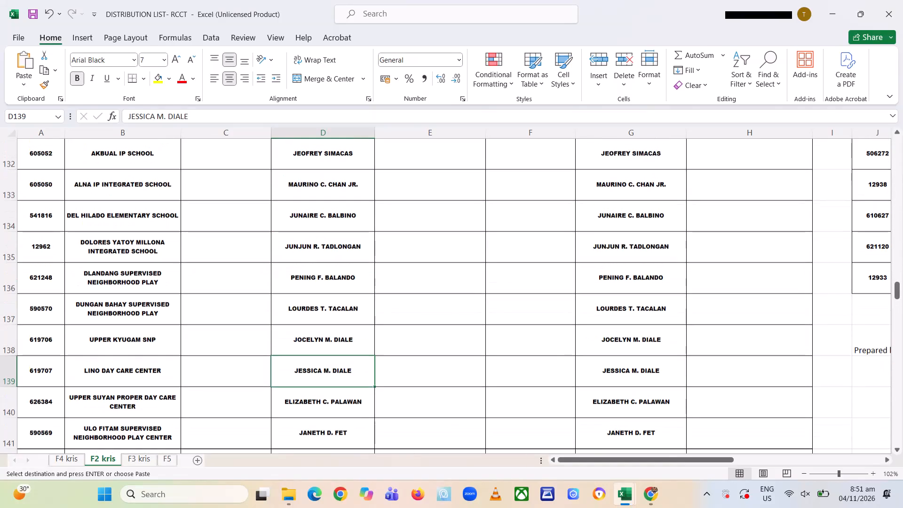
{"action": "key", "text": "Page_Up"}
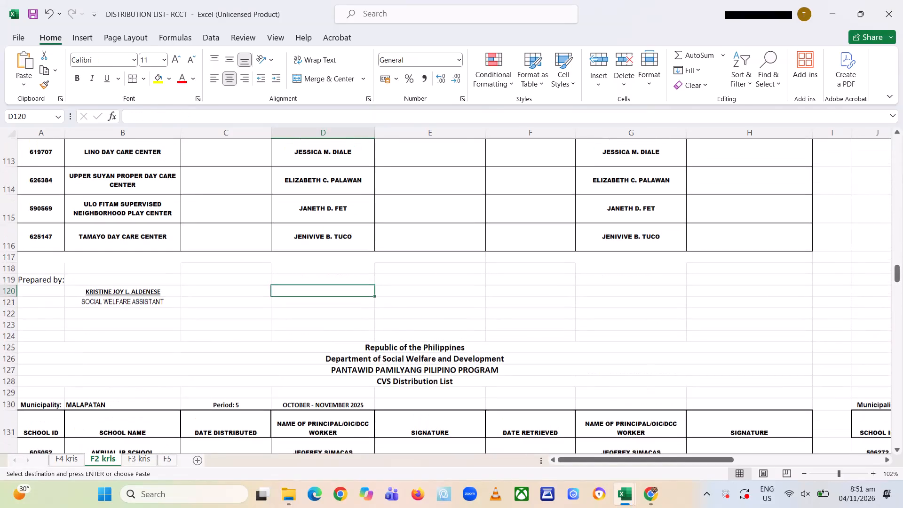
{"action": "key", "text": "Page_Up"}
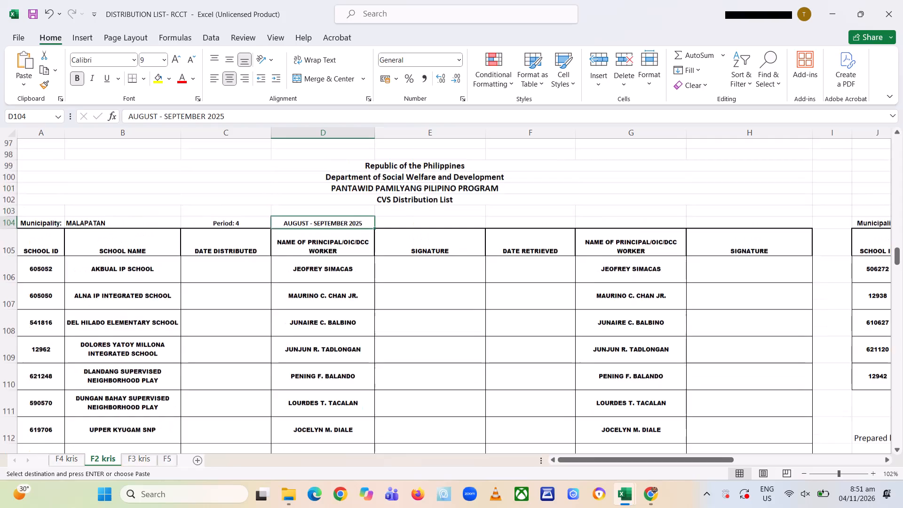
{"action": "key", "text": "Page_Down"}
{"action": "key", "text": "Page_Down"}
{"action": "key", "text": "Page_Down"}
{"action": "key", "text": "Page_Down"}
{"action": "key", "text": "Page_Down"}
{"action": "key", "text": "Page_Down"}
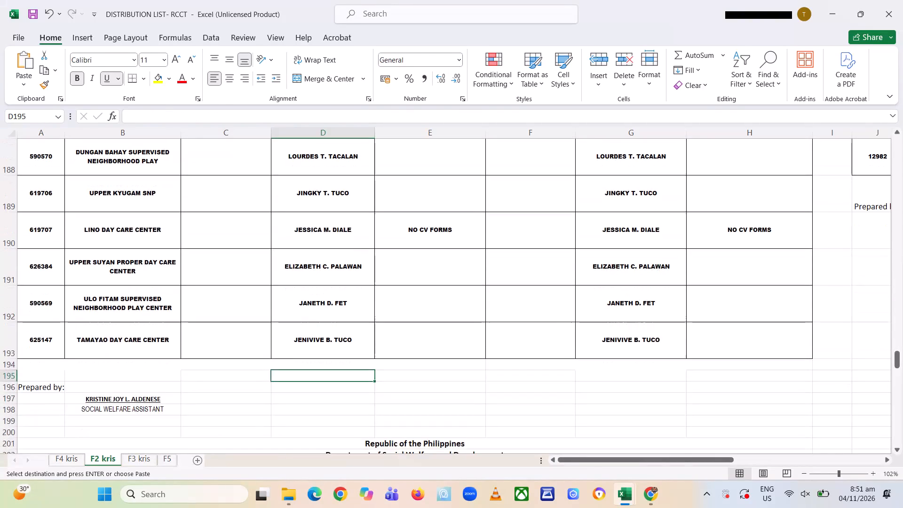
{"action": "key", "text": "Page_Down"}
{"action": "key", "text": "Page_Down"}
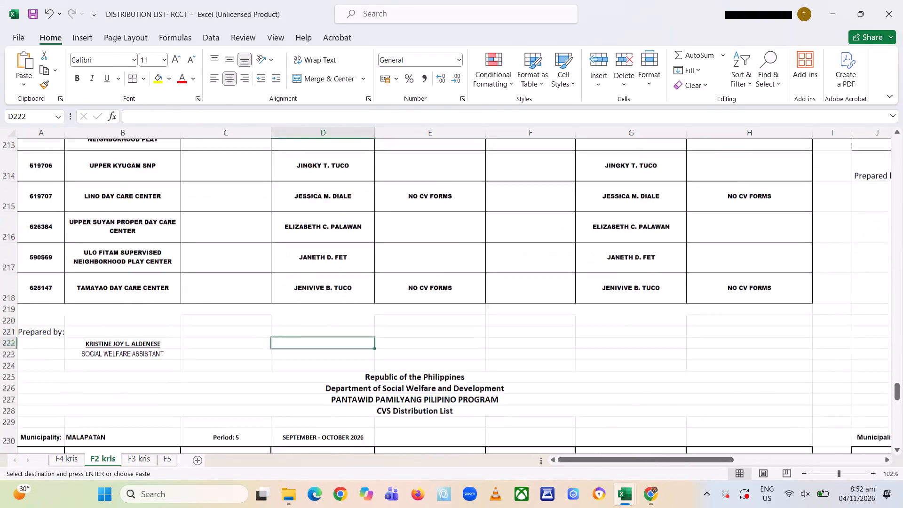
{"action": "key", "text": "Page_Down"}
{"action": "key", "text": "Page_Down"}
Enter the school head's name in D246 for Bulat SNP and copy it to D248 for Dlumay Preschool.
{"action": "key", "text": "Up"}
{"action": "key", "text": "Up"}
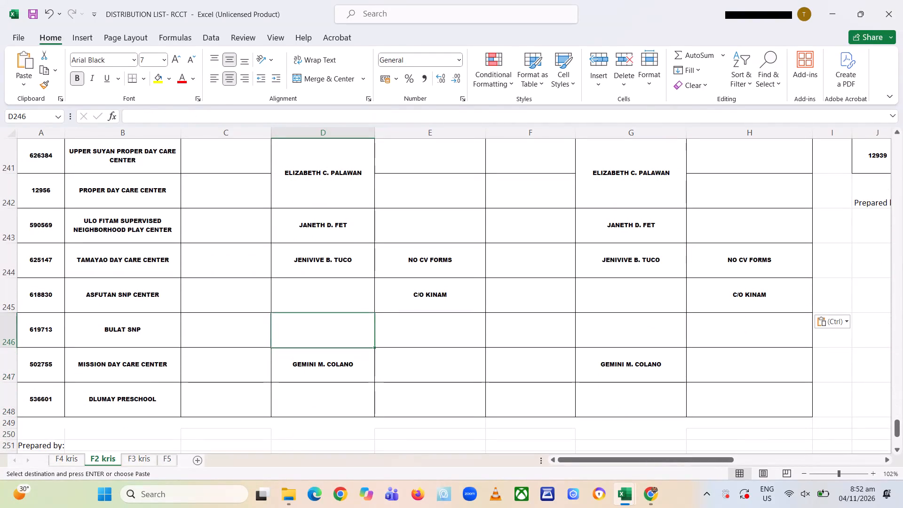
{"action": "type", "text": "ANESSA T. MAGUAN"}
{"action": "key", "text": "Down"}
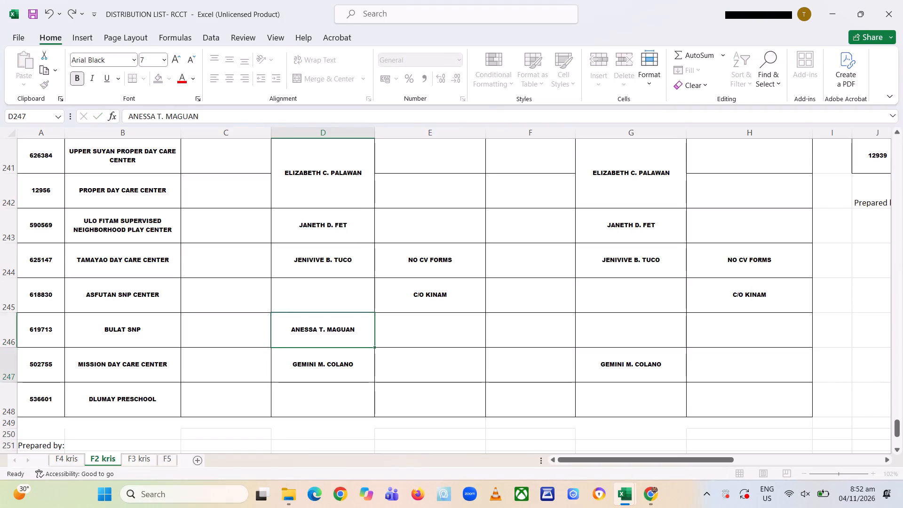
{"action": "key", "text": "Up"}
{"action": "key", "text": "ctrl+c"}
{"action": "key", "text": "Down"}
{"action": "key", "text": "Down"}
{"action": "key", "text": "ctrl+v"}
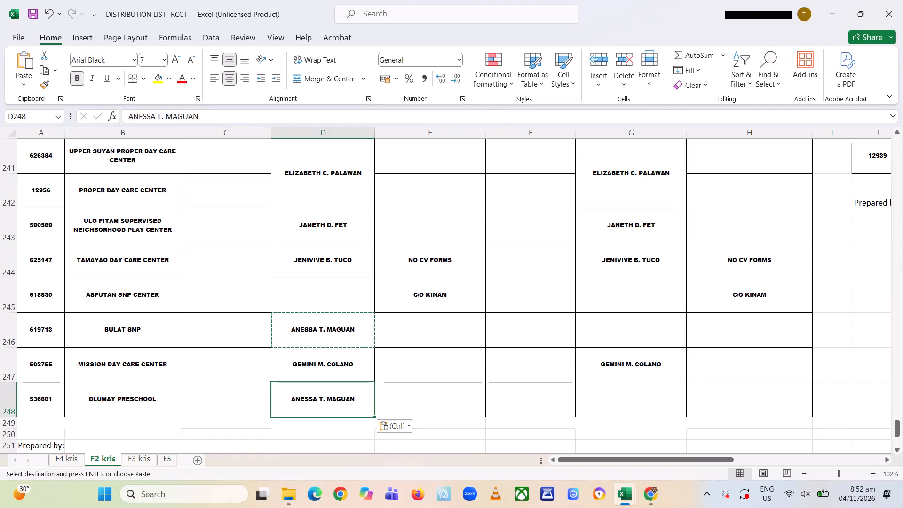
Copy the school head's name from D246 into the second name column for Dlumay Preschool (G248) and Bulat SNP (G246).
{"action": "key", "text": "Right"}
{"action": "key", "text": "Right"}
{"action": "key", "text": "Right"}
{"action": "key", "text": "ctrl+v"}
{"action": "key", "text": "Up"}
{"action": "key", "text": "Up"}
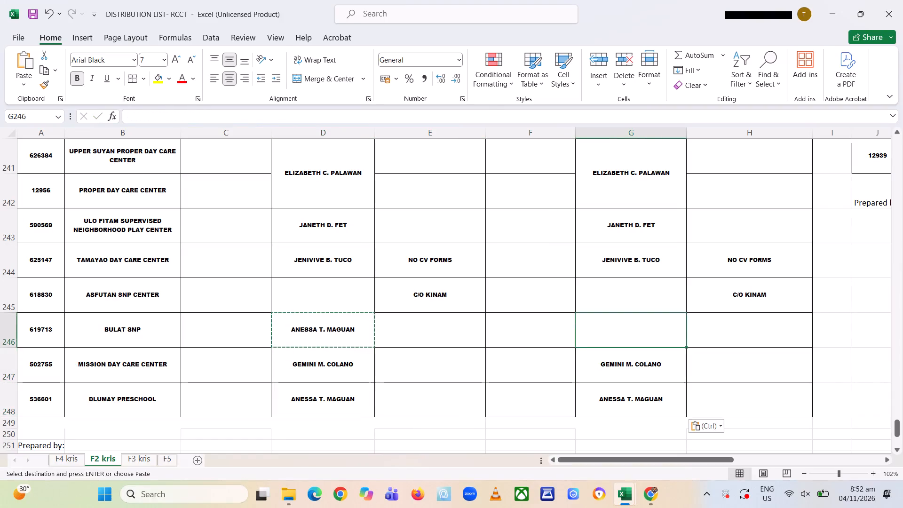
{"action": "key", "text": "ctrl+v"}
Review the school head names in column D from Bulat SNP back up to the Del Hilado Matlusi Extension row.
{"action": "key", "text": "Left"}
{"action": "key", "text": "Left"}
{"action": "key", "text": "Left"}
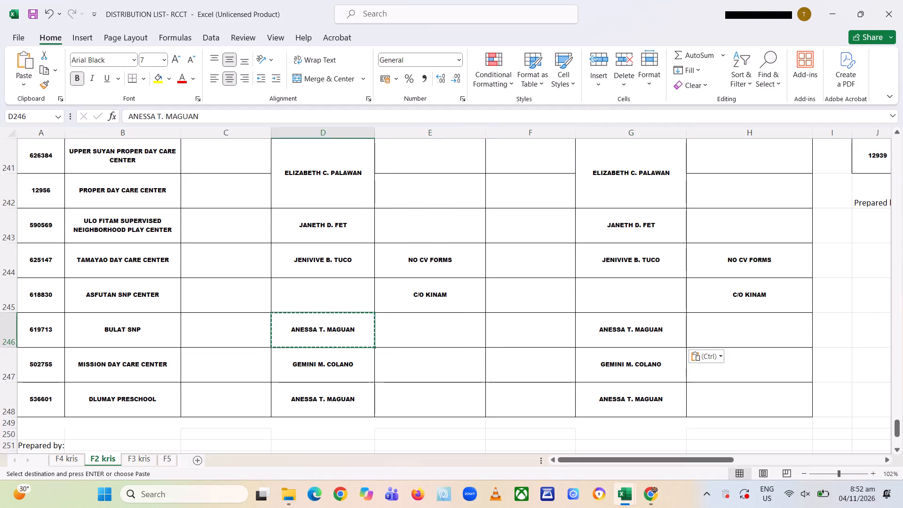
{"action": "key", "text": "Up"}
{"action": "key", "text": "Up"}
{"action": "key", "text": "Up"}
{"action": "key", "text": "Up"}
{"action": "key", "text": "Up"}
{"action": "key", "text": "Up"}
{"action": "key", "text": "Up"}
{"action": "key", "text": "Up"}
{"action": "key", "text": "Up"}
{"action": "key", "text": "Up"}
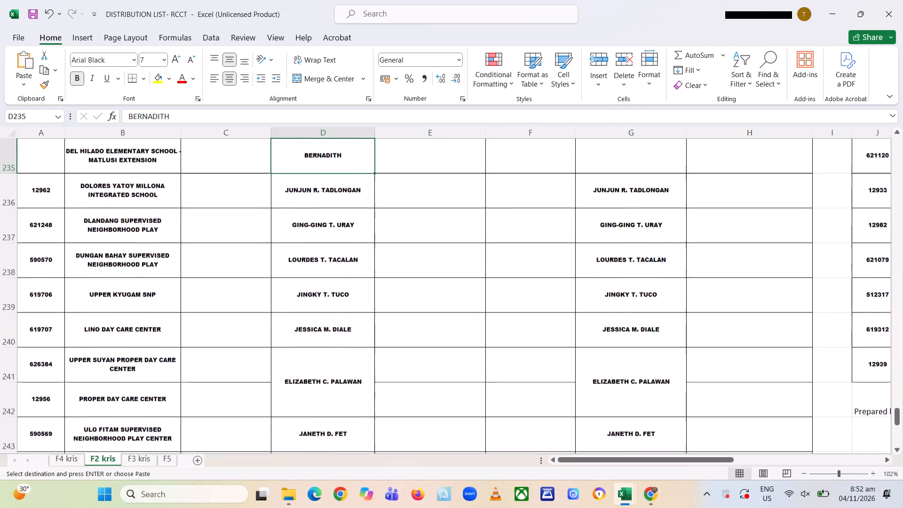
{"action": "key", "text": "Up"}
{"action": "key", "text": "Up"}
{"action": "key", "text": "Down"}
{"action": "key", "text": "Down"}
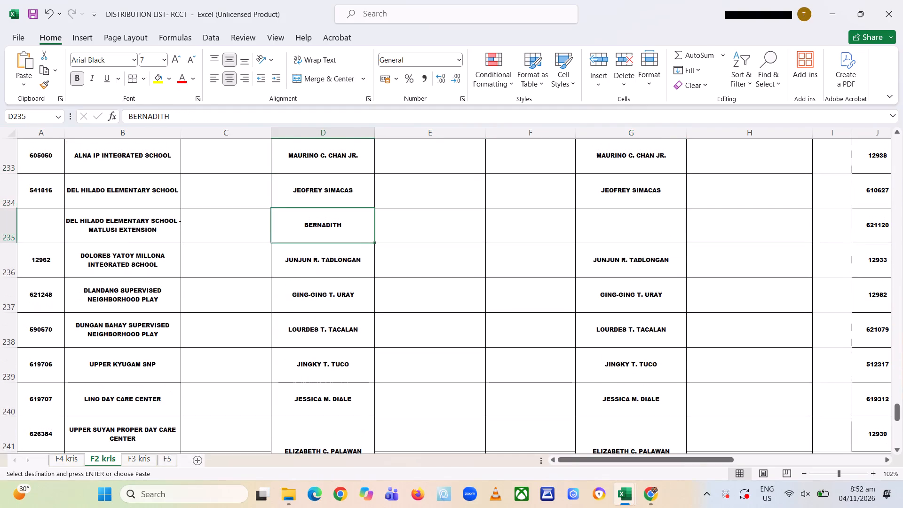
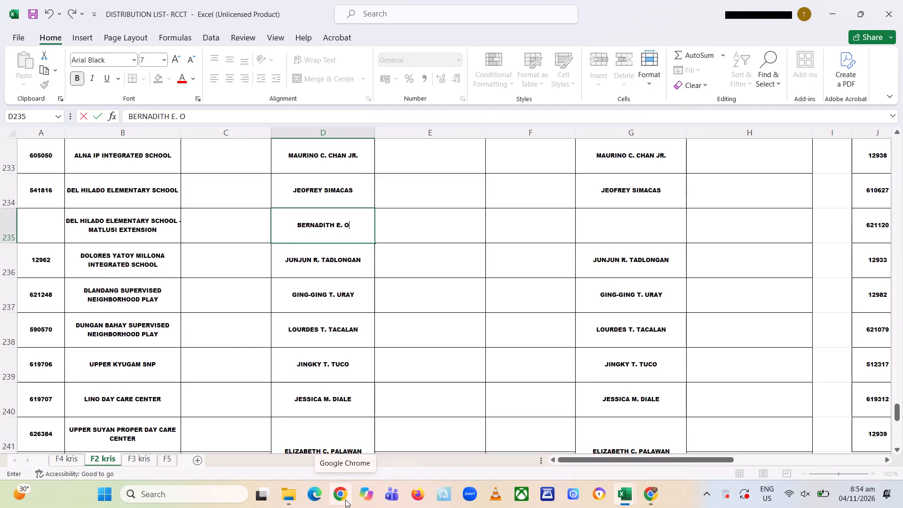
Finish the school head's name in D235 for Del Hilado Elementary School - Matlusi Extension and copy it to G235.
{"action": "key", "text": "Right"}
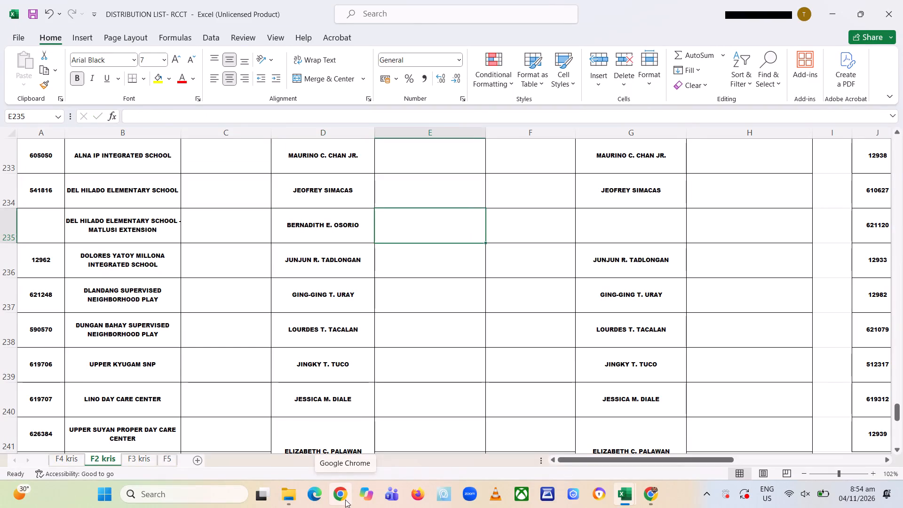
{"action": "key", "text": "Left"}
{"action": "key", "text": "ctrl+c"}
{"action": "key", "text": "Right"}
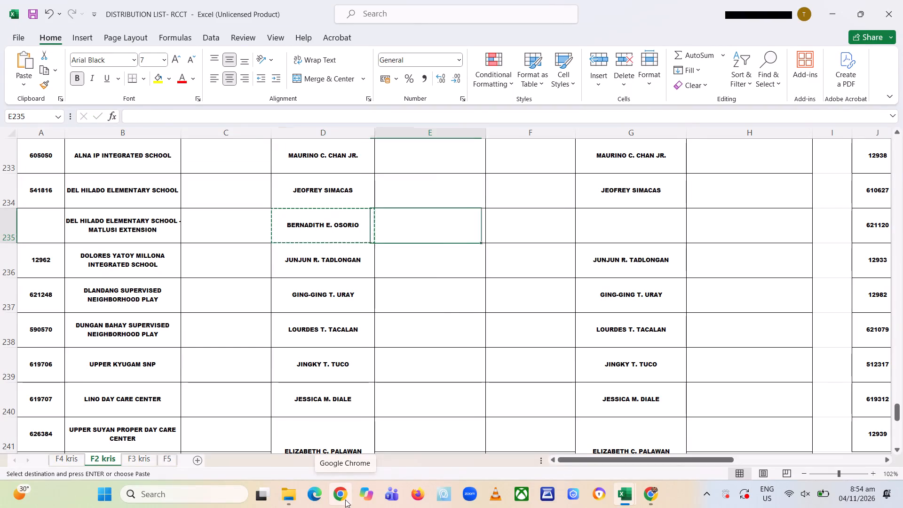
{"action": "key", "text": "Right"}
{"action": "key", "text": "Right"}
{"action": "key", "text": "Right"}
{"action": "key", "text": "Left"}
{"action": "key", "text": "ctrl+v"}
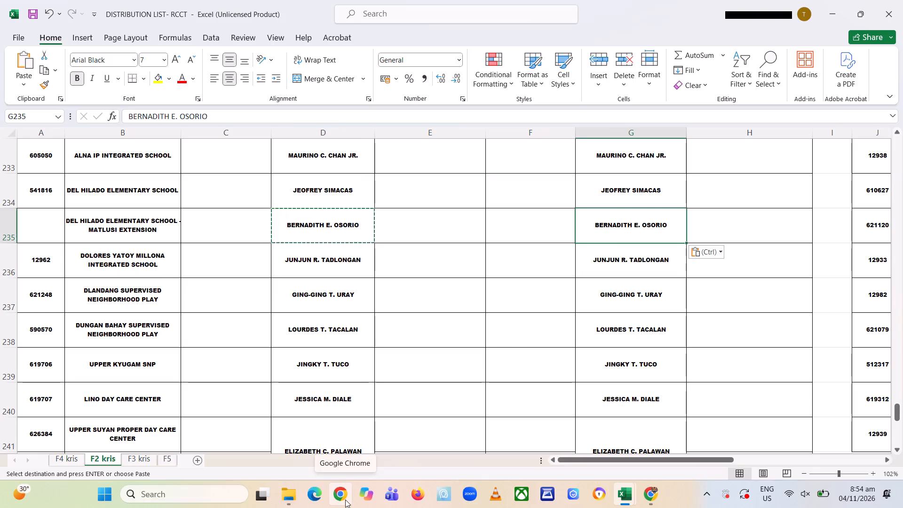
Enter school ID 629488 in A235 for Del Hilado Elementary School - Matlusi Extension.
{"action": "key", "text": "Left"}
{"action": "key", "text": "Left"}
{"action": "key", "text": "Left"}
{"action": "key", "text": "Left"}
{"action": "key", "text": "Left"}
{"action": "key", "text": "Left"}
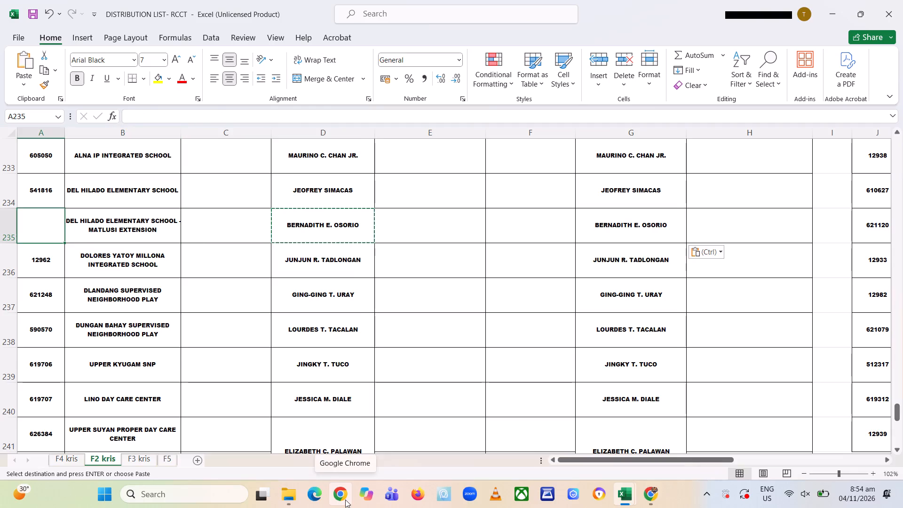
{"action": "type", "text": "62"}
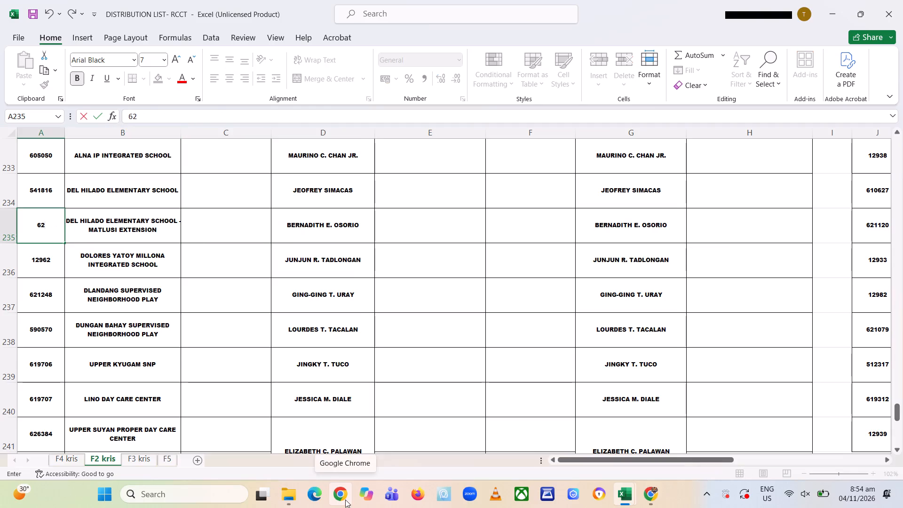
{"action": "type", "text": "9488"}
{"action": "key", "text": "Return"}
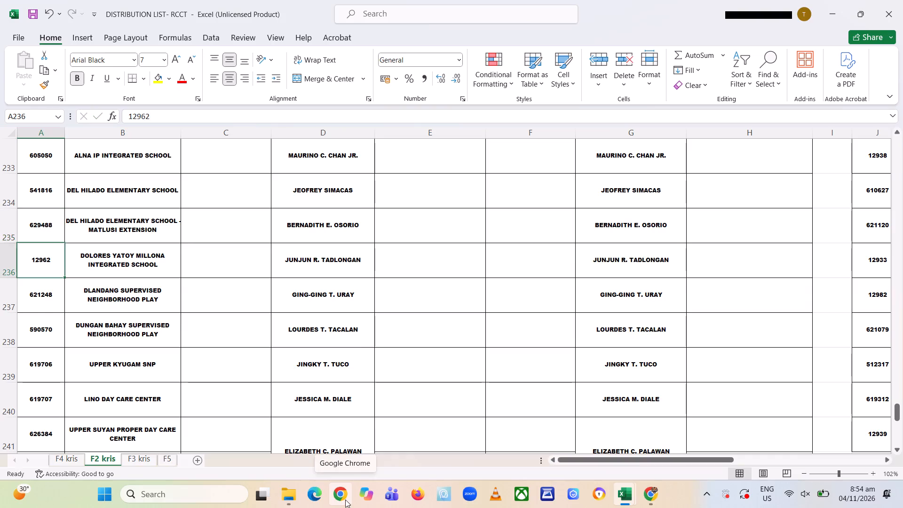
Load school 629488 in the PPIS Form 2 encoding module for 2026 Period 5 and mark deworming as conducted.
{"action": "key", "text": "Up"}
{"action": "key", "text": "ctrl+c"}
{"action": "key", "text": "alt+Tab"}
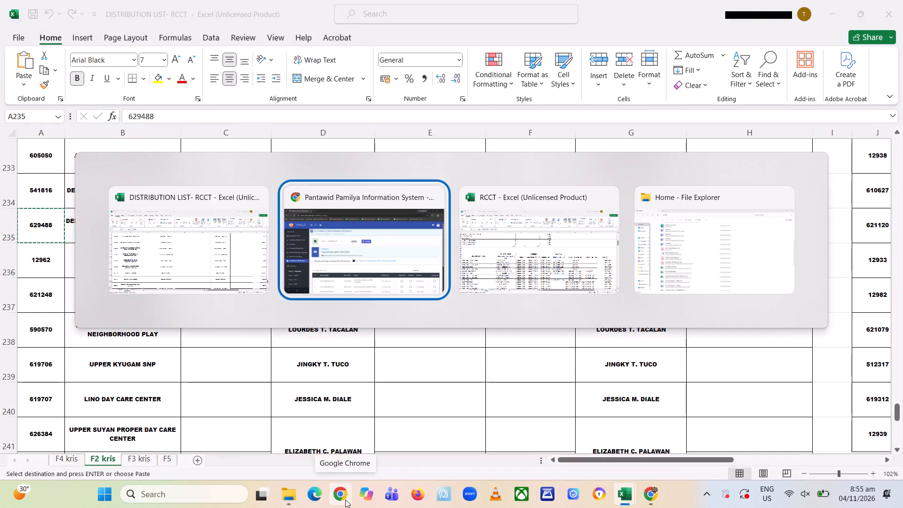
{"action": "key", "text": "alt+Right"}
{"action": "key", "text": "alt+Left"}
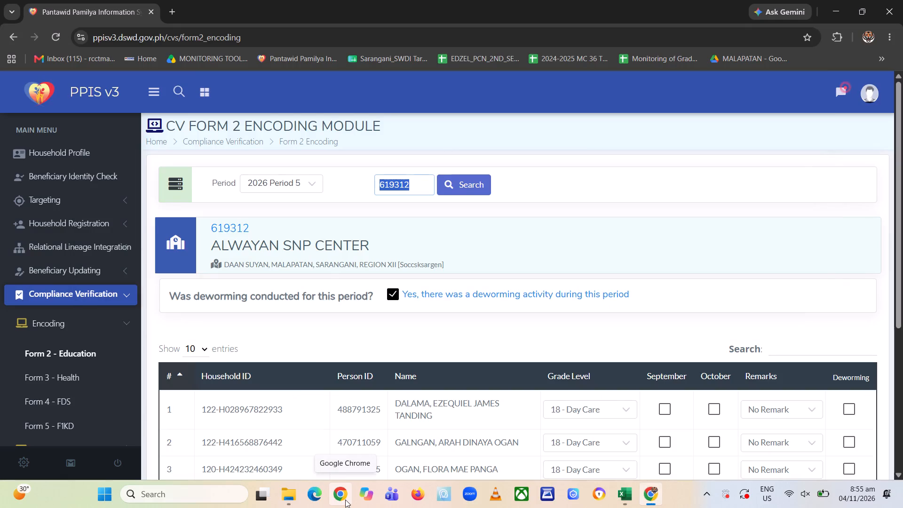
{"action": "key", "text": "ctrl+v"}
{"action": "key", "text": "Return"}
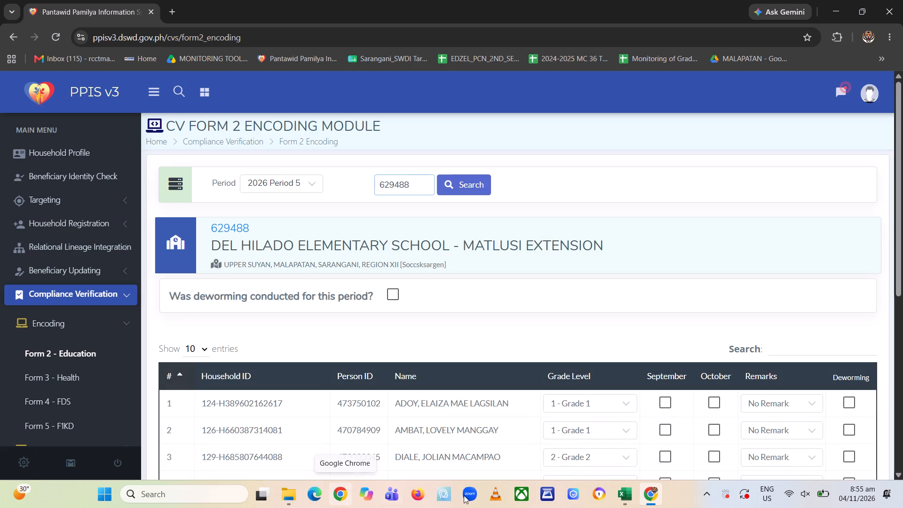
{"action": "left_click", "coordinate": [395, 296]}
Enter the school head's name for Del Hilado Elementary School - Matlusi Extension and submit its encoding as complete.
{"action": "key", "text": "Page_Down"}
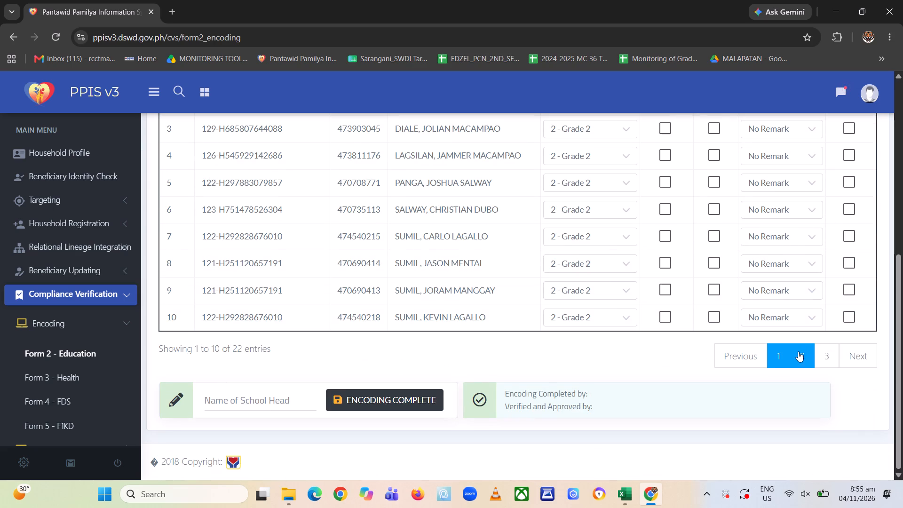
{"action": "left_click", "coordinate": [261, 403]}
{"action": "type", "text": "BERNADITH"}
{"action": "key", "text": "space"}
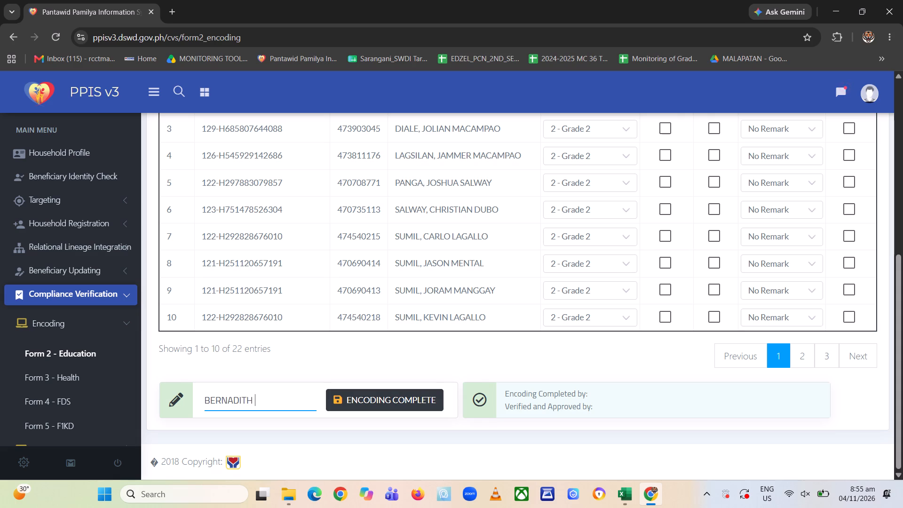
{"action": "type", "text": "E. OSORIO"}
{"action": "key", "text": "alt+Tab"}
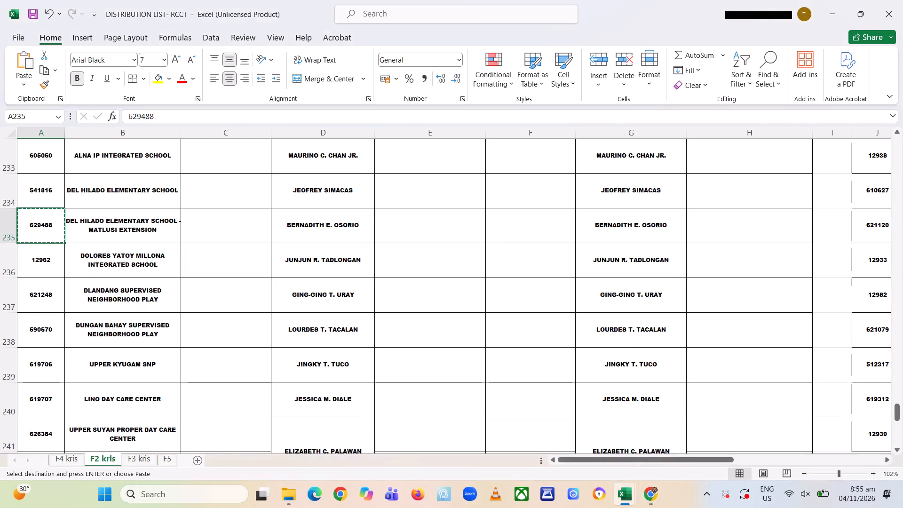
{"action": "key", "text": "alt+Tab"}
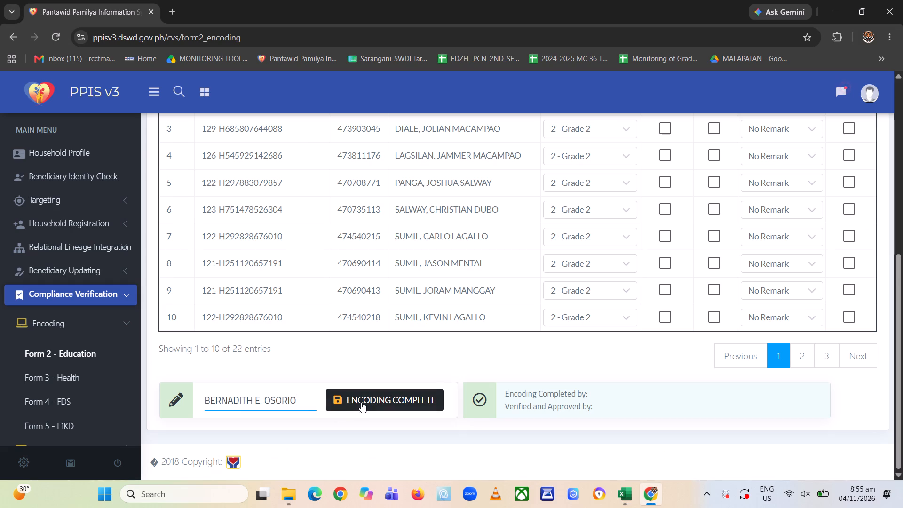
{"action": "left_click", "coordinate": [361, 402]}
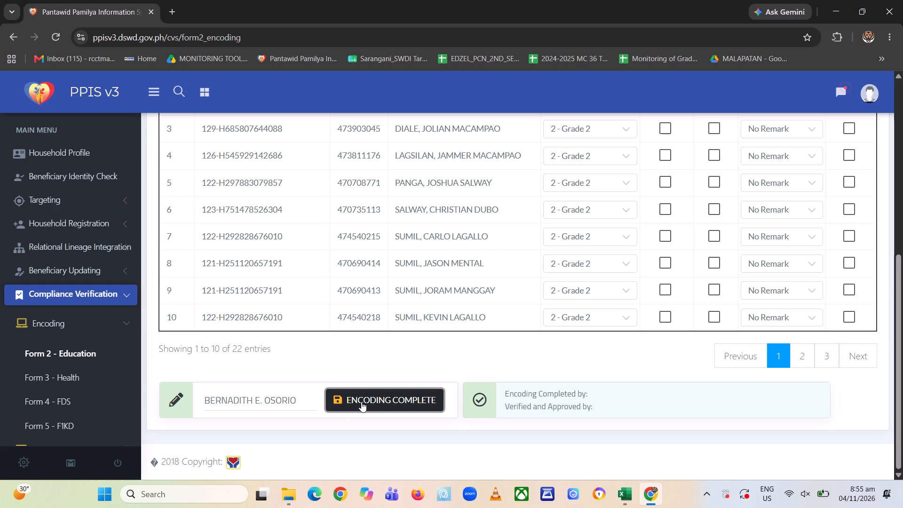
{"action": "left_click", "coordinate": [445, 300]}
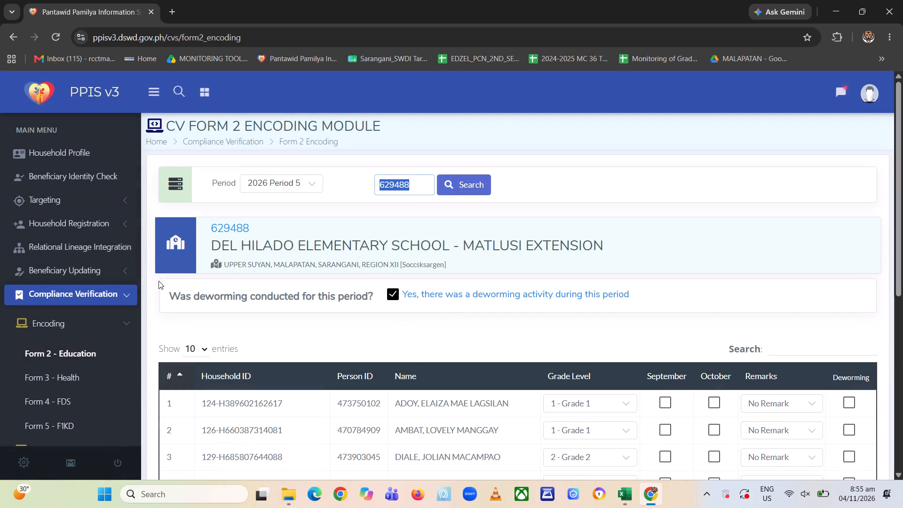
Copy the Dlandang Supervised Neighborhood Play ID 621248 from the distribution list and load that school in Form 2 encoding.
{"action": "key", "text": "alt+Tab"}
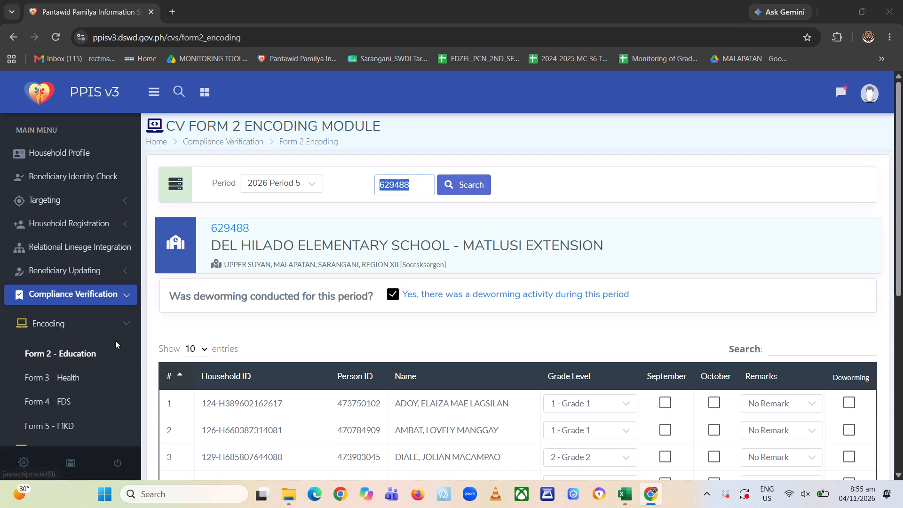
{"action": "key", "text": "Down"}
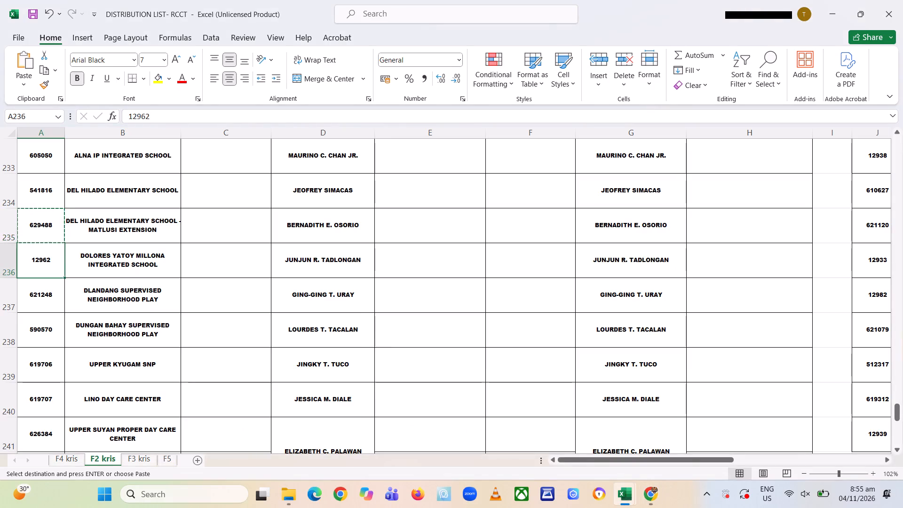
{"action": "key", "text": "Down"}
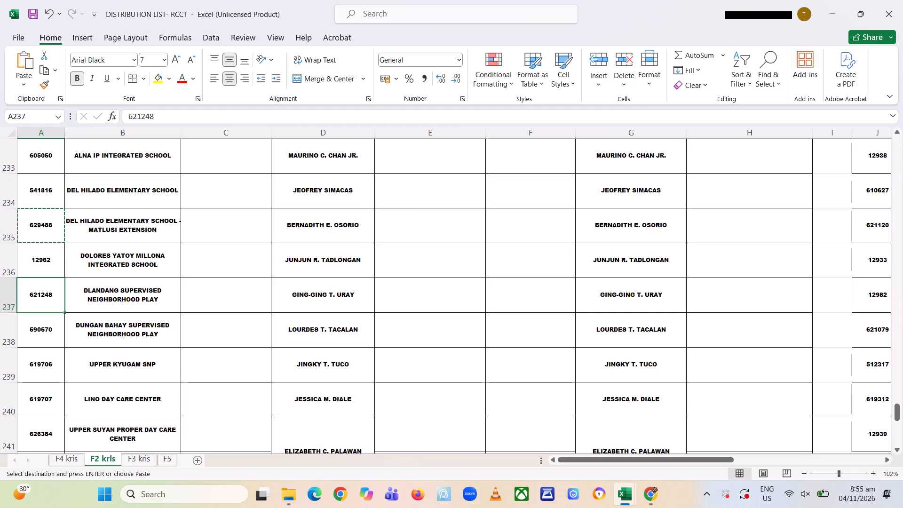
{"action": "key", "text": "ctrl+c"}
{"action": "key", "text": "alt+Tab"}
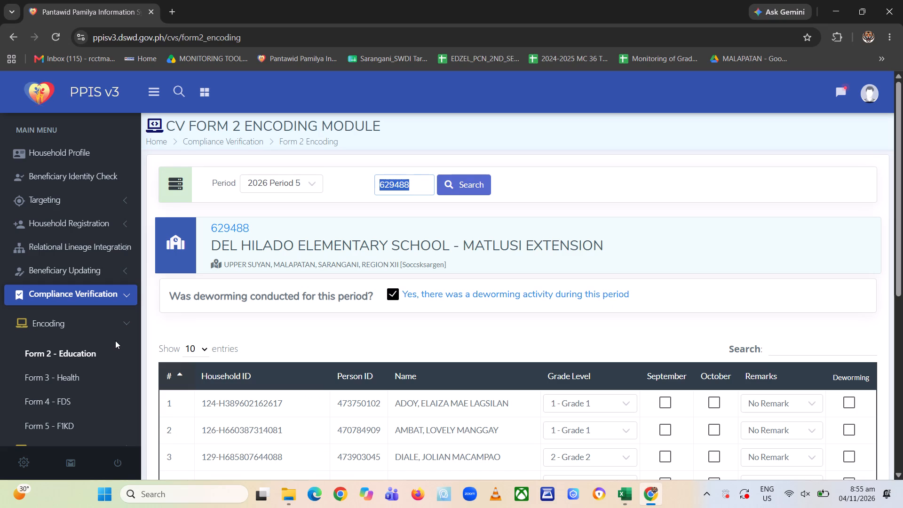
{"action": "key", "text": "ctrl+v"}
{"action": "key", "text": "Return"}
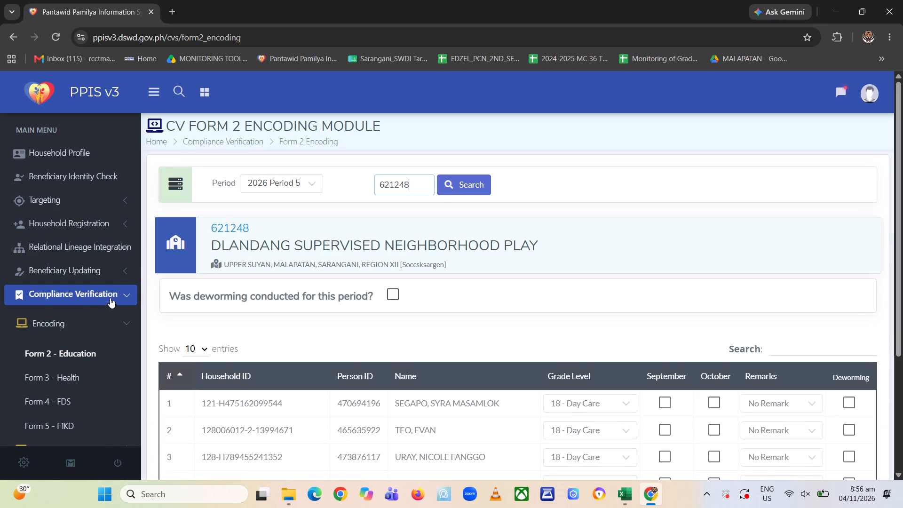
Open the Form 2 - Education encoding progress list in a second PPIS browser tab.
{"action": "left_click", "coordinate": [172, 9]}
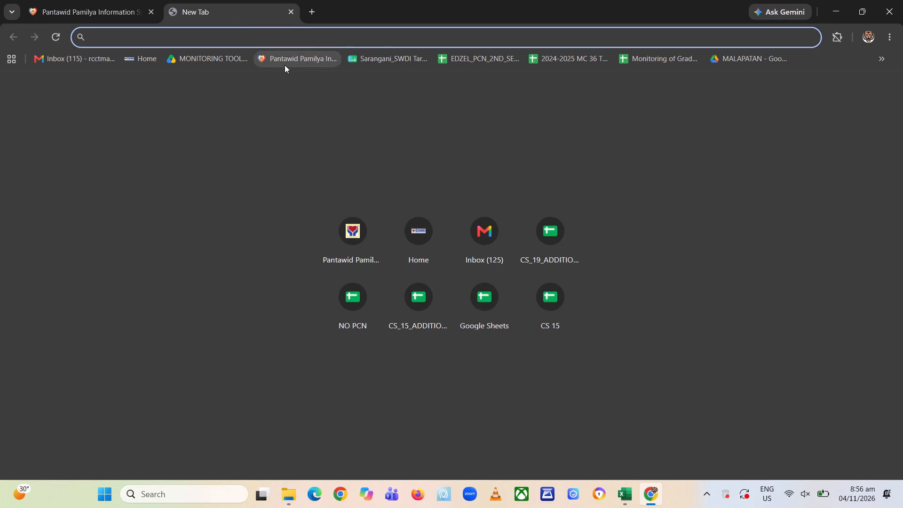
{"action": "left_click", "coordinate": [285, 65]}
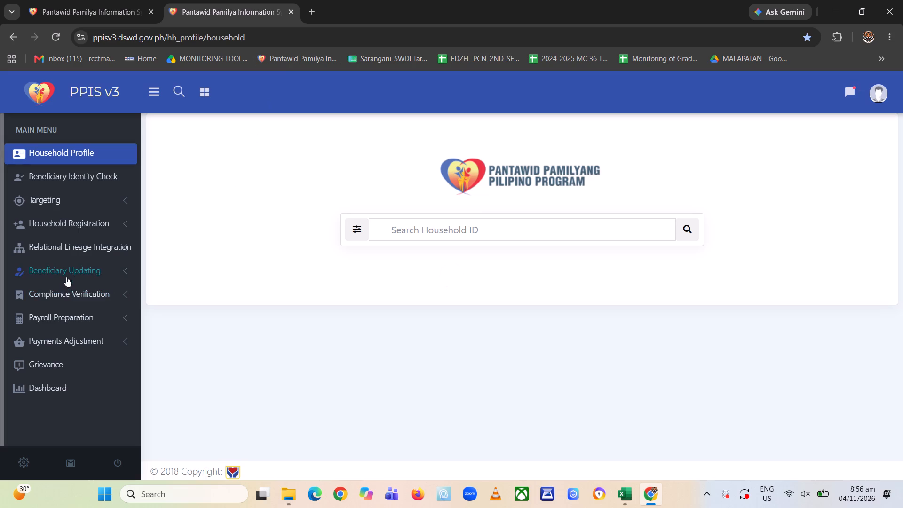
{"action": "left_click", "coordinate": [86, 294]}
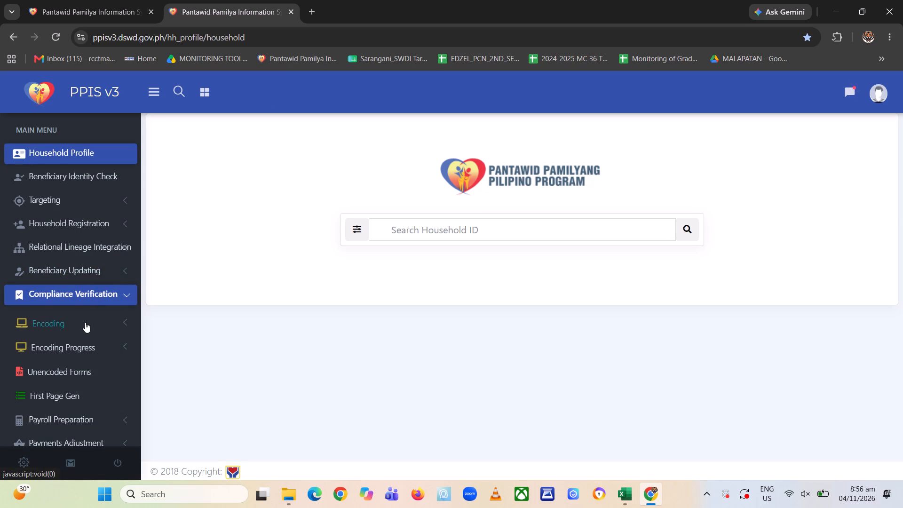
{"action": "left_click", "coordinate": [92, 350]}
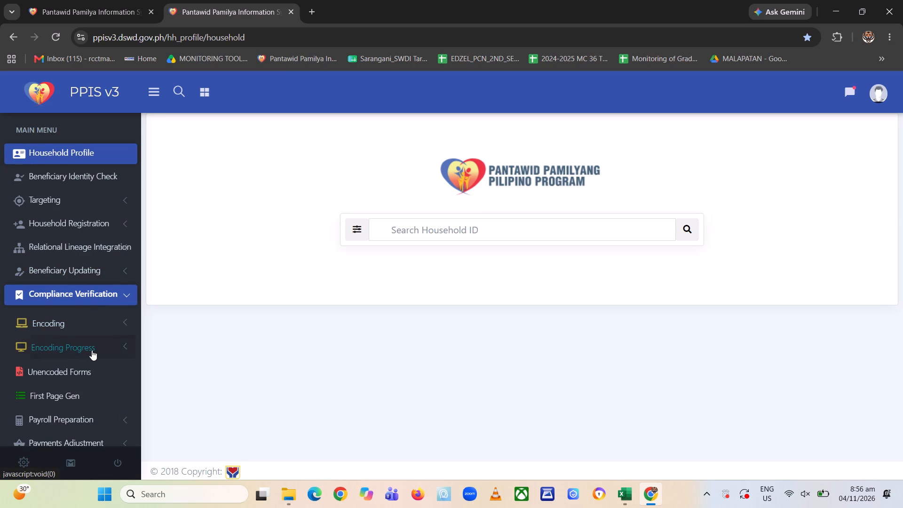
{"action": "left_click", "coordinate": [110, 377]}
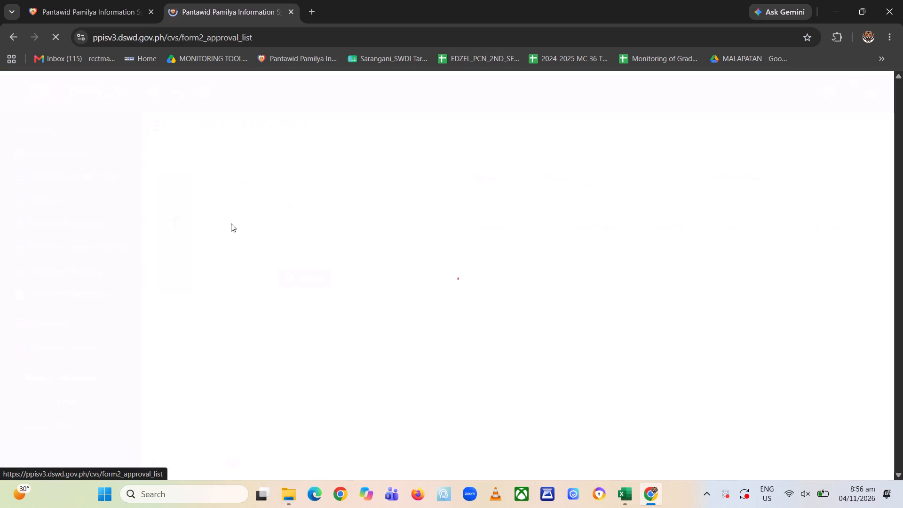
Search the Form 2 encoding list for 2026 Period 2, Region XII, Sarangani, Malapatan.
{"action": "left_click", "coordinate": [327, 179]}
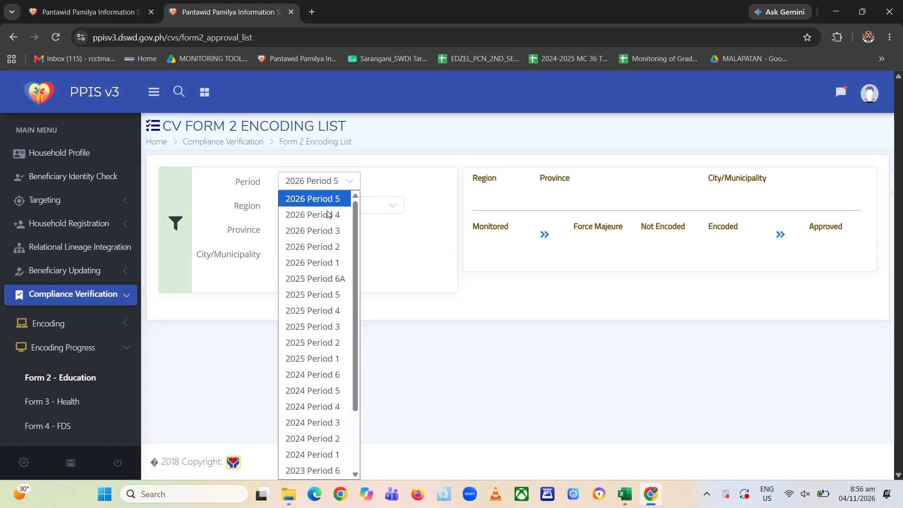
{"action": "left_click", "coordinate": [327, 252]}
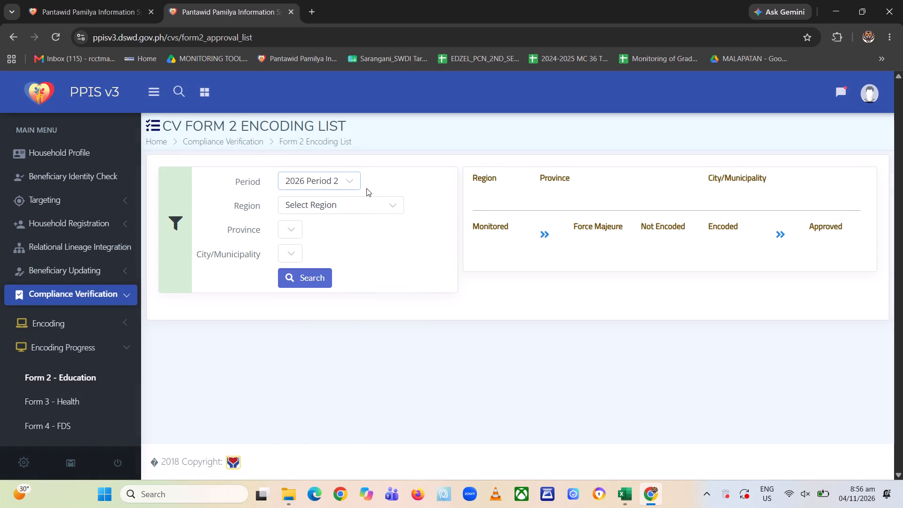
{"action": "left_click", "coordinate": [364, 202]}
{"action": "key", "text": "Down"}
{"action": "key", "text": "Return"}
{"action": "key", "text": "Tab"}
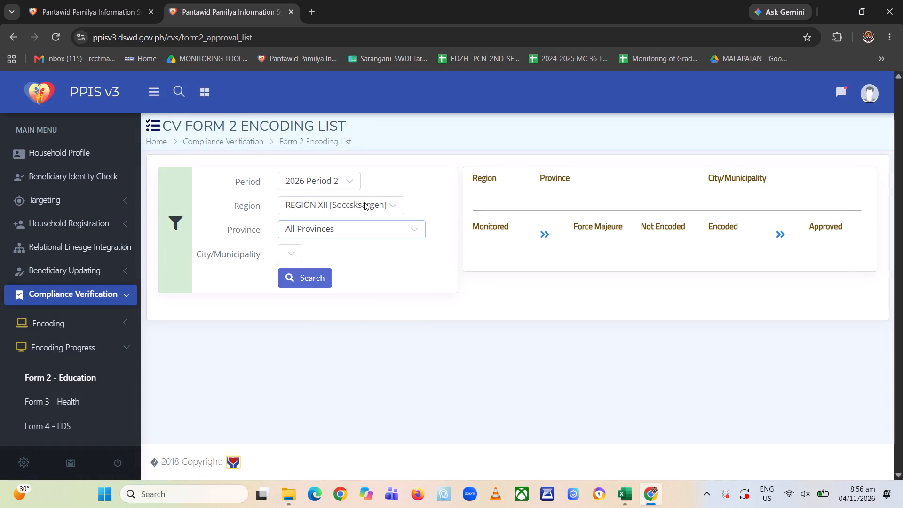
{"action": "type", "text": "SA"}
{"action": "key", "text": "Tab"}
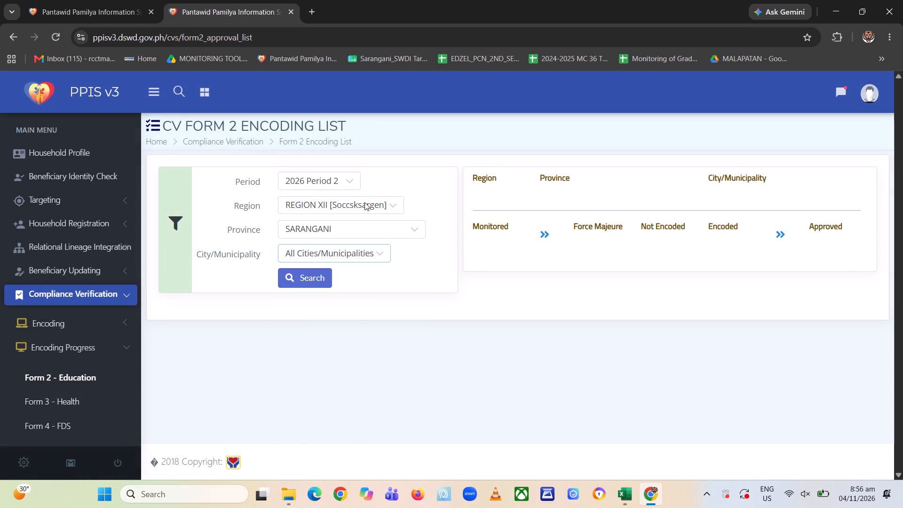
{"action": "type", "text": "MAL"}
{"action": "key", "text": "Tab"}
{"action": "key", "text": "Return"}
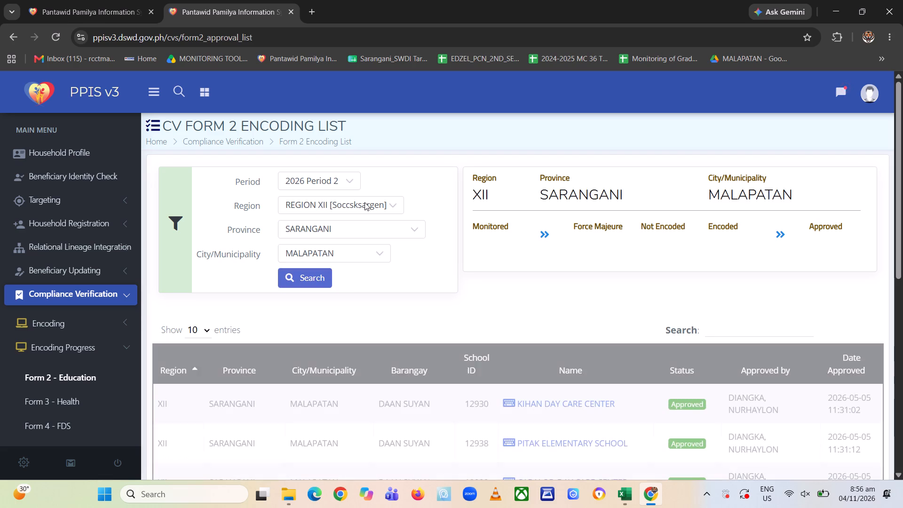
Look through the 2026 Period 2 Form 2 encoding list for Malapatan, through to the Upper Suyan schools on page 9.
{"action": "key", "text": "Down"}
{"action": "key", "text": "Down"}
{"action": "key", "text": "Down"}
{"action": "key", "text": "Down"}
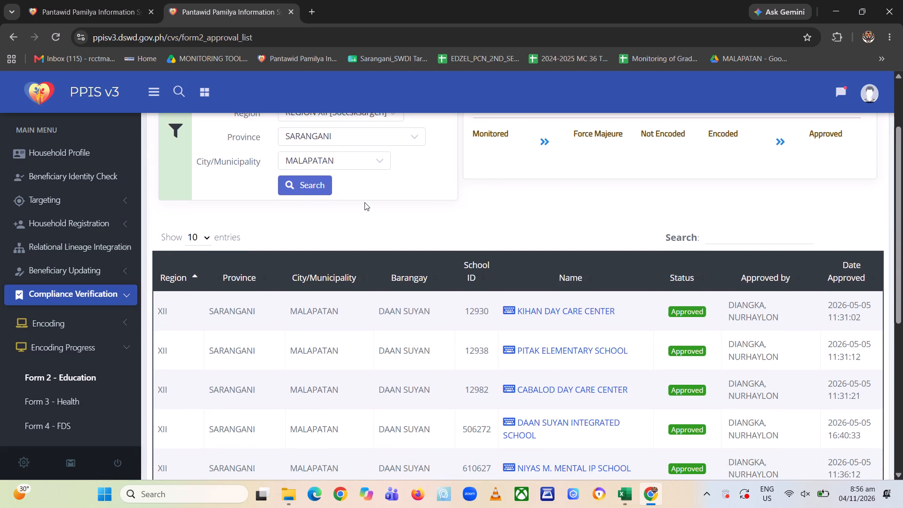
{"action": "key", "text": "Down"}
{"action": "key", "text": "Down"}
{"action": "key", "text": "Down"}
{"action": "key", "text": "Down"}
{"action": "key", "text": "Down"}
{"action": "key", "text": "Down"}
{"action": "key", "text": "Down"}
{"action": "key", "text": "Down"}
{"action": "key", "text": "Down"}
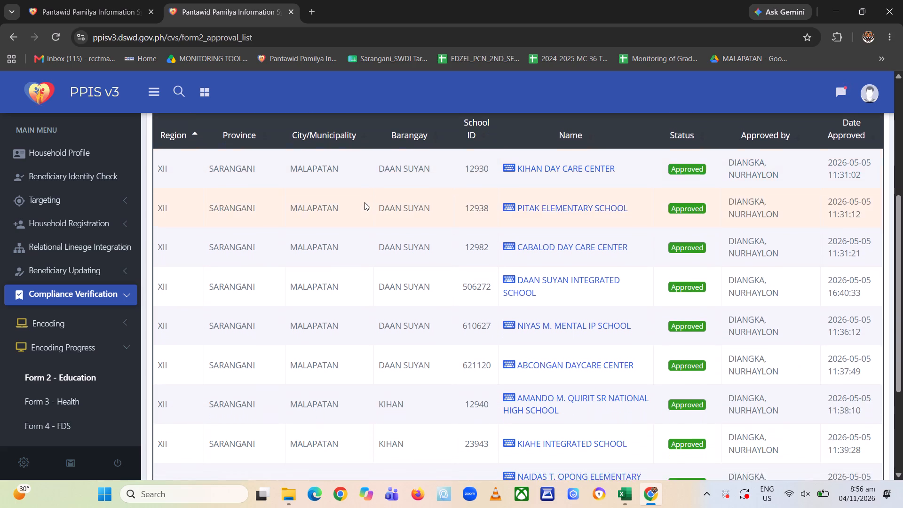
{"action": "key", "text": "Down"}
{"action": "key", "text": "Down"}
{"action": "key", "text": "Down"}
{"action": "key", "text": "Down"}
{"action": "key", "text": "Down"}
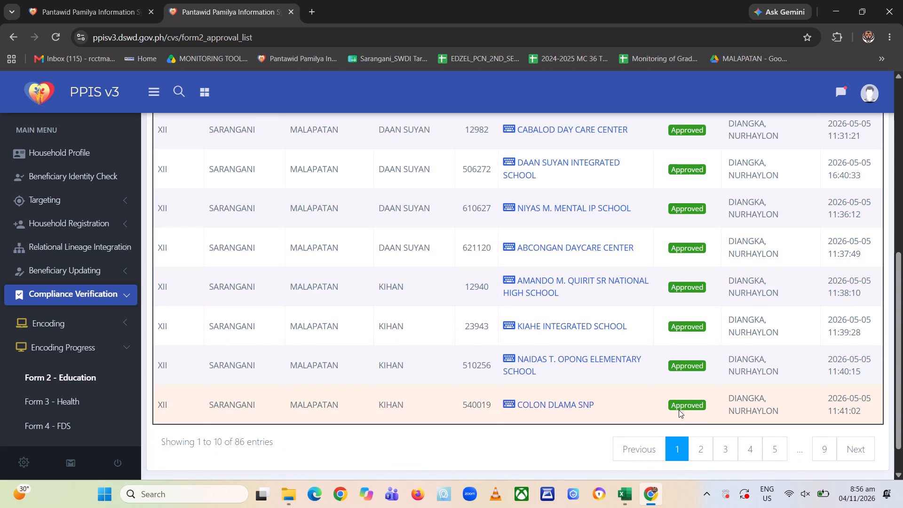
{"action": "left_click", "coordinate": [703, 449]}
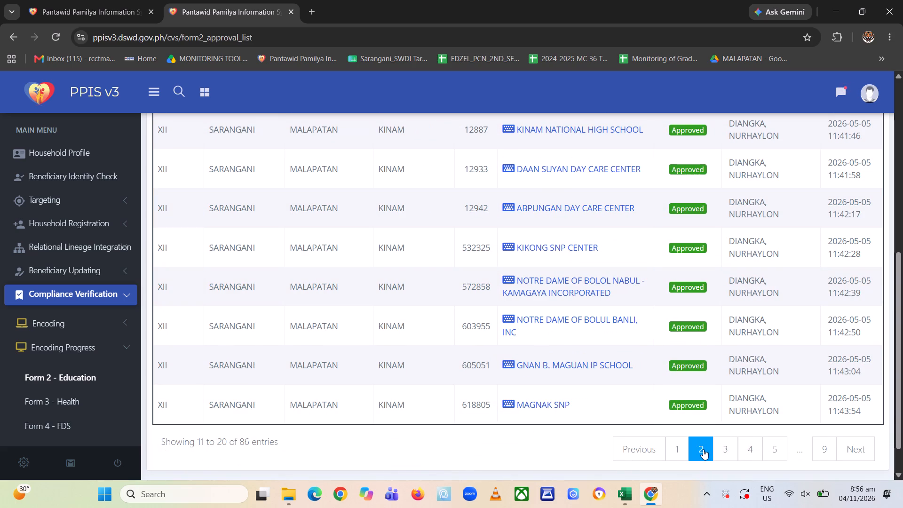
{"action": "key", "text": "Up"}
{"action": "key", "text": "Up"}
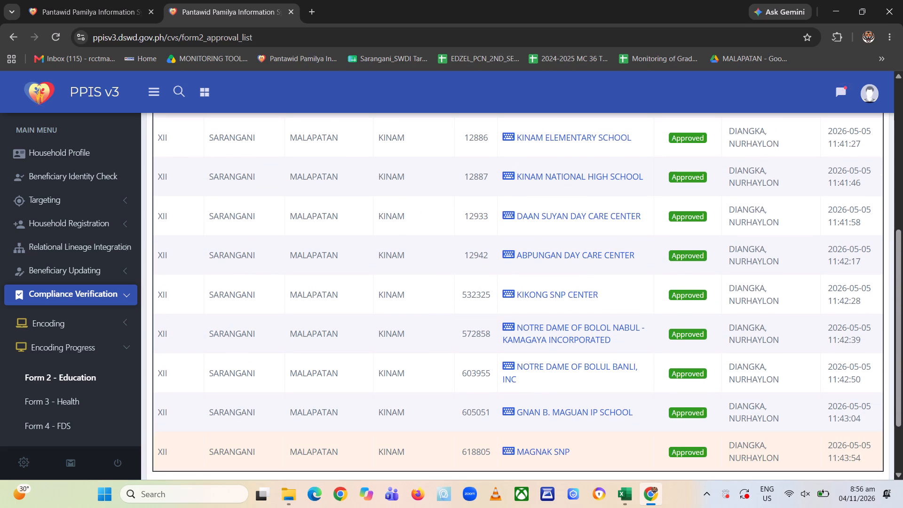
{"action": "key", "text": "Page_Up"}
{"action": "key", "text": "Page_Down"}
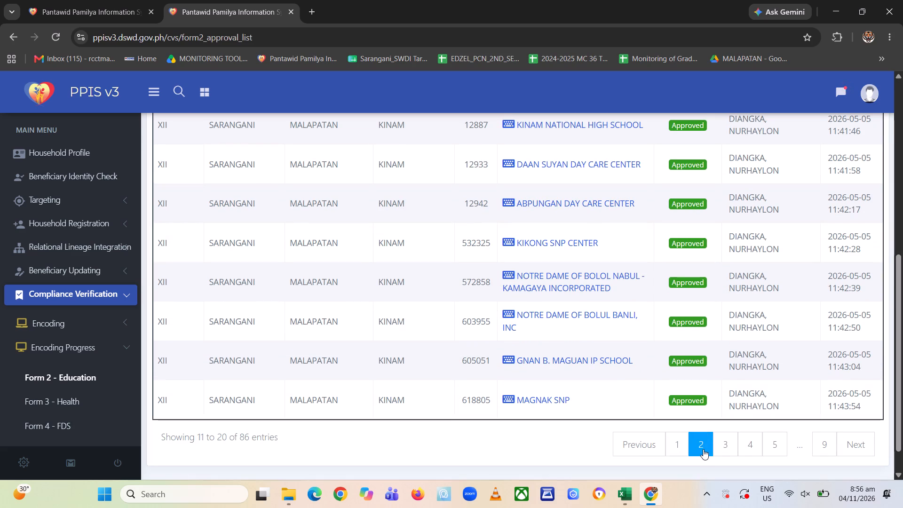
{"action": "left_click", "coordinate": [825, 441]}
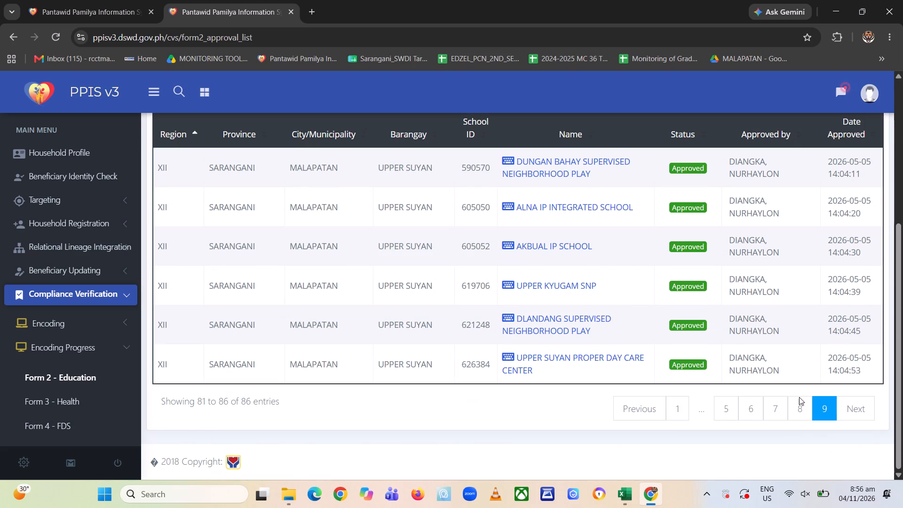
Examine the Period 2 Form 2 record of Dlandang Supervised Neighborhood Play, 621248, against the RCCT distribution list.
{"action": "left_click", "coordinate": [509, 321]}
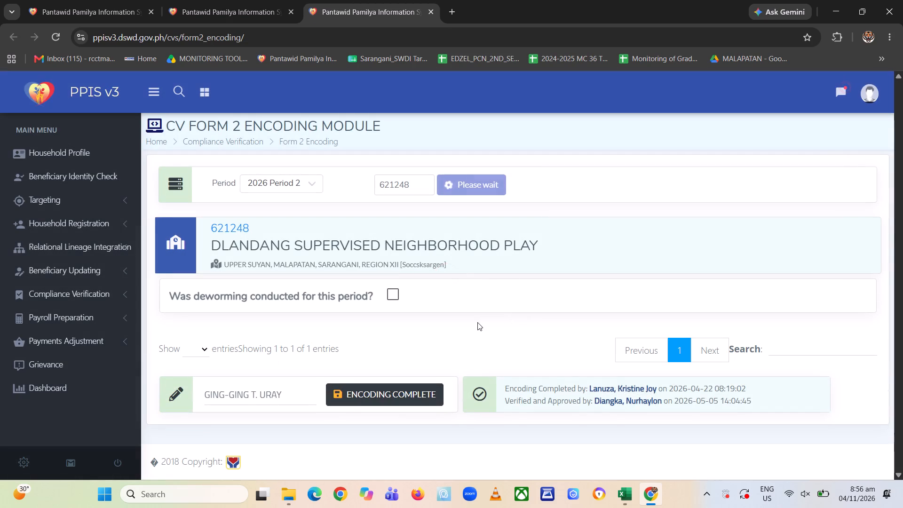
{"action": "key", "text": "alt+Tab"}
{"action": "key", "text": "alt+Tab"}
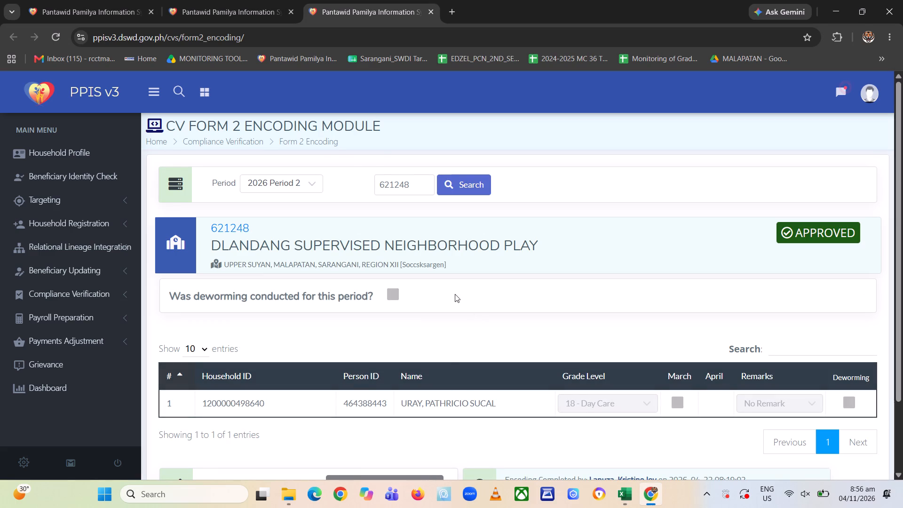
{"action": "left_click", "coordinate": [431, 11]}
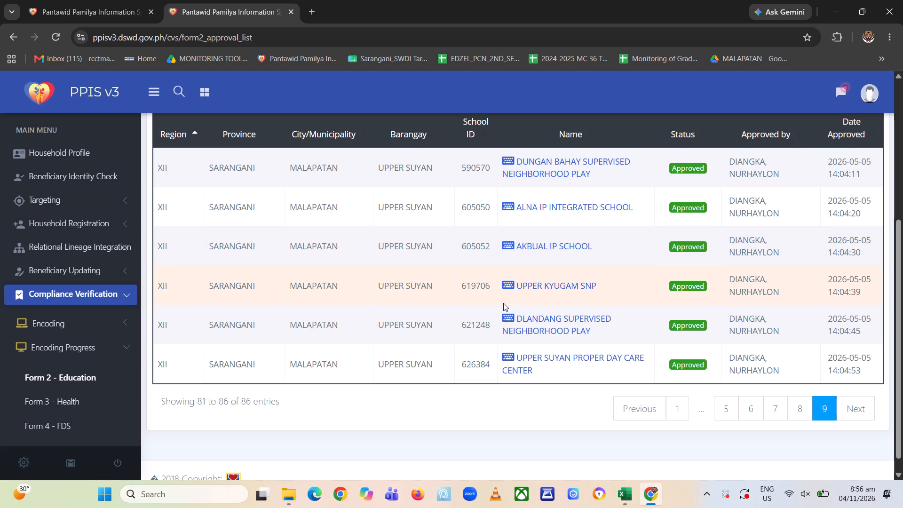
Examine the Period 2 Form 2 record of Upper Kyugam SNP, 619706, against its entry in the distribution list.
{"action": "left_click", "coordinate": [504, 287]}
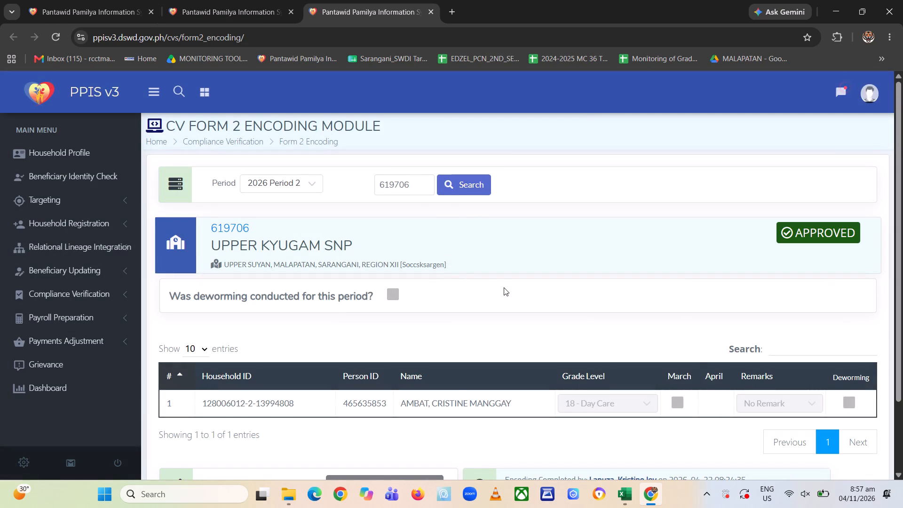
{"action": "key", "text": "Page_Down"}
{"action": "key", "text": "alt+Tab"}
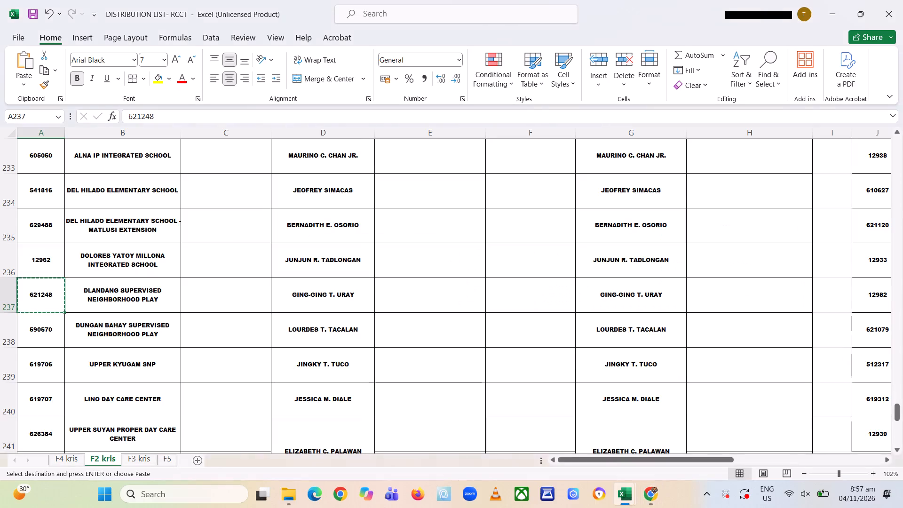
{"action": "key", "text": "alt+Tab"}
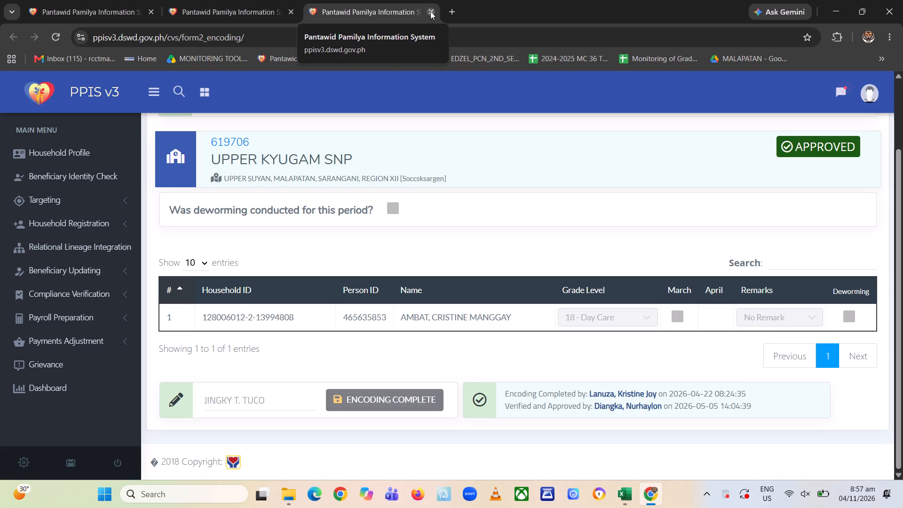
{"action": "left_click", "coordinate": [430, 11]}
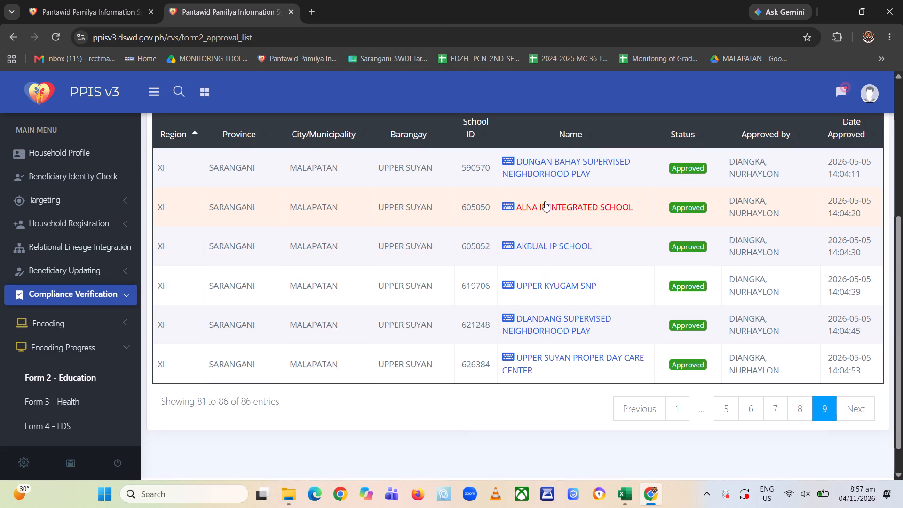
Examine the Period 2 Form 2 record of Dungan Bahay Supervised Neighborhood Play, 590570, against its distribution list row.
{"action": "left_click", "coordinate": [545, 166]}
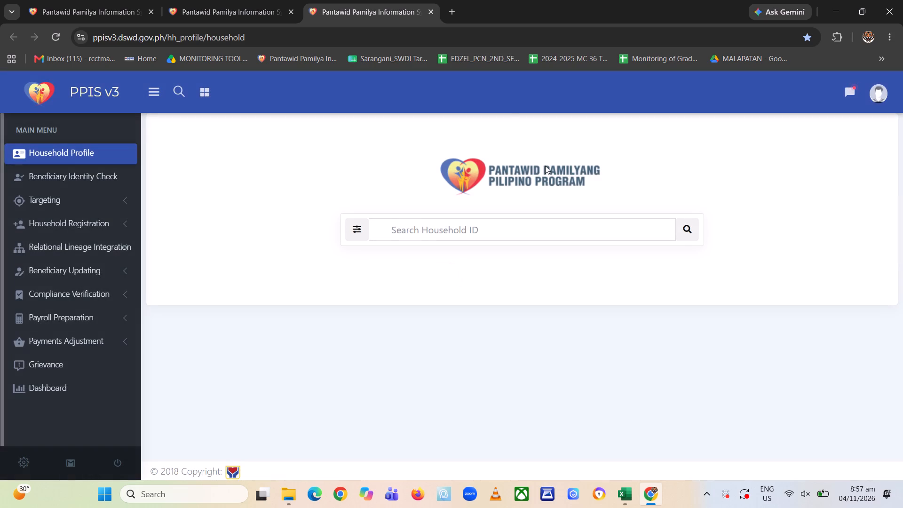
{"action": "left_click", "coordinate": [433, 13]}
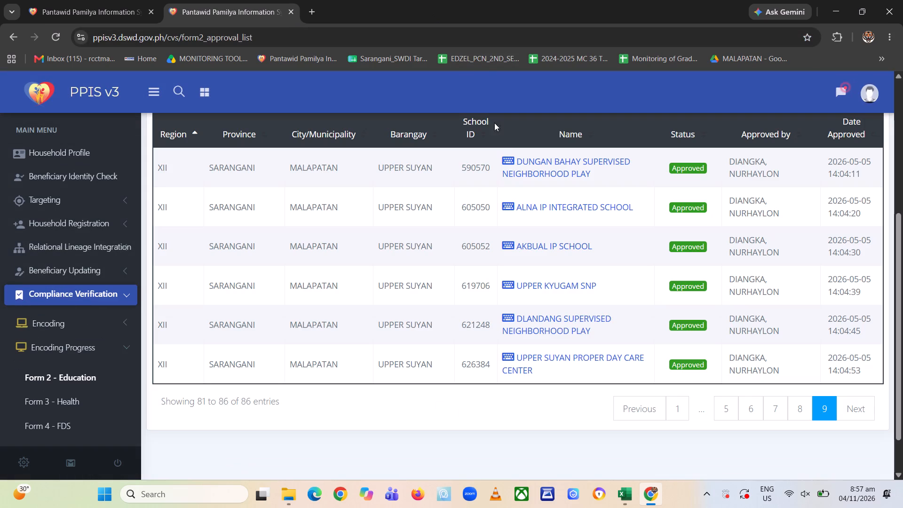
{"action": "left_click", "coordinate": [506, 163]}
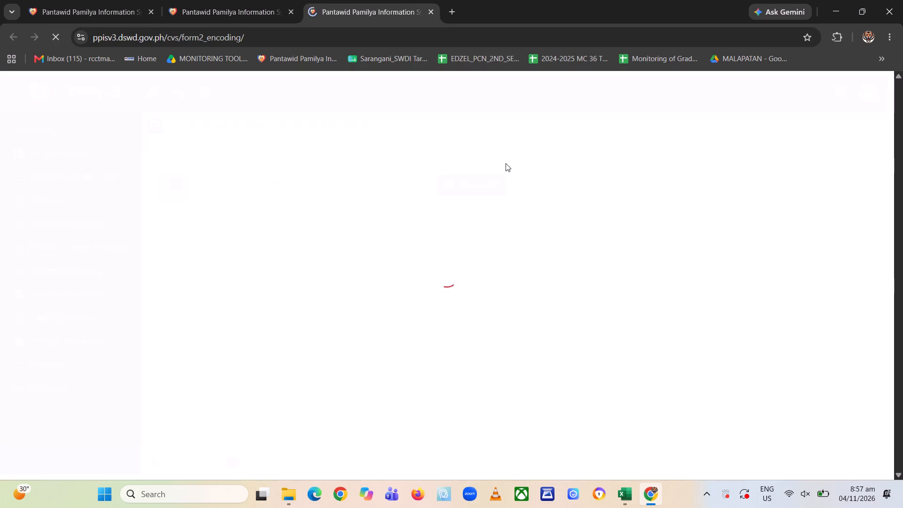
{"action": "key", "text": "alt+Tab"}
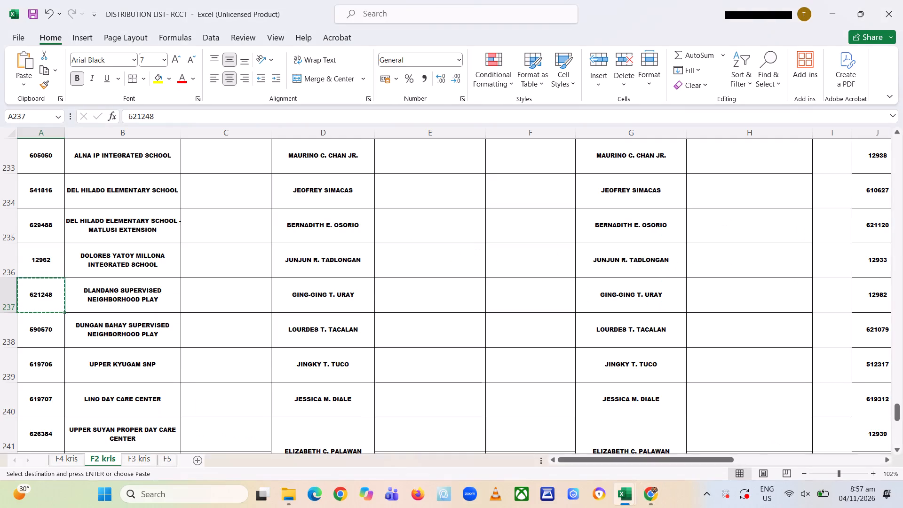
{"action": "key", "text": "Down"}
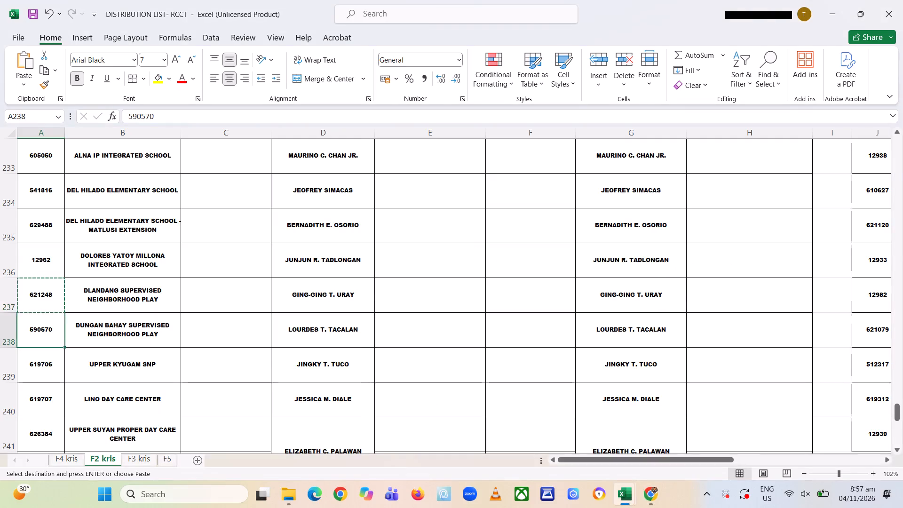
{"action": "key", "text": "alt+Tab"}
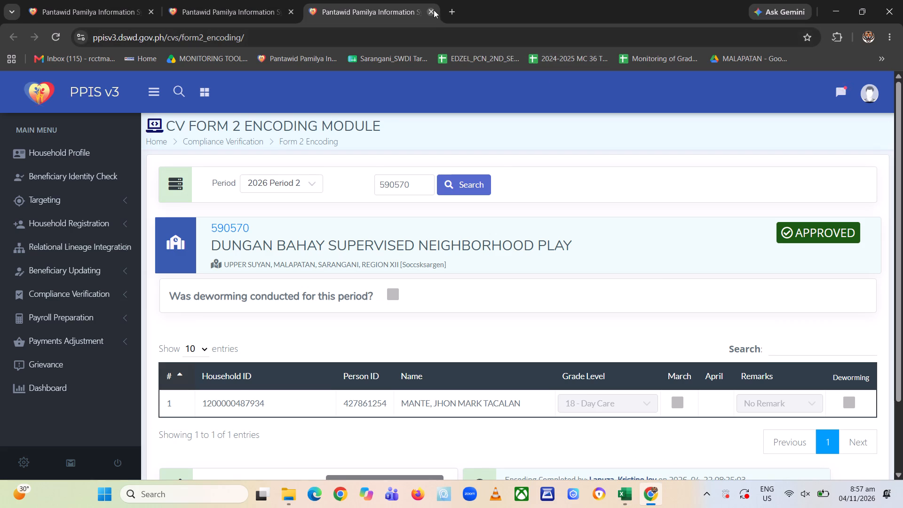
{"action": "left_click", "coordinate": [432, 10]}
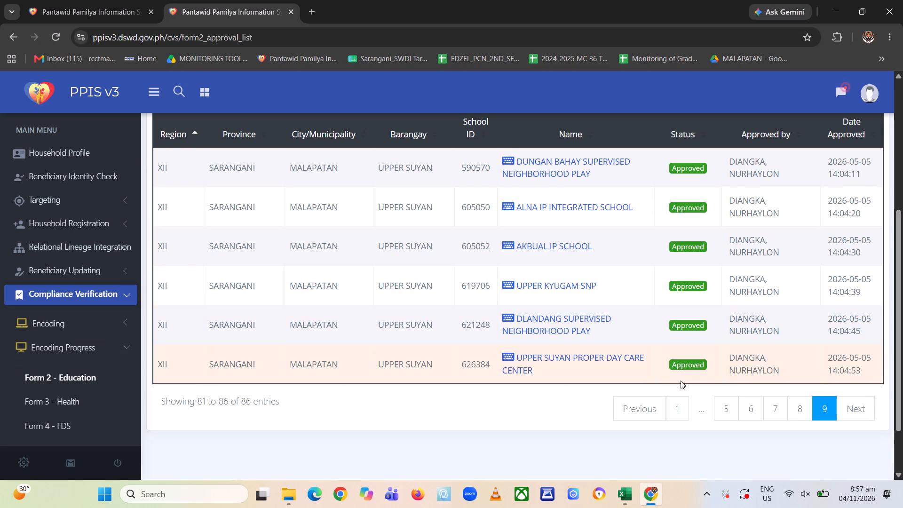
Check the Period 2 Form 2 record of Ulo Fitam Supervised Neighborhood Play Center, 590569, from page 8 against the distribution list.
{"action": "left_click_drag", "start_coordinate": [902, 349], "coordinate": [902, 324]}
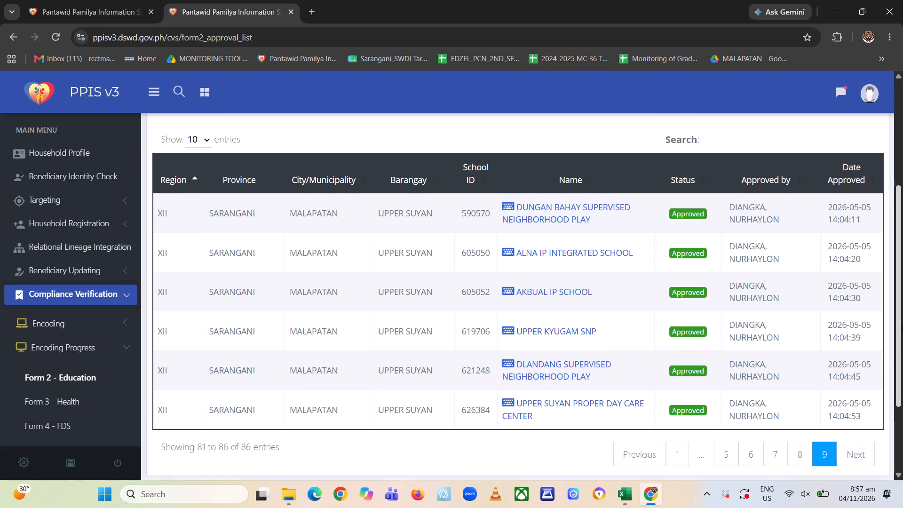
{"action": "left_click_drag", "start_coordinate": [902, 324], "coordinate": [902, 339]}
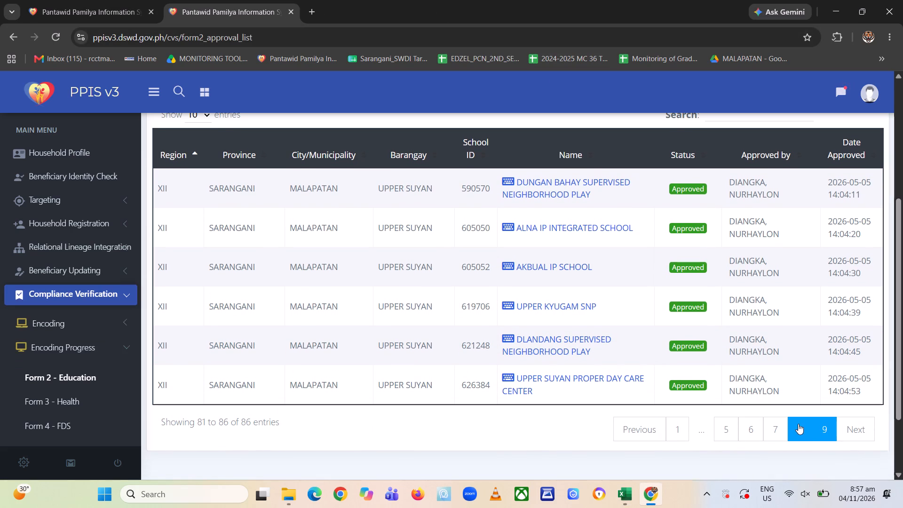
{"action": "left_click", "coordinate": [798, 424]}
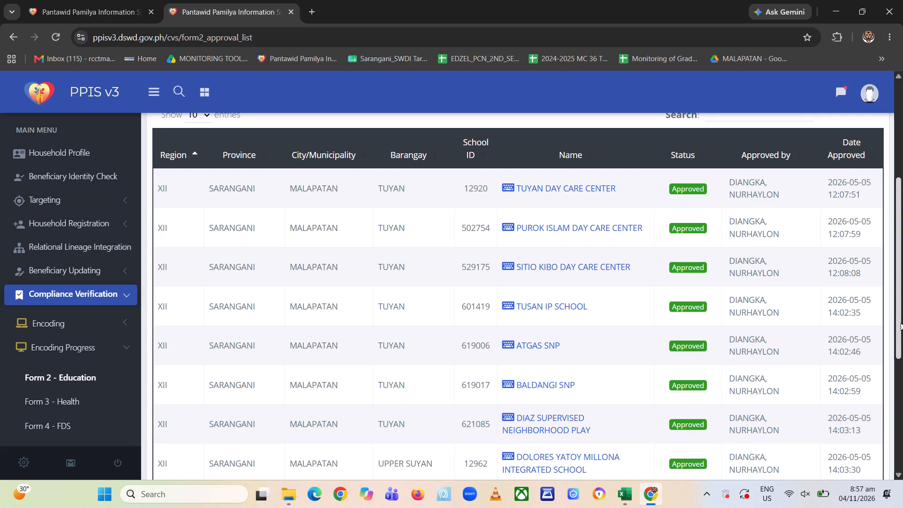
{"action": "left_click_drag", "start_coordinate": [901, 323], "coordinate": [901, 376]}
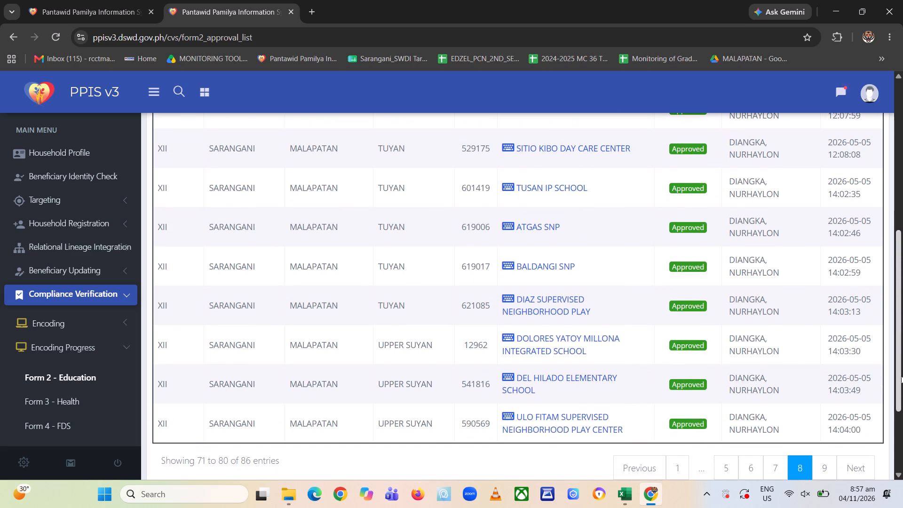
{"action": "left_click", "coordinate": [509, 414]}
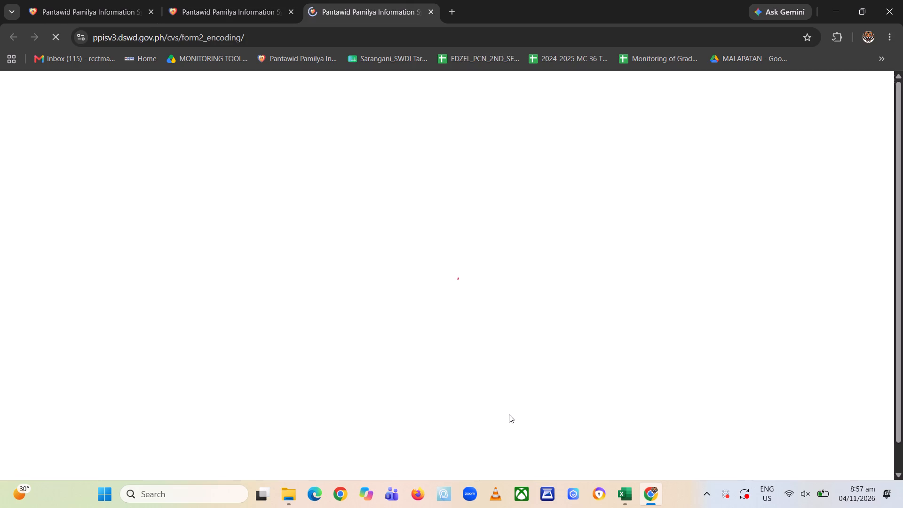
{"action": "key", "text": "alt+Tab"}
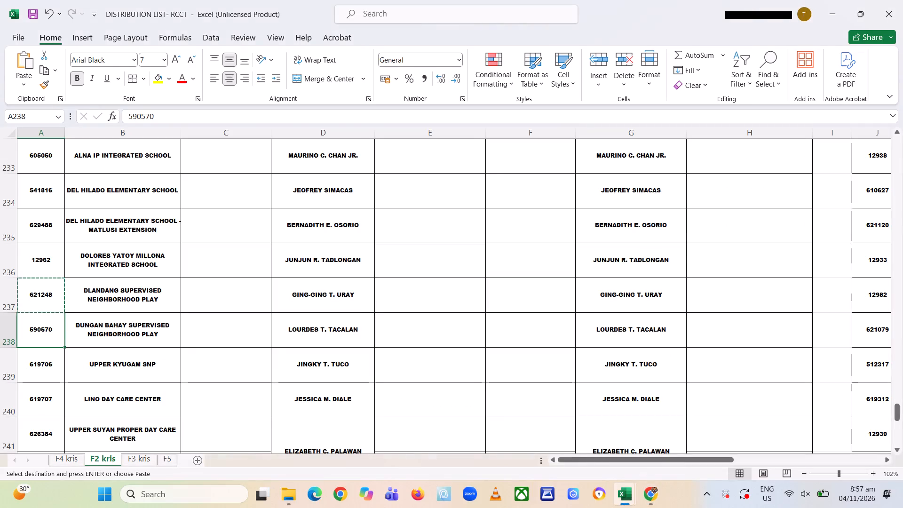
{"action": "key", "text": "Down"}
{"action": "key", "text": "Down"}
{"action": "key", "text": "Down"}
{"action": "key", "text": "Down"}
{"action": "key", "text": "Down"}
{"action": "key", "text": "Down"}
{"action": "key", "text": "Down"}
{"action": "key", "text": "Down"}
{"action": "key", "text": "Down"}
{"action": "key", "text": "Down"}
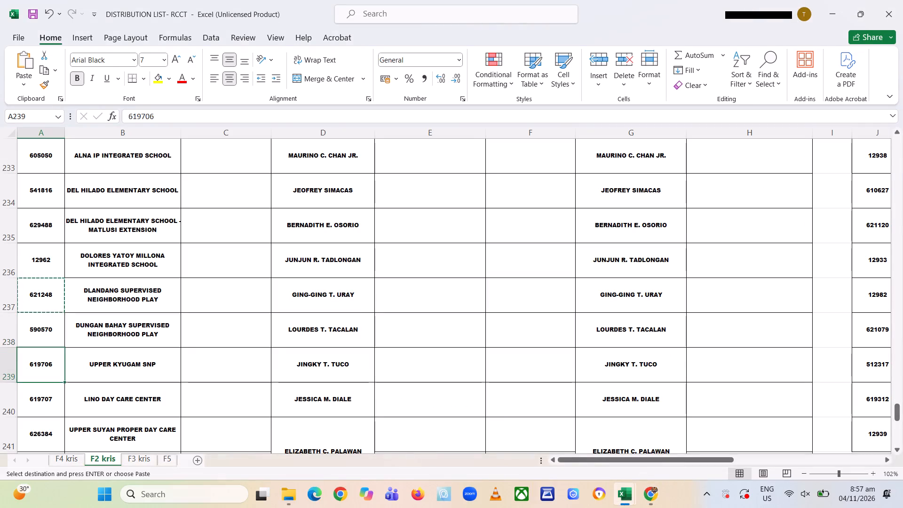
{"action": "key", "text": "alt+Tab"}
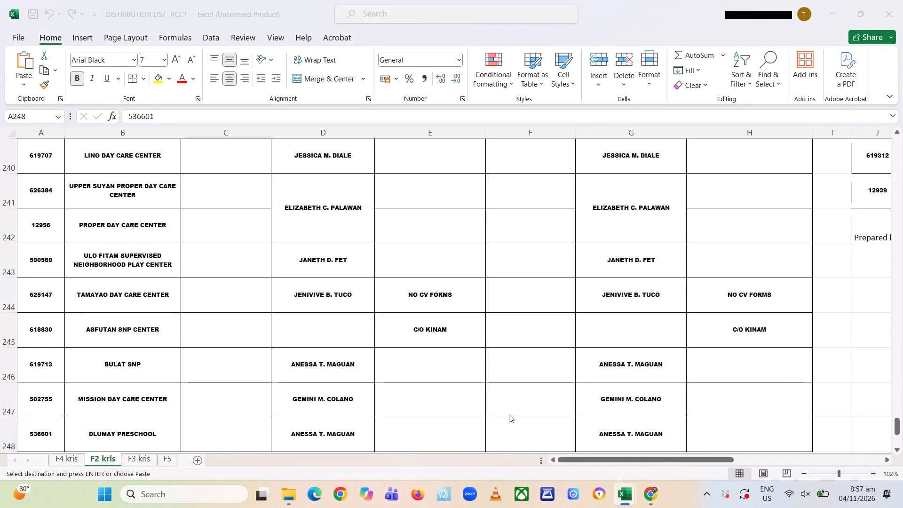
{"action": "key", "text": "Page_Down"}
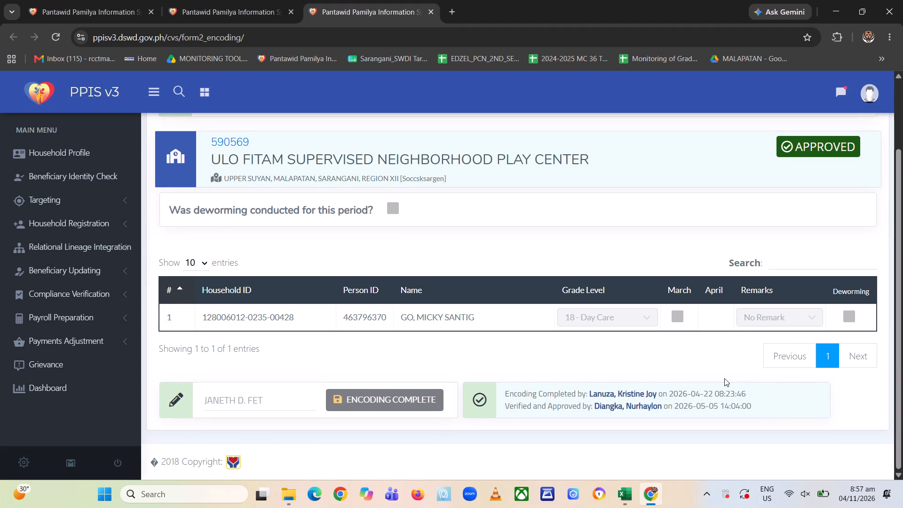
{"action": "key", "text": "Page_Down"}
{"action": "key", "text": "Page_Up"}
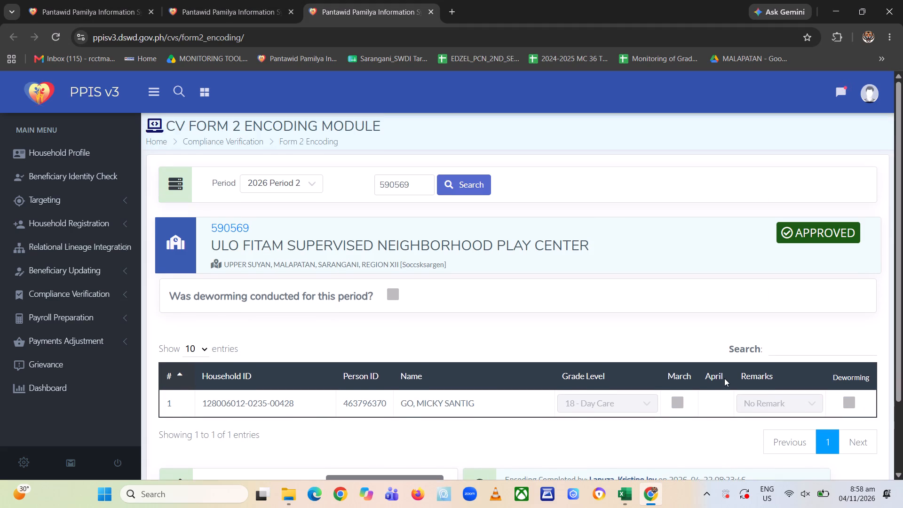
{"action": "key", "text": "Page_Up"}
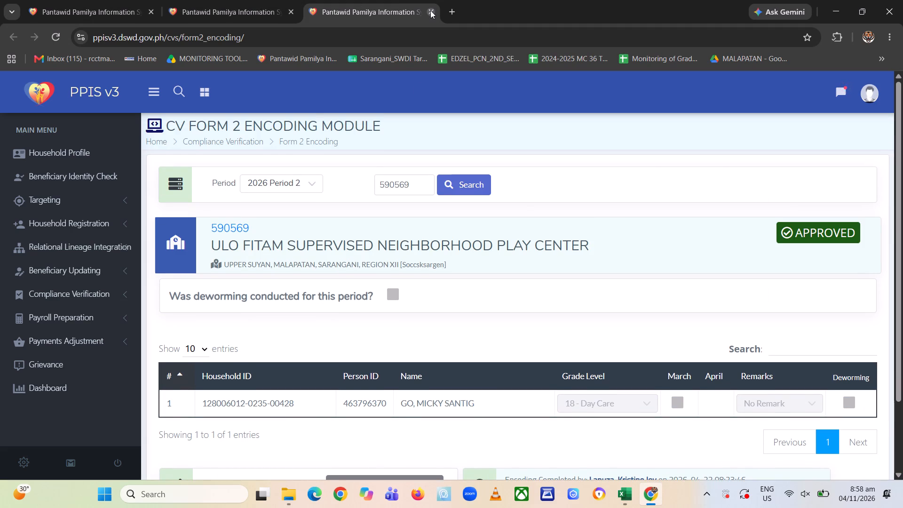
{"action": "left_click", "coordinate": [430, 10]}
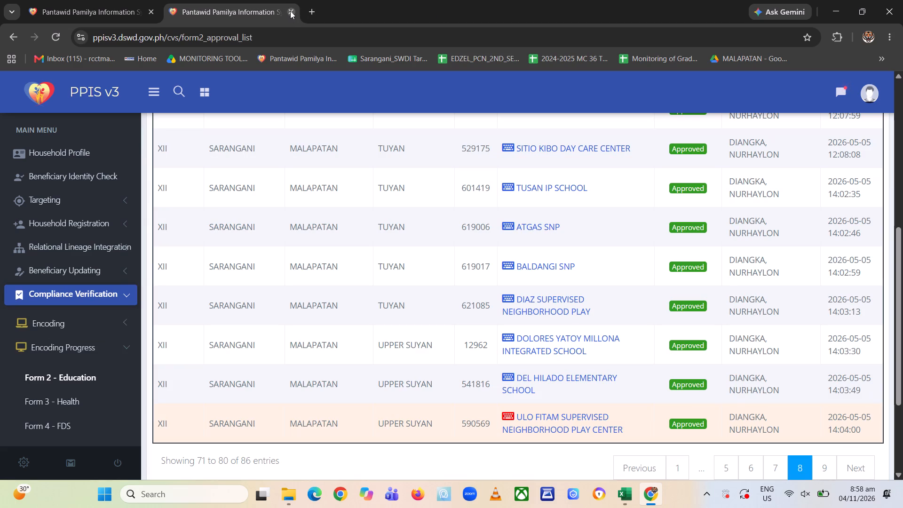
Close the Form 2 encoding list and review Dlandang Supervised Neighborhood Play's 2026 Period 5 learner list.
{"action": "left_click", "coordinate": [290, 11]}
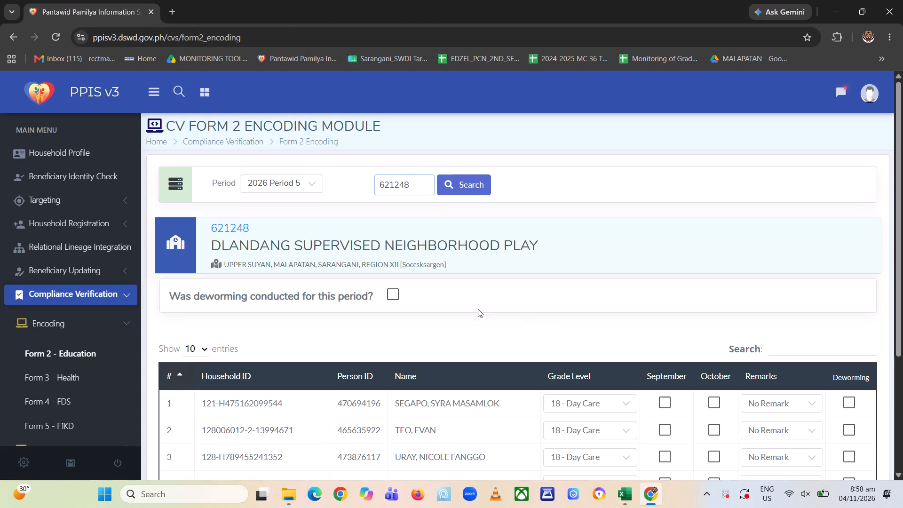
{"action": "key", "text": "Page_Down"}
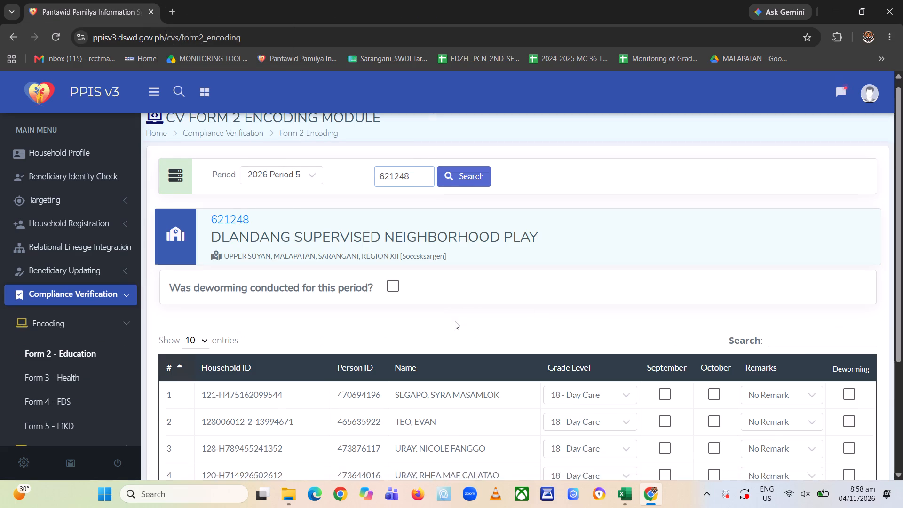
{"action": "key", "text": "Up"}
{"action": "key", "text": "Up"}
{"action": "key", "text": "Up"}
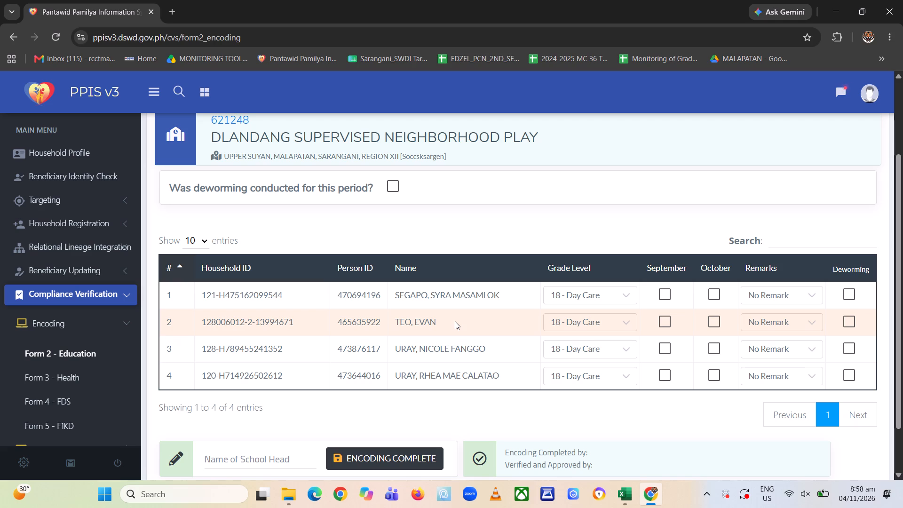
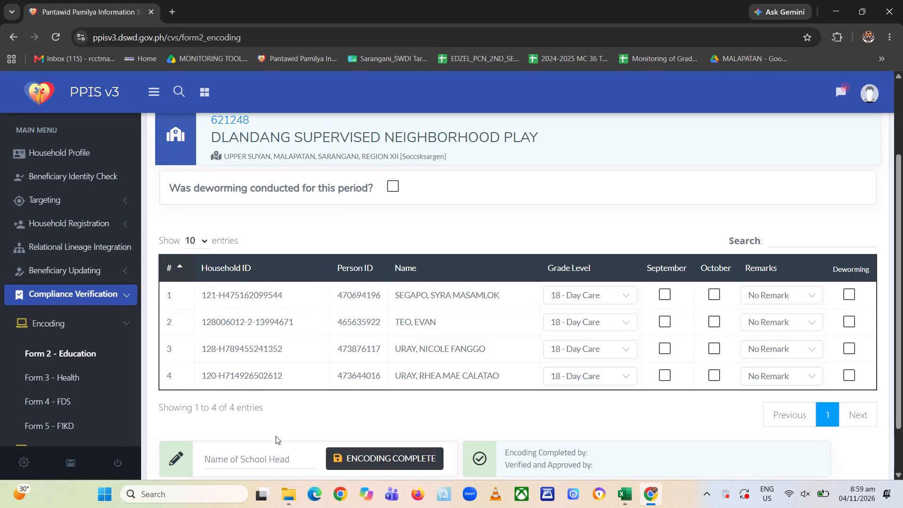
Enter Dlandang Supervised Neighborhood Play's school head as named in the distribution list and mark its Period 5 encoding complete.
{"action": "left_click", "coordinate": [269, 460]}
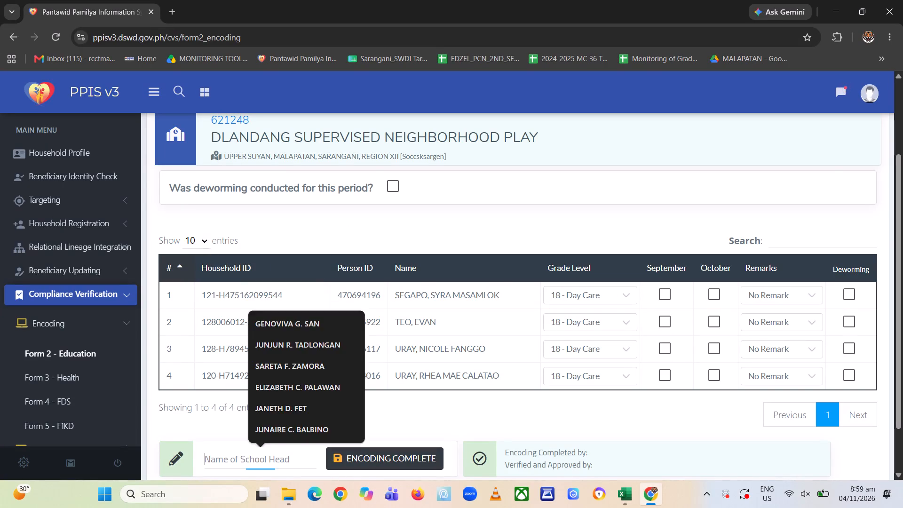
{"action": "key", "text": "alt+Tab"}
{"action": "key", "text": "Up"}
{"action": "key", "text": "Up"}
{"action": "key", "text": "Up"}
{"action": "key", "text": "Up"}
{"action": "key", "text": "Up"}
{"action": "key", "text": "Up"}
{"action": "key", "text": "Up"}
{"action": "key", "text": "Up"}
{"action": "key", "text": "Up"}
{"action": "key", "text": "Up"}
{"action": "key", "text": "Up"}
{"action": "key", "text": "Up"}
{"action": "key", "text": "Up"}
{"action": "key", "text": "Up"}
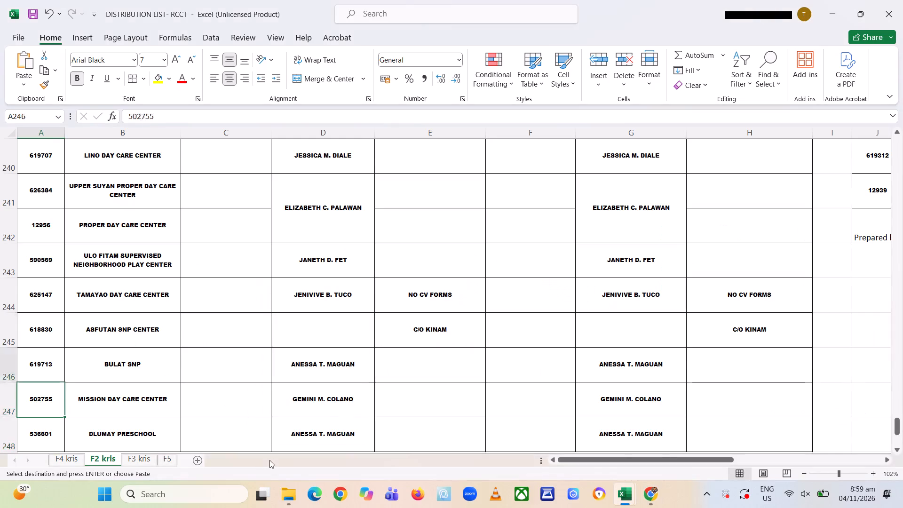
{"action": "key", "text": "Down"}
{"action": "key", "text": "Down"}
{"action": "key", "text": "Down"}
{"action": "key", "text": "Down"}
{"action": "key", "text": "Up"}
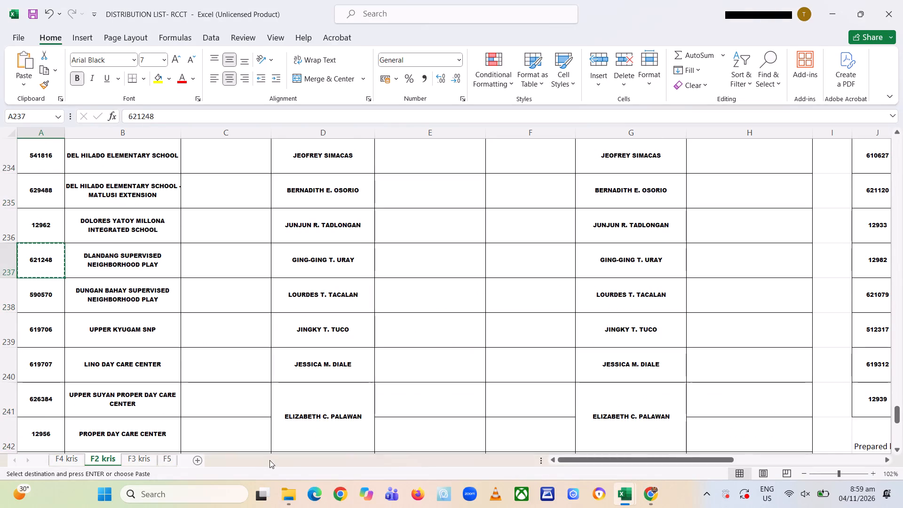
{"action": "key", "text": "alt+Tab"}
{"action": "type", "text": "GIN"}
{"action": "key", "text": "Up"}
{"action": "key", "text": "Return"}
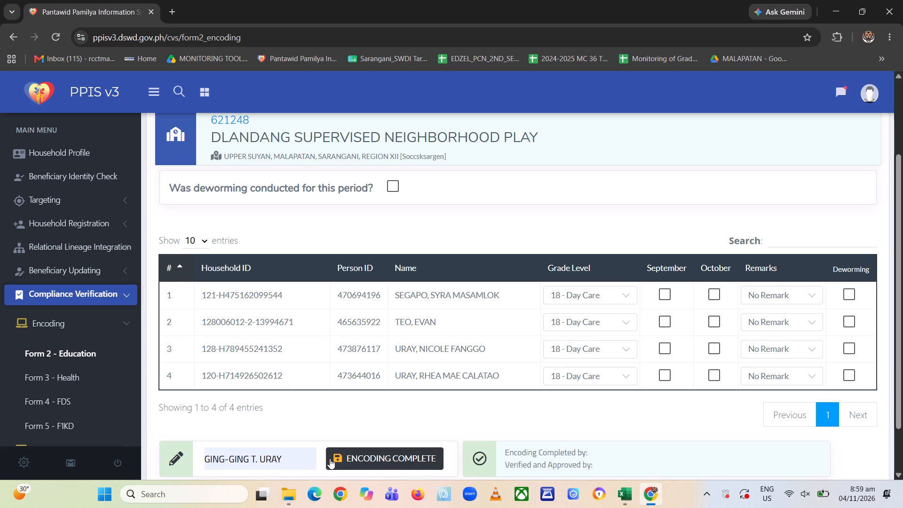
{"action": "left_click", "coordinate": [345, 458]}
{"action": "key", "text": "Return"}
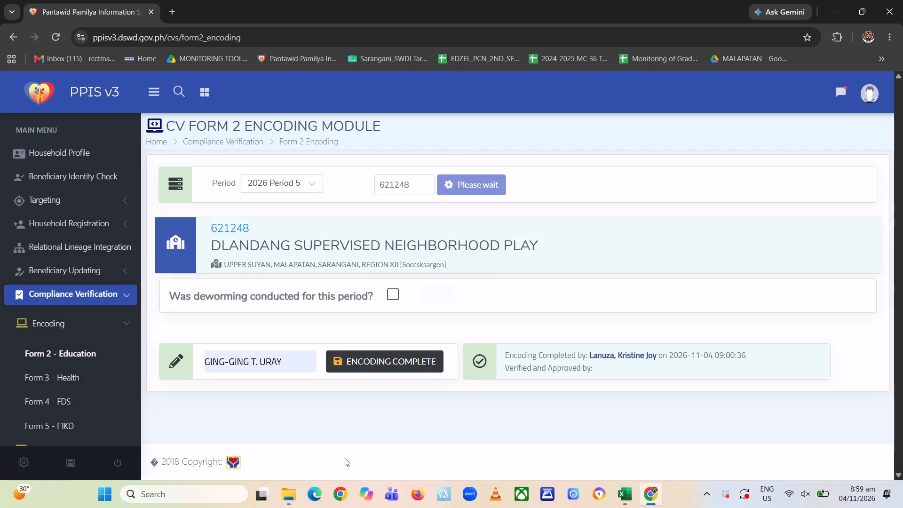
Load the 2026 Period 5 Form 2 record of Dungan Bahay Supervised Neighborhood Play using its code 590570 from the distribution list.
{"action": "key", "text": "alt+Tab"}
{"action": "key", "text": "Down"}
{"action": "key", "text": "ctrl+c"}
{"action": "key", "text": "alt+Tab"}
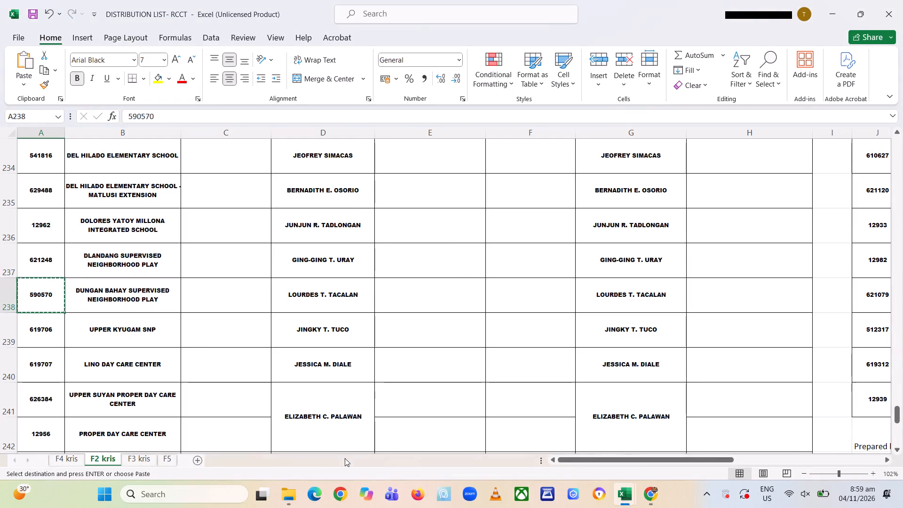
{"action": "key", "text": "ctrl+v"}
{"action": "key", "text": "Return"}
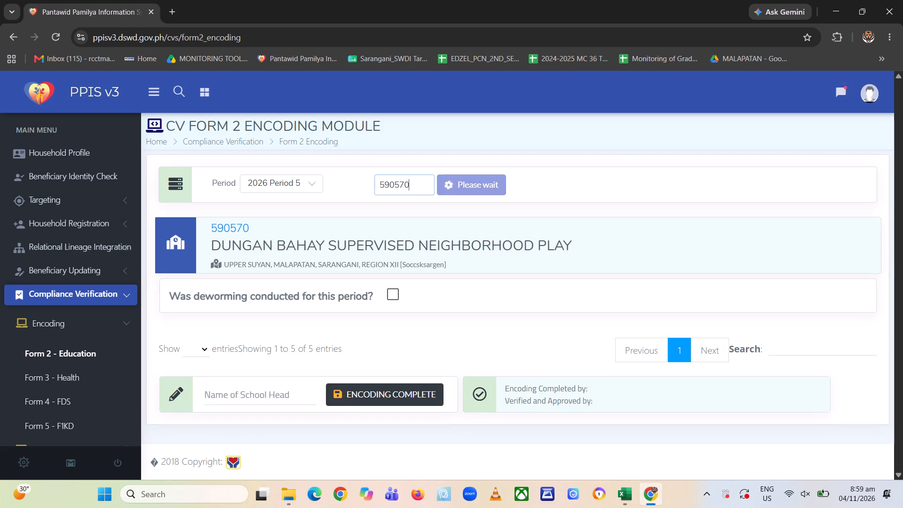
Copy Upper Kyugam SNP's facility code, 619706, from the distribution list.
{"action": "key", "text": "alt+Tab"}
{"action": "key", "text": "Down"}
{"action": "key", "text": "ctrl+c"}
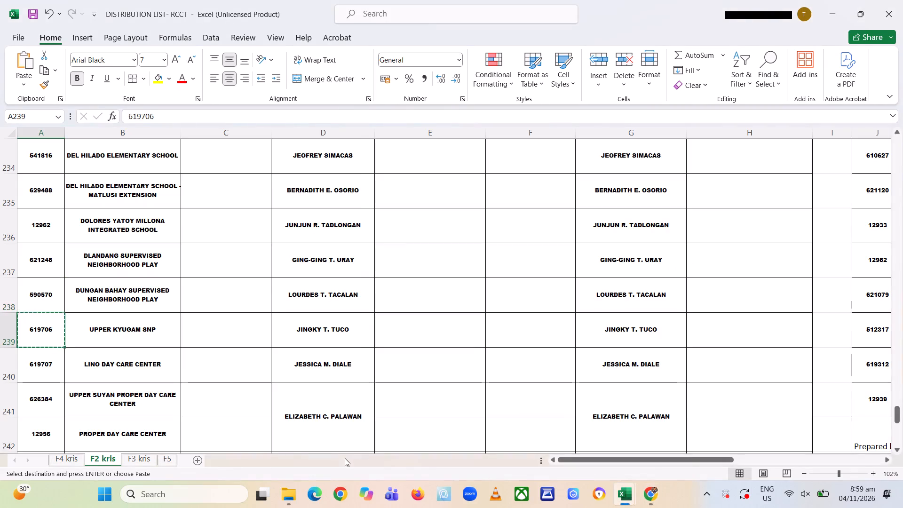
Enter Dungan Bahay Supervised Neighborhood Play's school head as named in the distribution list and mark its Period 5 encoding complete.
{"action": "key", "text": "alt+Tab"}
{"action": "left_click", "coordinate": [345, 458]}
{"action": "key", "text": "Page_Down"}
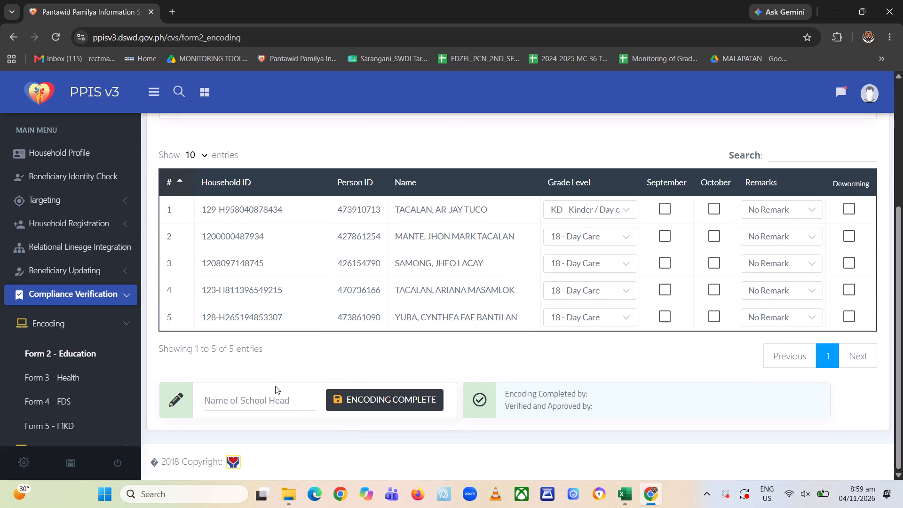
{"action": "left_click", "coordinate": [274, 396]}
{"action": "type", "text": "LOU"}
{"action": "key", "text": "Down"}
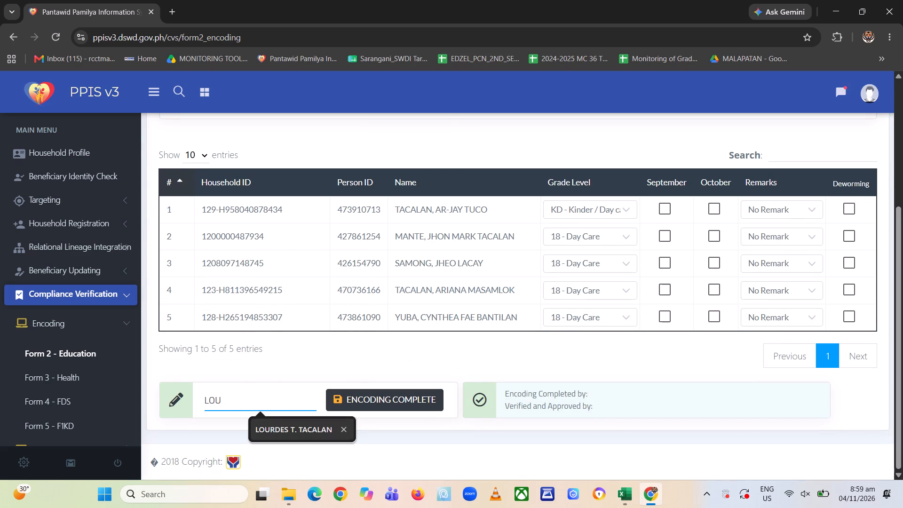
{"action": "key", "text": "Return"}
{"action": "left_click", "coordinate": [370, 402]}
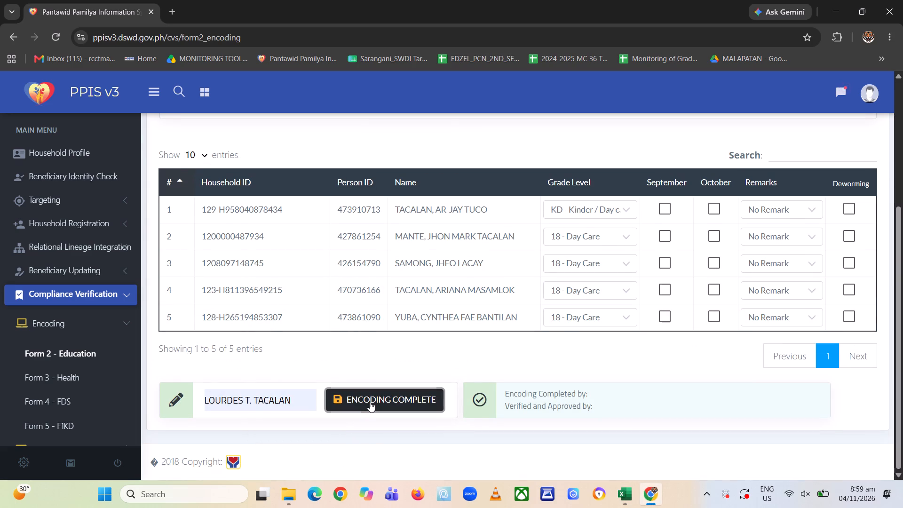
{"action": "key", "text": "Return"}
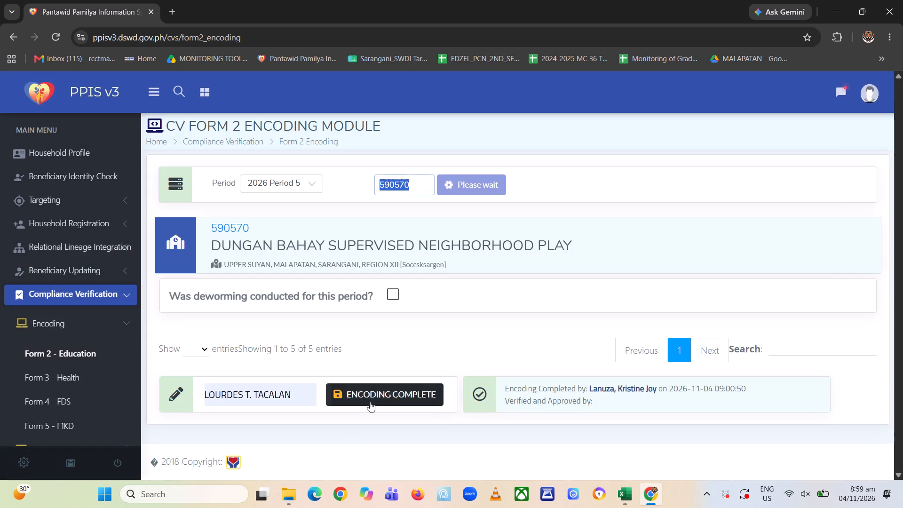
Load the 2026 Period 5 Form 2 record of Upper Kyugam SNP with the copied code 619706.
{"action": "key", "text": "ctrl+v"}
{"action": "key", "text": "Return"}
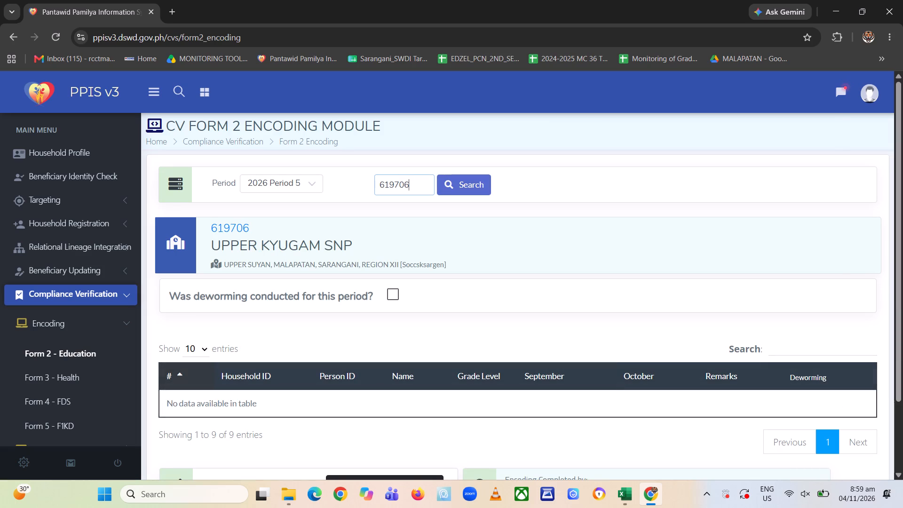
Enter NO CV FORMS in cells E239 and H239 of Upper Kyugam SNP's row in the distribution list.
{"action": "key", "text": "alt+Tab"}
{"action": "key", "text": "Right"}
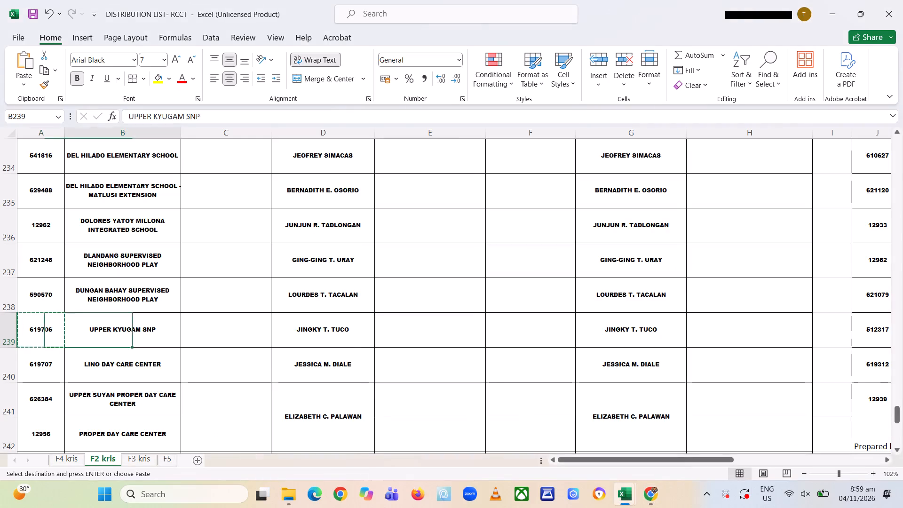
{"action": "key", "text": "Right"}
{"action": "key", "text": "Right"}
{"action": "key", "text": "Right"}
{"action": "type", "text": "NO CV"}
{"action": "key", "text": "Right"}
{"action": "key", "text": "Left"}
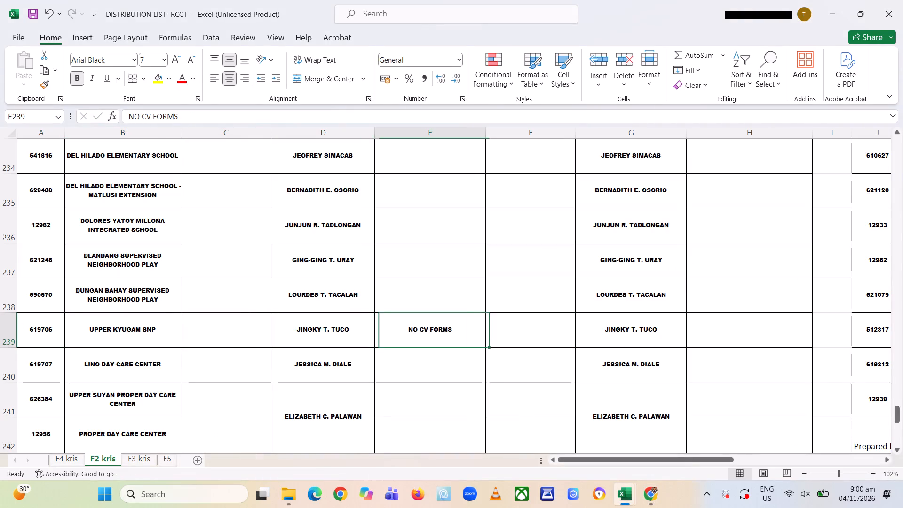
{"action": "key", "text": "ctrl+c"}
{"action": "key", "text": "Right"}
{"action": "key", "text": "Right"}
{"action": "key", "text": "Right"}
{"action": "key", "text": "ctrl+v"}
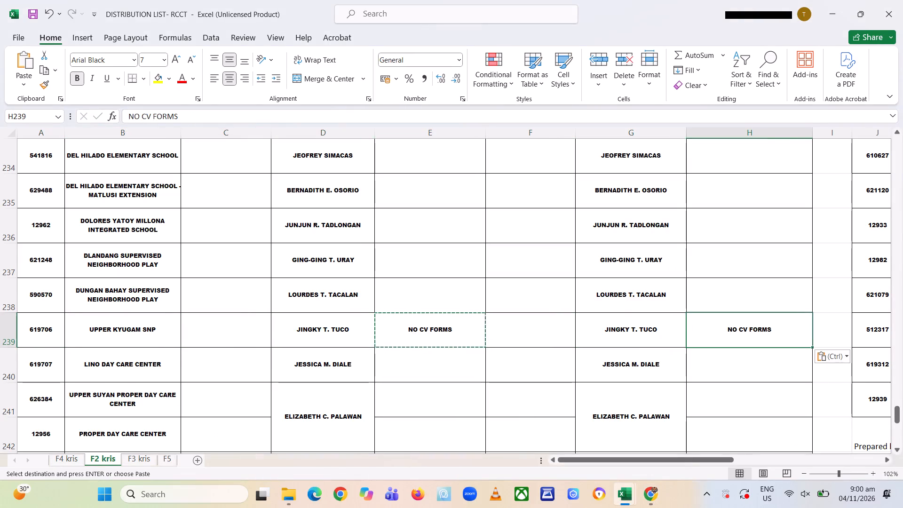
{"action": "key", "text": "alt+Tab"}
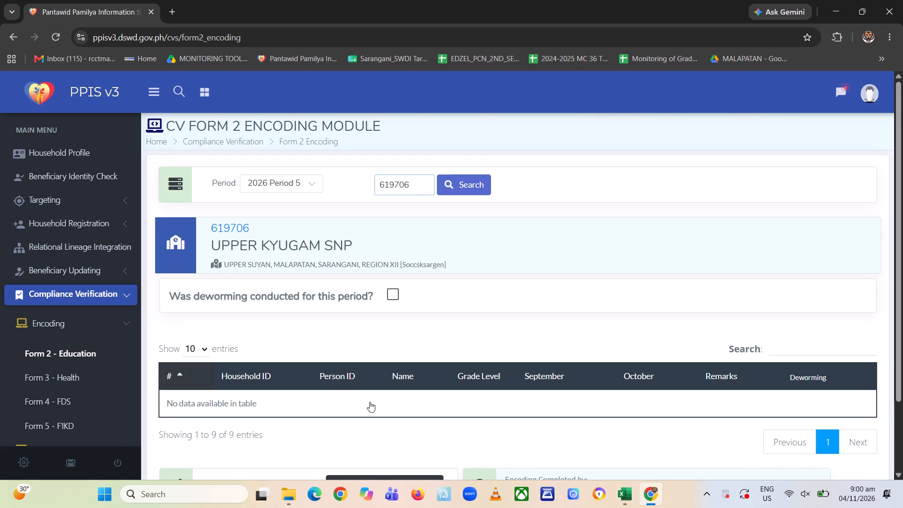
Enter a dash in cell C239 of Upper Kyugam SNP's distribution list row.
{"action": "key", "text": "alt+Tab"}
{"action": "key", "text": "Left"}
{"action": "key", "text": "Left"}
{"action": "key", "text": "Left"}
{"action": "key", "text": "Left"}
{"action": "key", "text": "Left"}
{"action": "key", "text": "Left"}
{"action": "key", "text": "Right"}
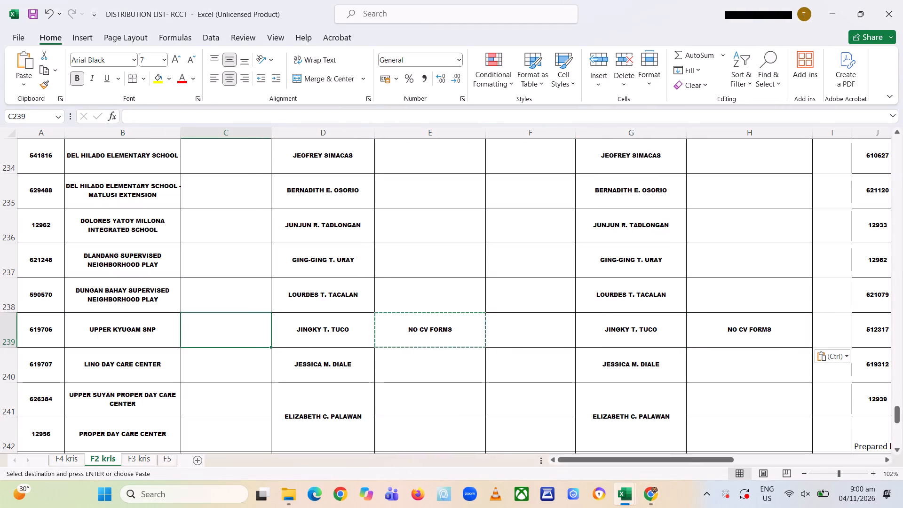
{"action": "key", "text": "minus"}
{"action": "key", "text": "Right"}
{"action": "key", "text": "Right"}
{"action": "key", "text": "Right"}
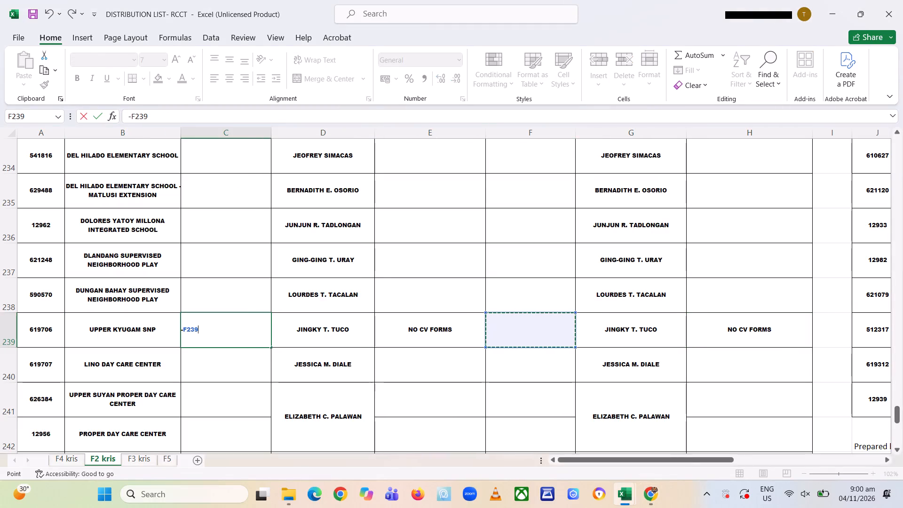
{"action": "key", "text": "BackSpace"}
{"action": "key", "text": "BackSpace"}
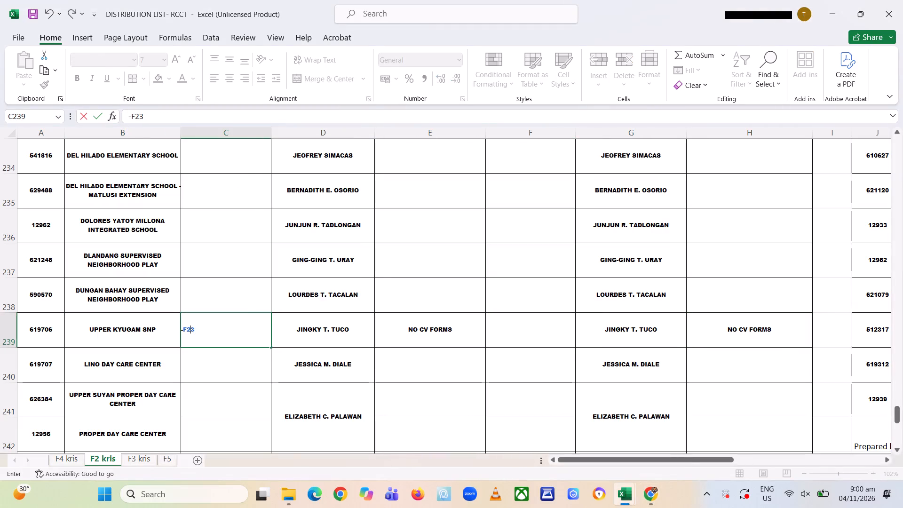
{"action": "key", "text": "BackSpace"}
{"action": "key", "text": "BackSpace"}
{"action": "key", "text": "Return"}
Enter a dash in cell F239 of Upper Kyugam SNP's row, keeping the school head name in G239.
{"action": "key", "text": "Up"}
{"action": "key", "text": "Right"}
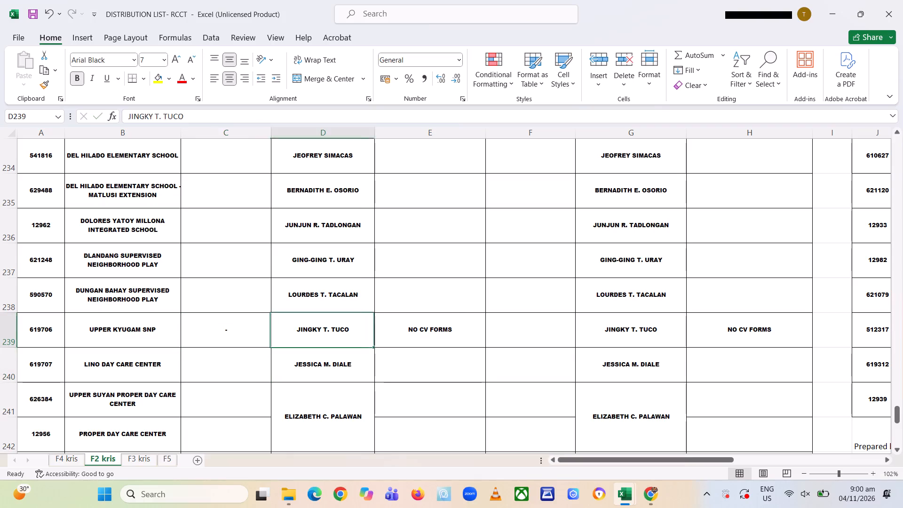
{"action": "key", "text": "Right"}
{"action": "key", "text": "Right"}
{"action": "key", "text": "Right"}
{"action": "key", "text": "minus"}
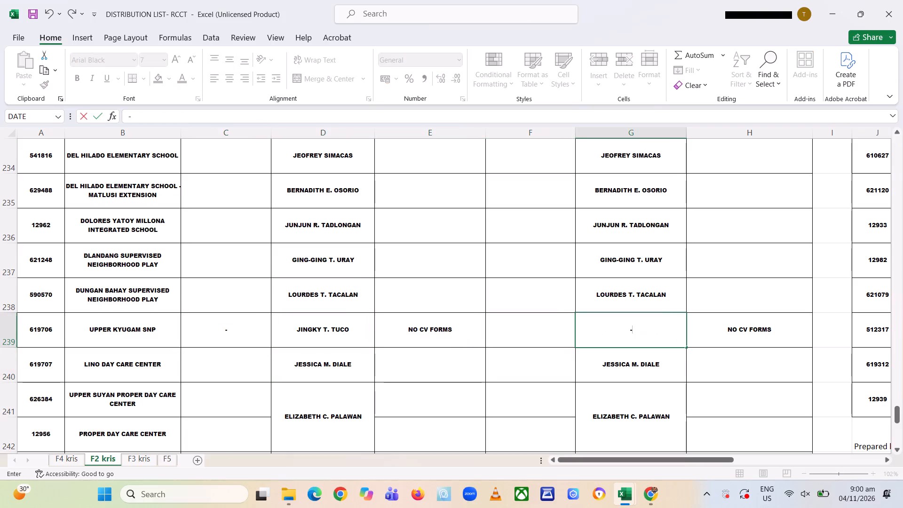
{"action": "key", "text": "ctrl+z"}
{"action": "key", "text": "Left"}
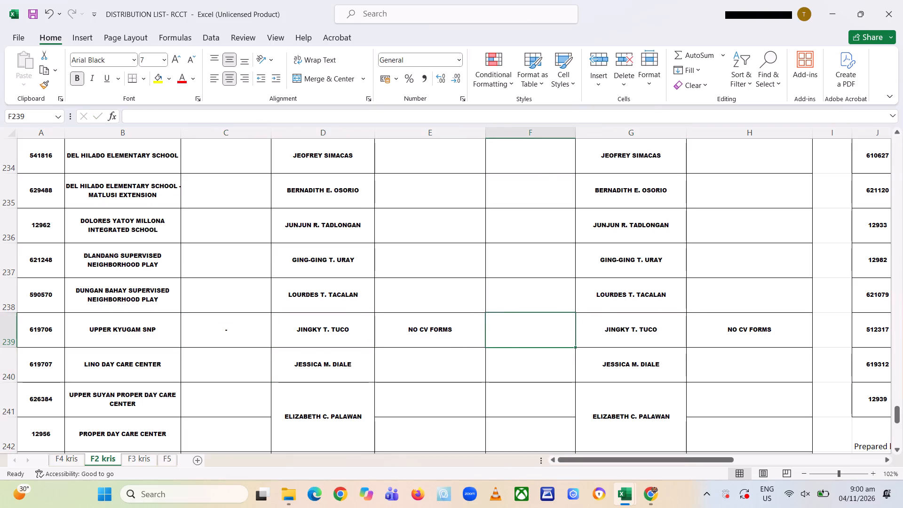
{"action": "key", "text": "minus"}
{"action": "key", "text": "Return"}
Load the 2026 Period 5 Form 2 record of Lino Day Care Center using its code 619707 from the distribution list.
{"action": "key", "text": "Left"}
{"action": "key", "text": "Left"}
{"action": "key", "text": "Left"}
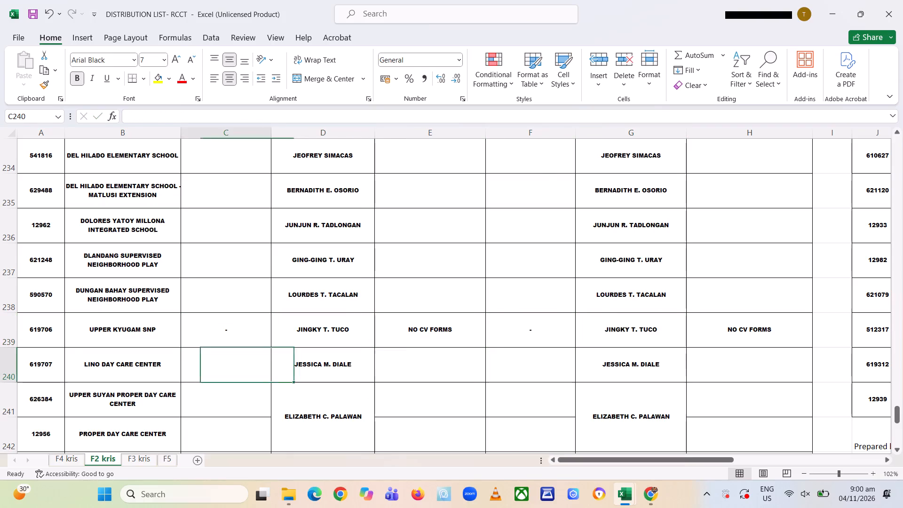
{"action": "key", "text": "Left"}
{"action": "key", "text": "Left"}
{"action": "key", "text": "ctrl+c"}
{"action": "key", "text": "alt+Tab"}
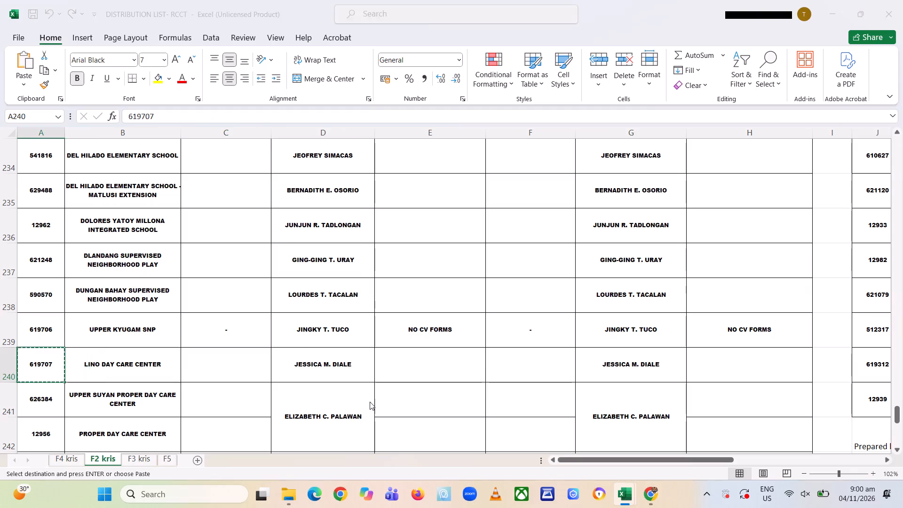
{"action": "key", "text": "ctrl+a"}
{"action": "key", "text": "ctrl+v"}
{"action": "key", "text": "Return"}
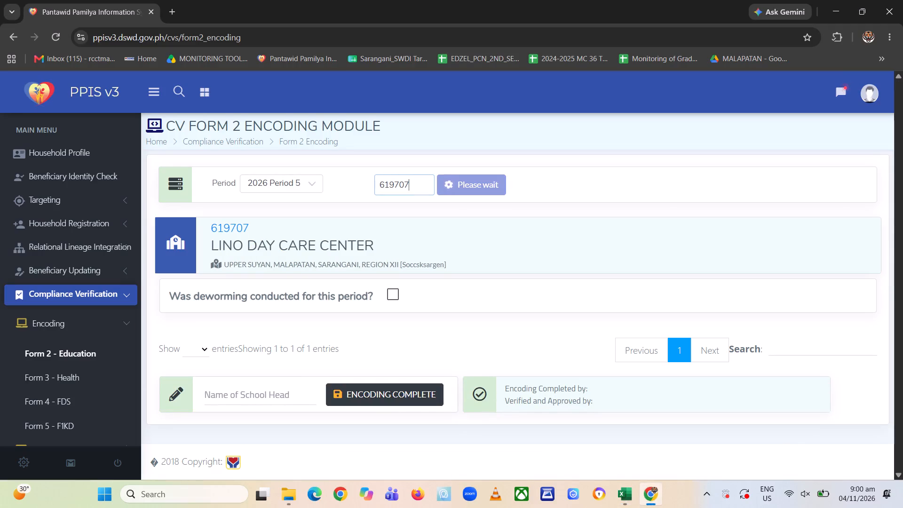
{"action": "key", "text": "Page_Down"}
Enter Lino Day Care Center's school head as named in the distribution list and mark its Period 5 encoding complete.
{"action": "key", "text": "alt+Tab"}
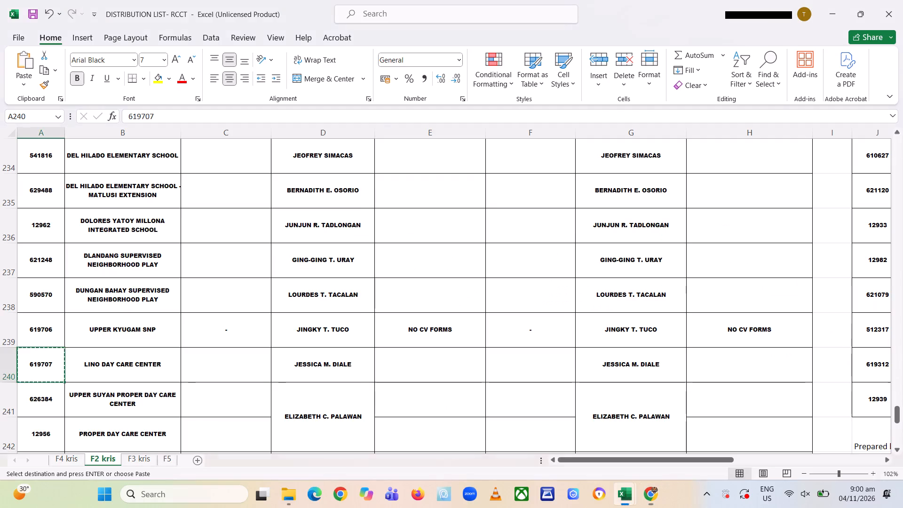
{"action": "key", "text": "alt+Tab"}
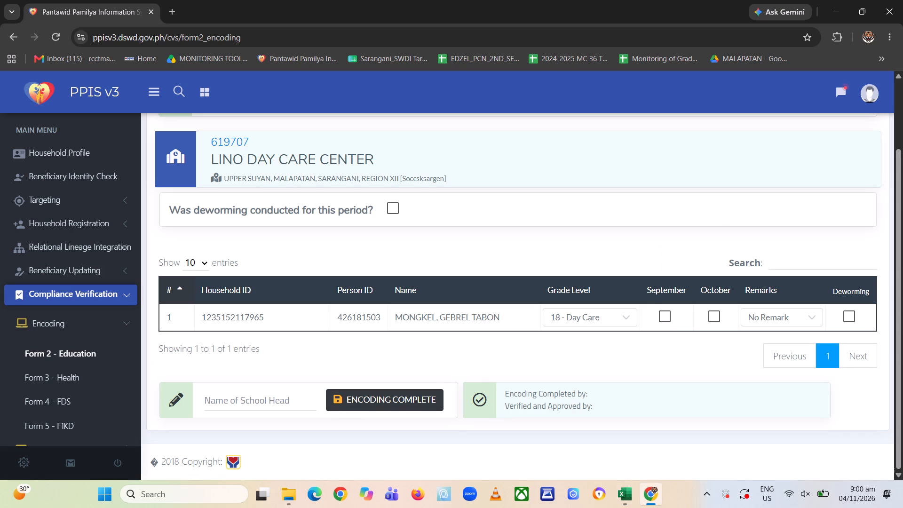
{"action": "left_click", "coordinate": [287, 401]}
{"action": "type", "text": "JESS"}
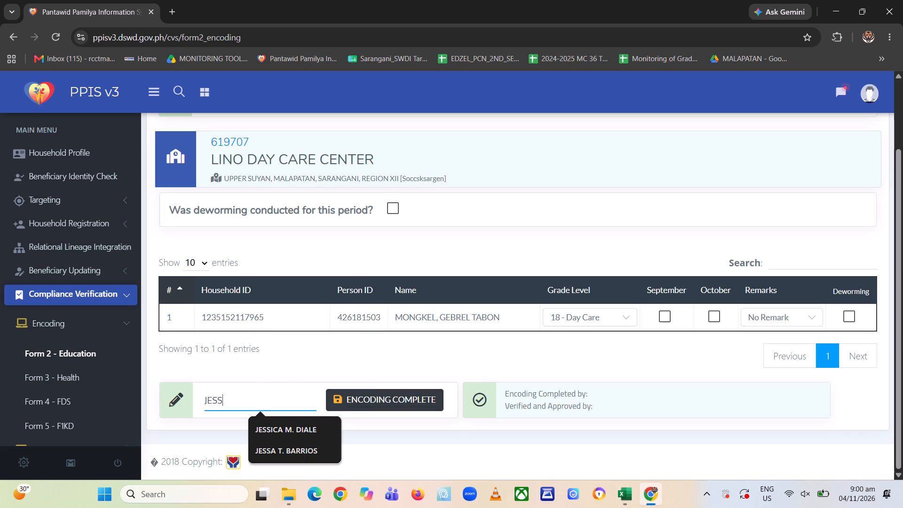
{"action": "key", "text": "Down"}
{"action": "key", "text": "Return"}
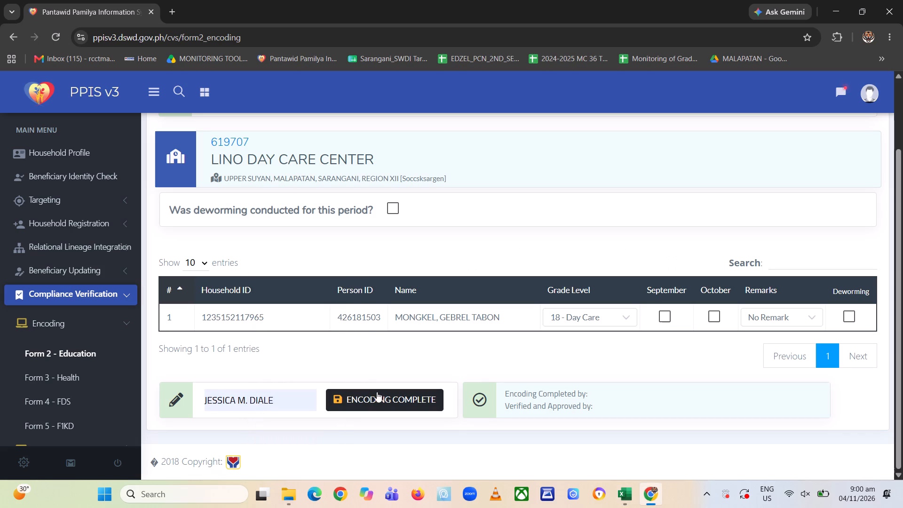
{"action": "left_click", "coordinate": [379, 395]}
{"action": "key", "text": "Return"}
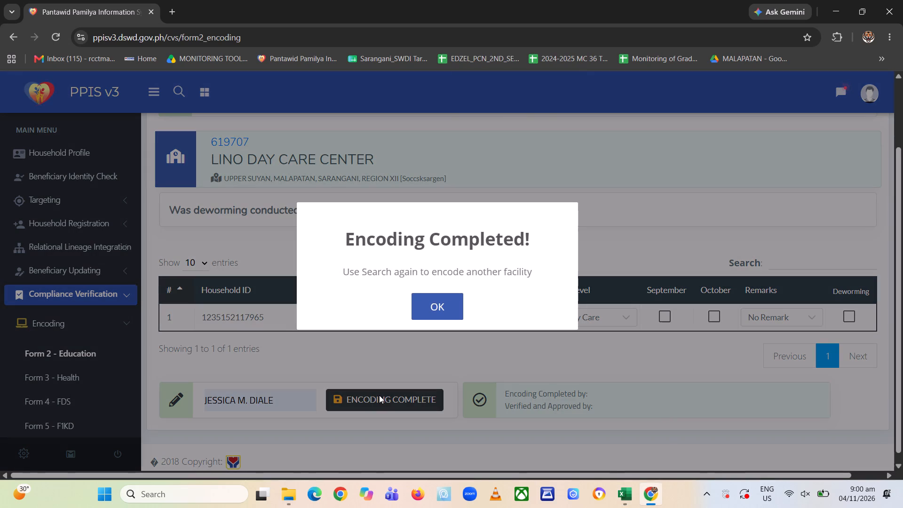
Load the 2026 Period 5 Form 2 record of Upper Suyan Proper Day Care Center using its code 626384 from the distribution list.
{"action": "key", "text": "alt+Tab"}
{"action": "key", "text": "Right"}
{"action": "key", "text": "Right"}
{"action": "key", "text": "Right"}
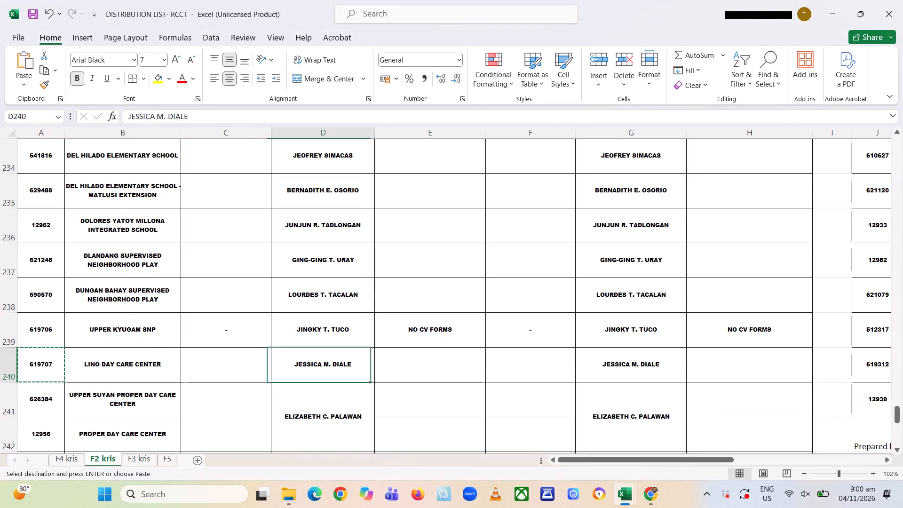
{"action": "key", "text": "Left"}
{"action": "key", "text": "Left"}
{"action": "key", "text": "Left"}
{"action": "key", "text": "Down"}
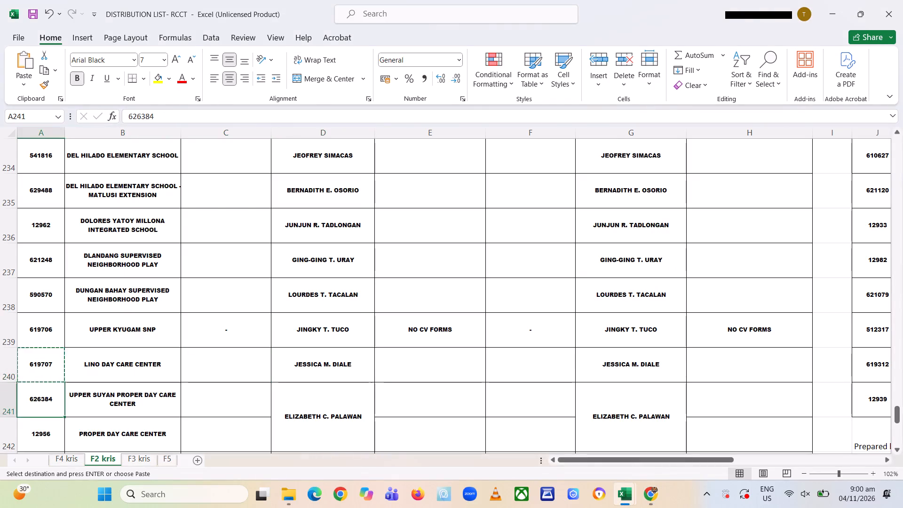
{"action": "key", "text": "ctrl+c"}
{"action": "key", "text": "alt+Tab"}
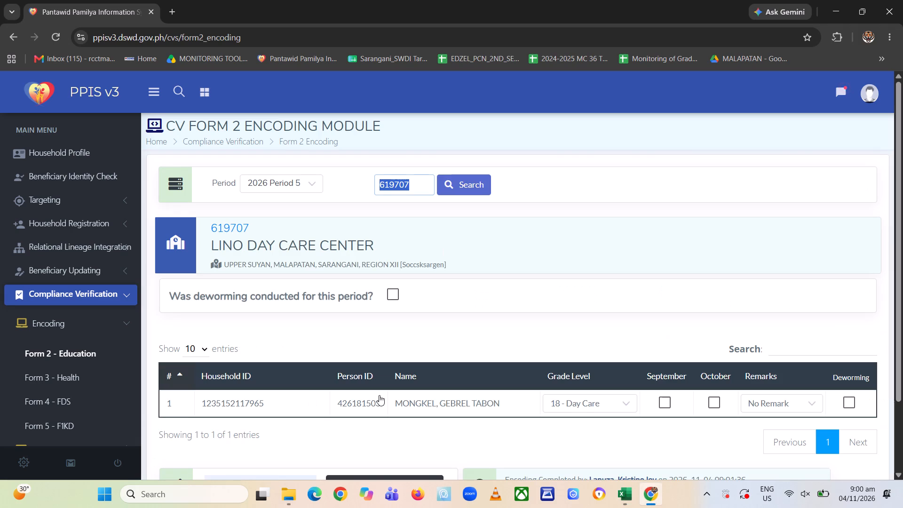
{"action": "key", "text": "ctrl+v"}
{"action": "key", "text": "Return"}
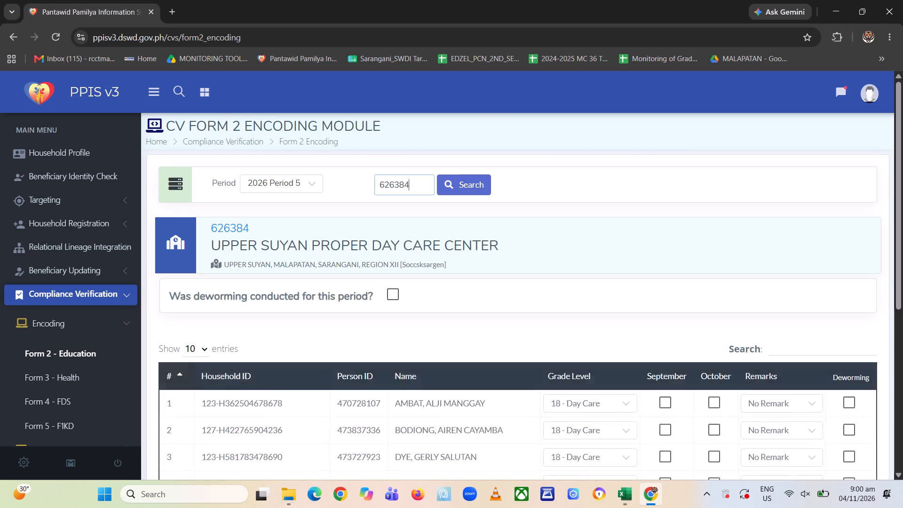
Enter Upper Suyan Proper Day Care Center's school head as named in the distribution list and mark its Period 5 encoding complete.
{"action": "key", "text": "Page_Down"}
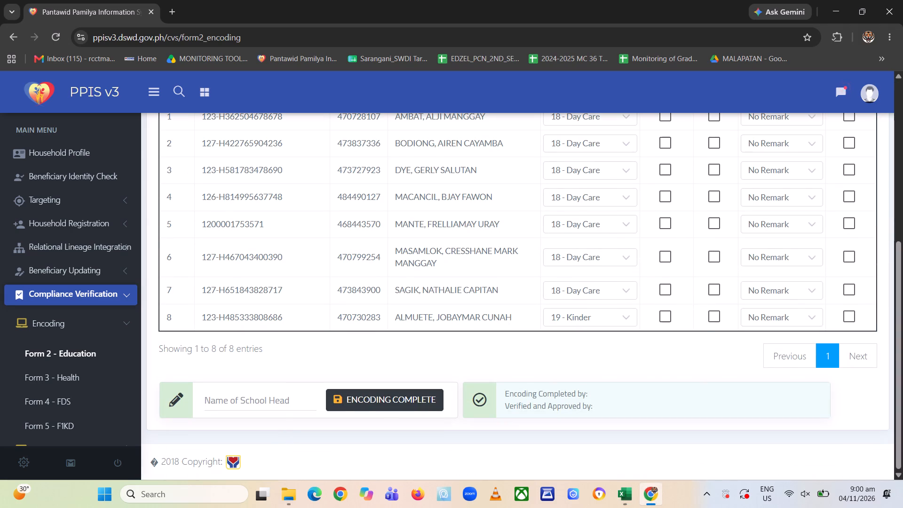
{"action": "key", "text": "Page_Up"}
{"action": "key", "text": "Page_Down"}
{"action": "left_click", "coordinate": [293, 393]}
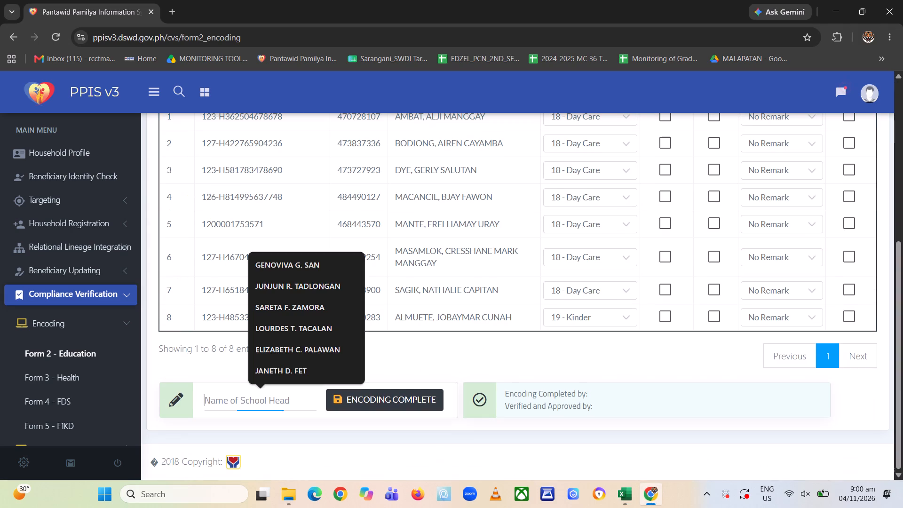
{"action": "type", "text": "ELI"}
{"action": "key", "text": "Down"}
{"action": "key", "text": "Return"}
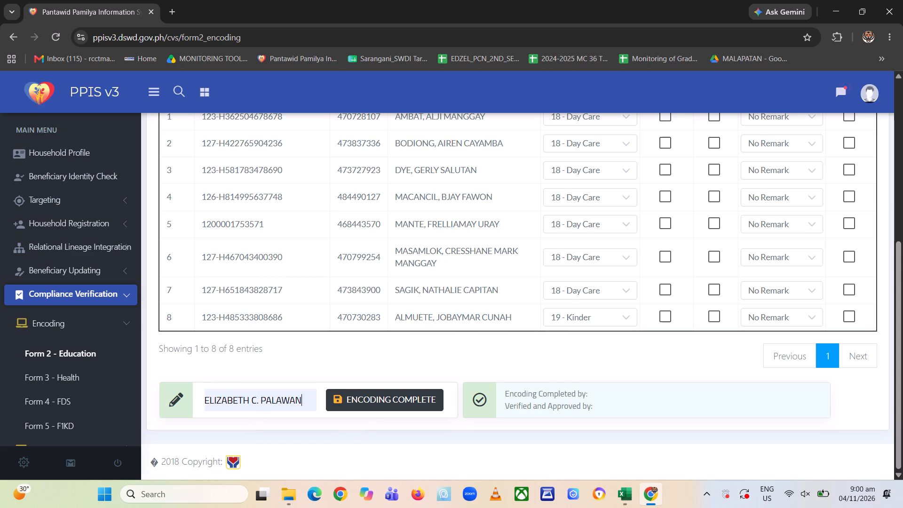
{"action": "left_click", "coordinate": [407, 397]}
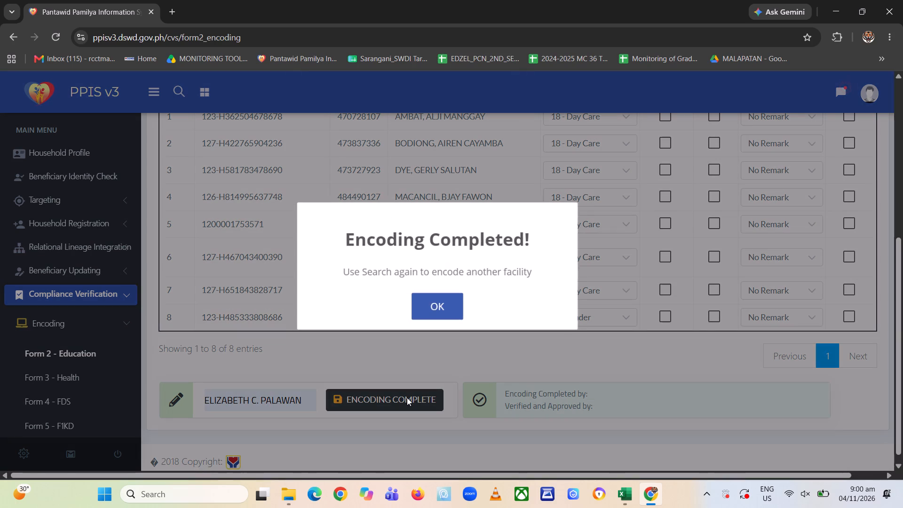
{"action": "key", "text": "Return"}
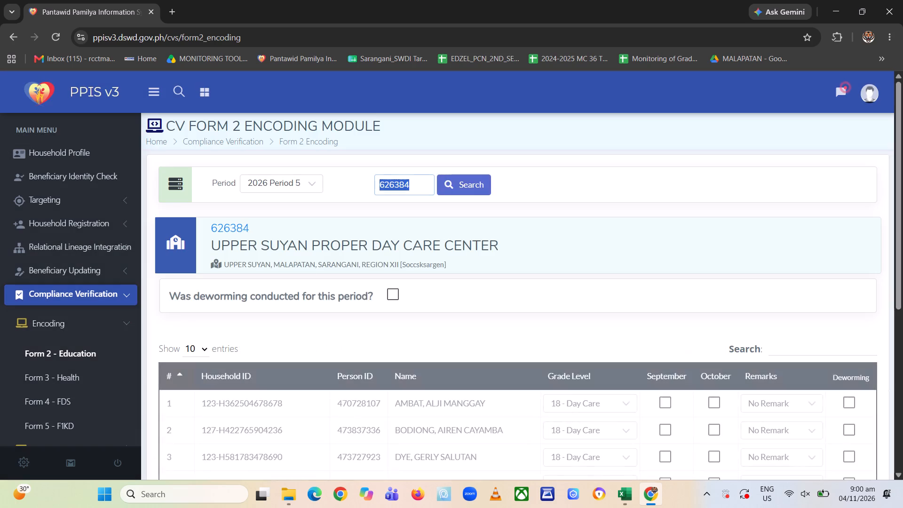
Load the 2026 Period 5 Form 2 record of Proper Day Care Center using its code 12956 from the distribution list.
{"action": "key", "text": "alt+Tab"}
{"action": "key", "text": "Down"}
{"action": "key", "text": "Down"}
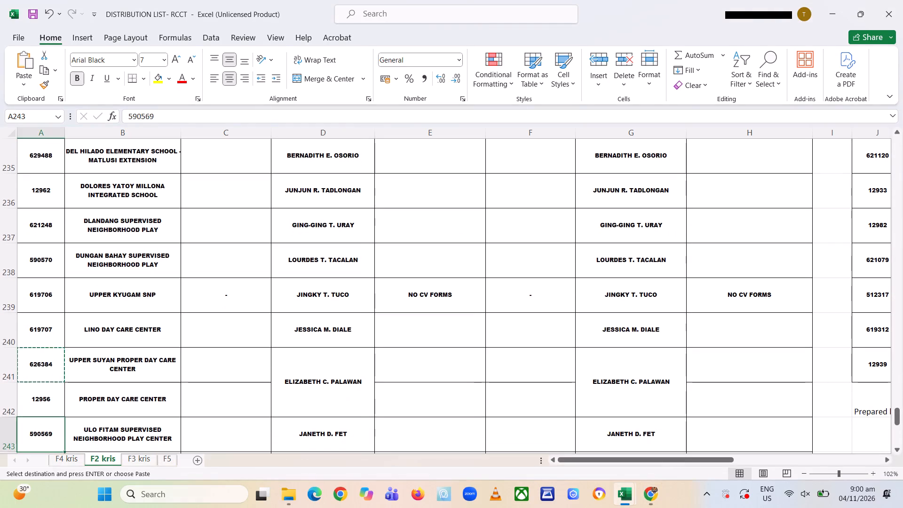
{"action": "key", "text": "Up"}
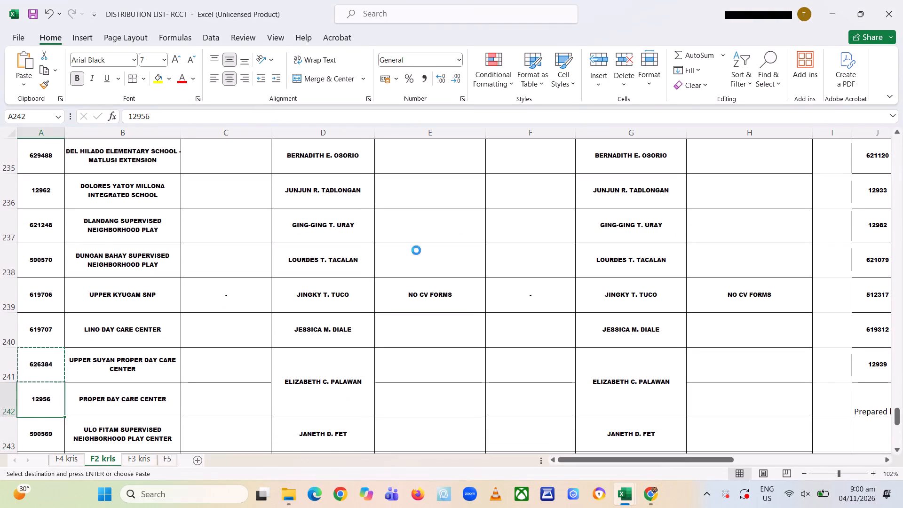
{"action": "key", "text": "ctrl+c"}
{"action": "key", "text": "alt+Tab"}
{"action": "key", "text": "ctrl+v"}
{"action": "key", "text": "Return"}
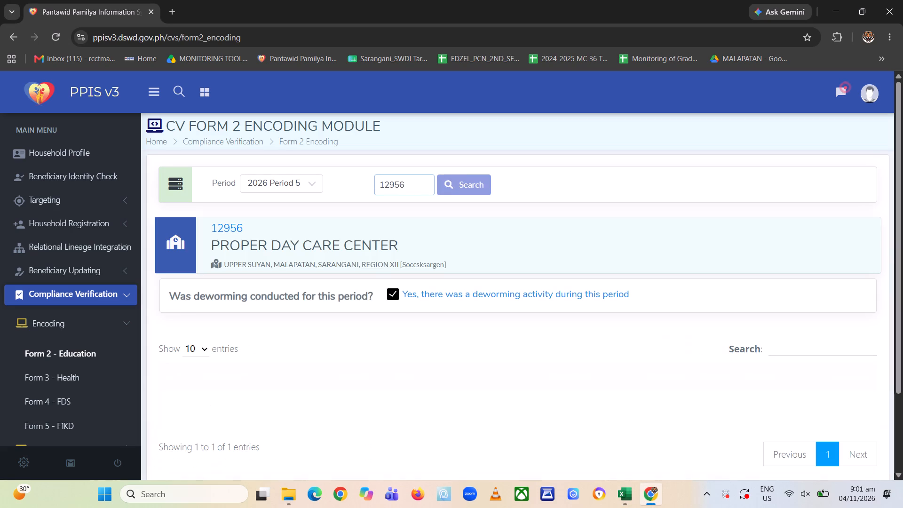
Load the 2026 Period 5 record of Ulo Fitam Supervised Neighborhood Play Center using code 590569 and check its encoding status.
{"action": "key", "text": "alt+Tab"}
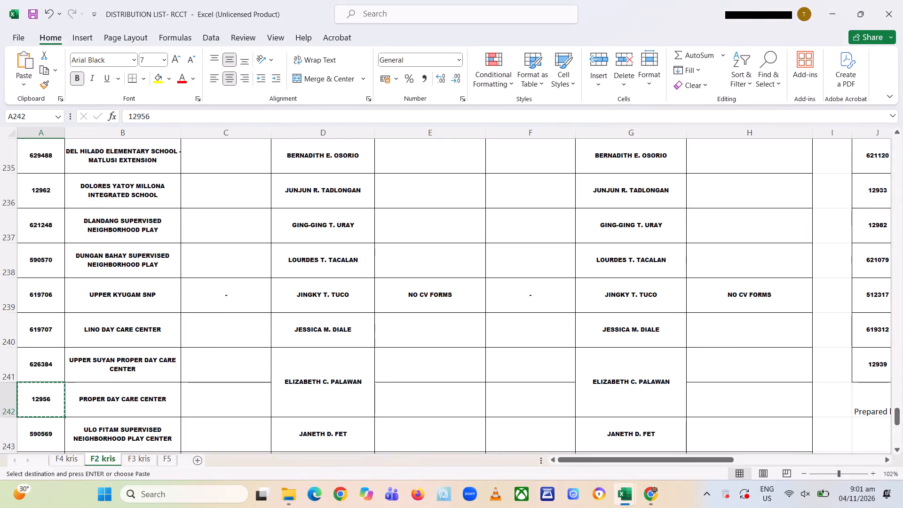
{"action": "key", "text": "Down"}
{"action": "key", "text": "ctrl+c"}
{"action": "key", "text": "alt+Tab"}
{"action": "key", "text": "ctrl+a"}
{"action": "key", "text": "ctrl+v"}
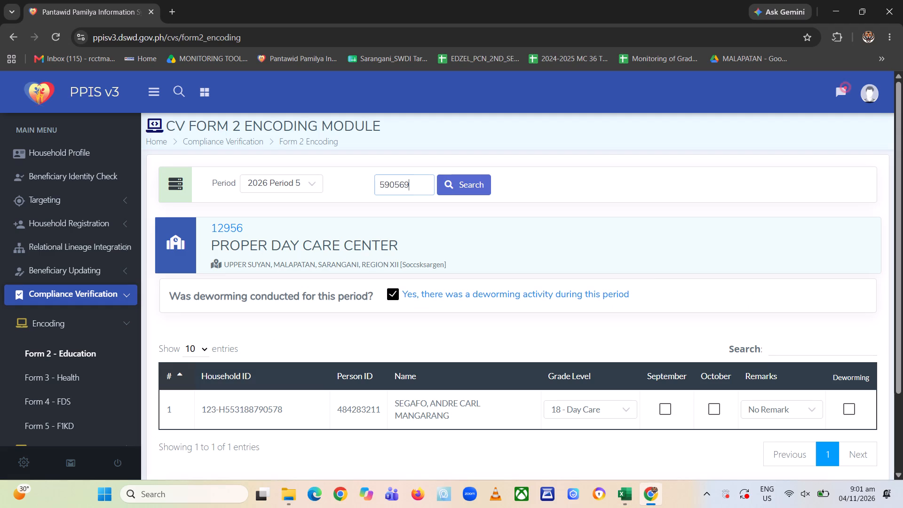
{"action": "key", "text": "Return"}
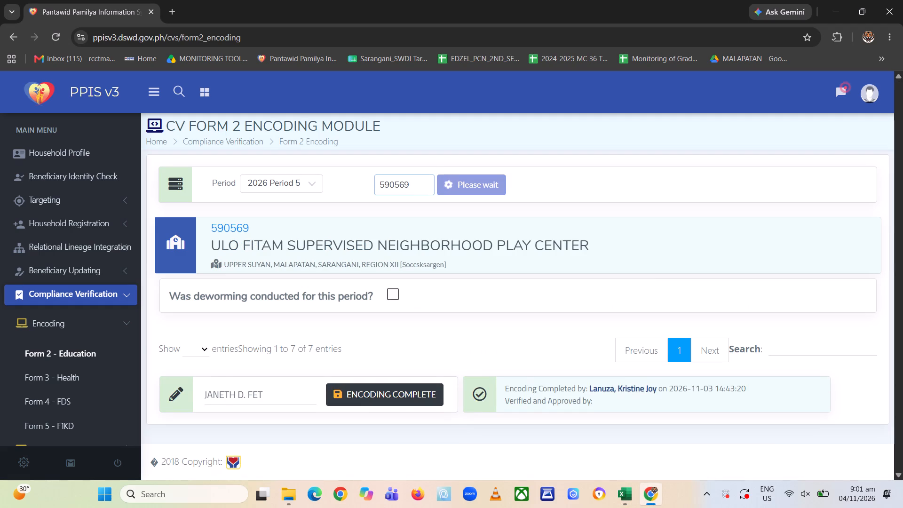
{"action": "key", "text": "Page_Down"}
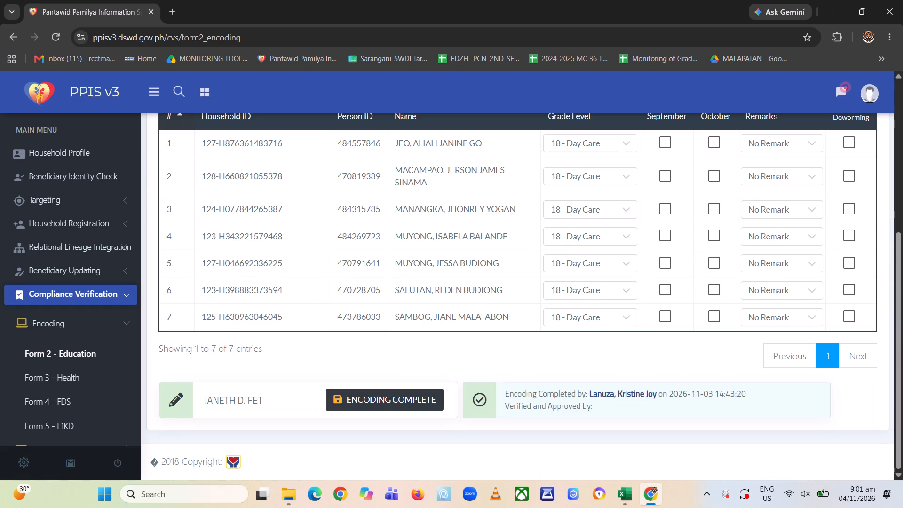
{"action": "key", "text": "Page_Up"}
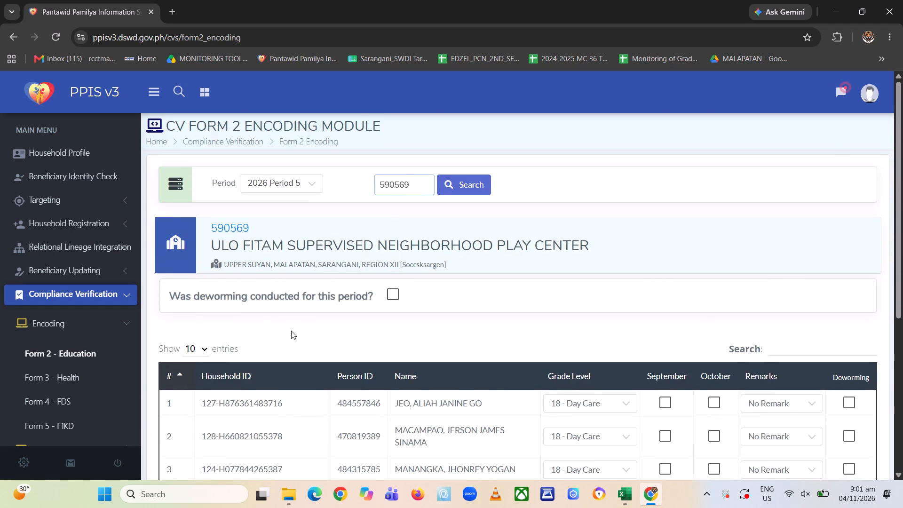
Load the 2026 Period 5 Form 2 record of Tamayao Day Care Center using its code 625147 from the distribution list.
{"action": "key", "text": "alt+Tab"}
{"action": "key", "text": "Down"}
{"action": "key", "text": "ctrl+c"}
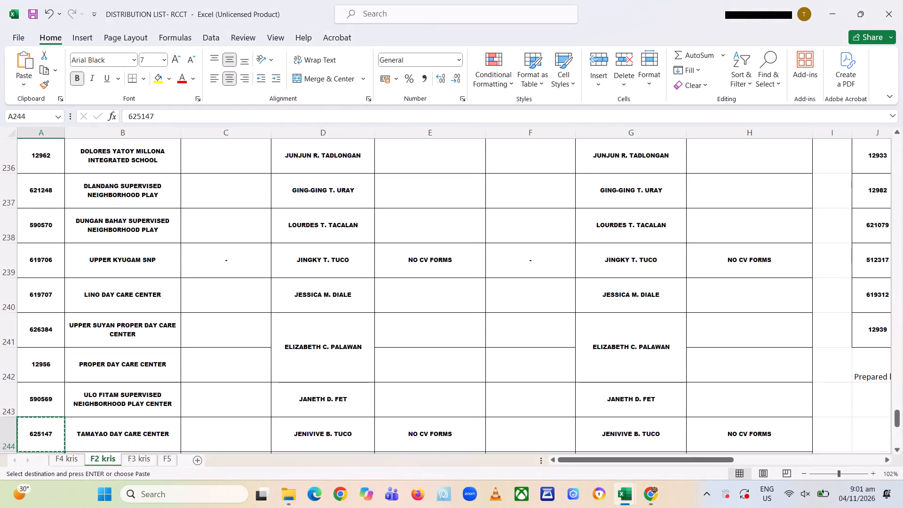
{"action": "key", "text": "alt+Tab"}
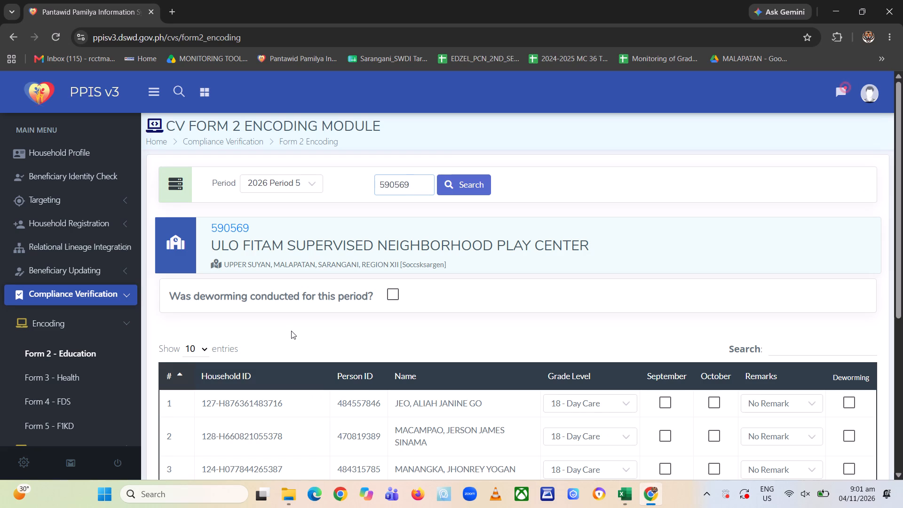
{"action": "key", "text": "ctrl+a"}
{"action": "key", "text": "ctrl+v"}
{"action": "key", "text": "Return"}
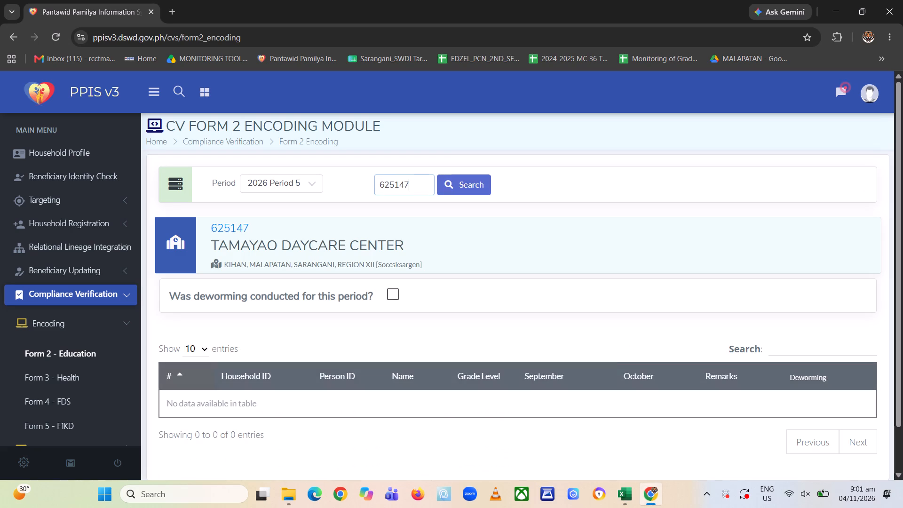
{"action": "key", "text": "alt+Tab"}
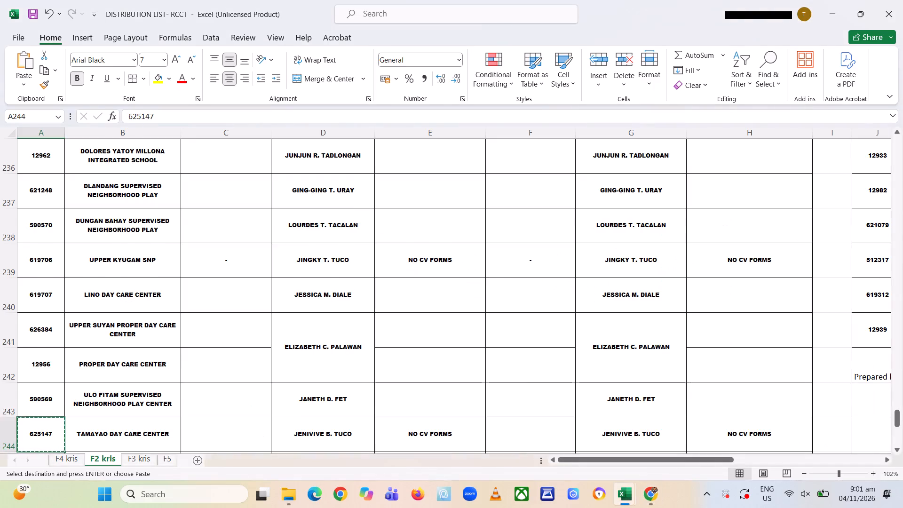
{"action": "key", "text": "Down"}
{"action": "key", "text": "Down"}
{"action": "key", "text": "Down"}
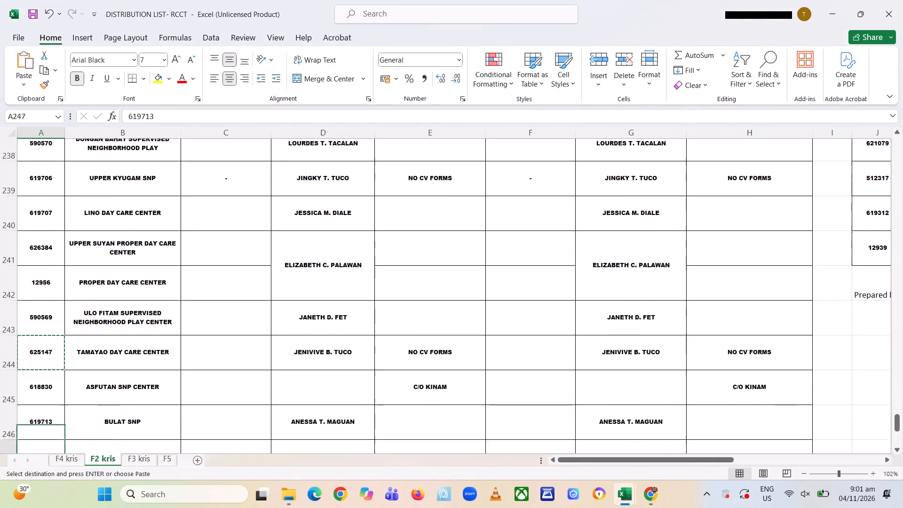
{"action": "key", "text": "Up"}
{"action": "key", "text": "ctrl+c"}
{"action": "key", "text": "alt+Tab"}
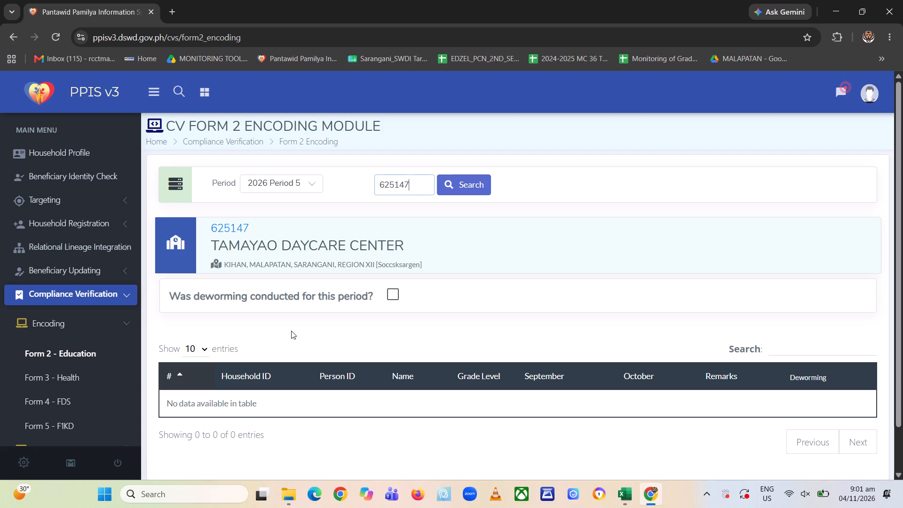
{"action": "key", "text": "ctrl+a"}
{"action": "key", "text": "ctrl+v"}
{"action": "key", "text": "Return"}
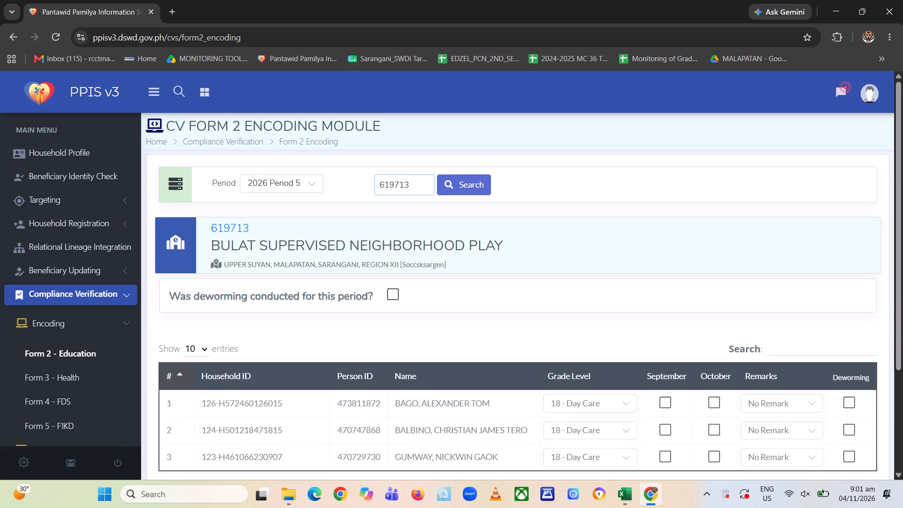
Enter Bulat SNP's school head as named in the distribution list and mark its Period 5 encoding complete.
{"action": "key", "text": "Page_Down"}
{"action": "left_click", "coordinate": [277, 403]}
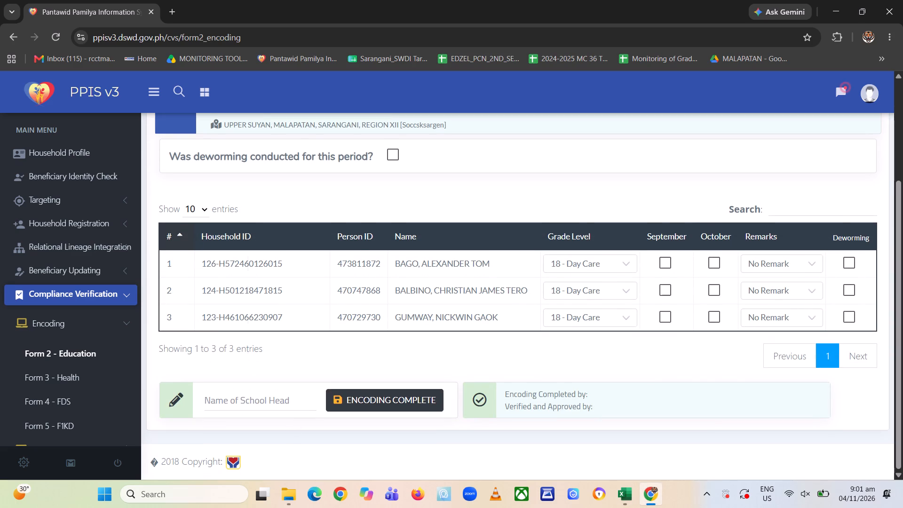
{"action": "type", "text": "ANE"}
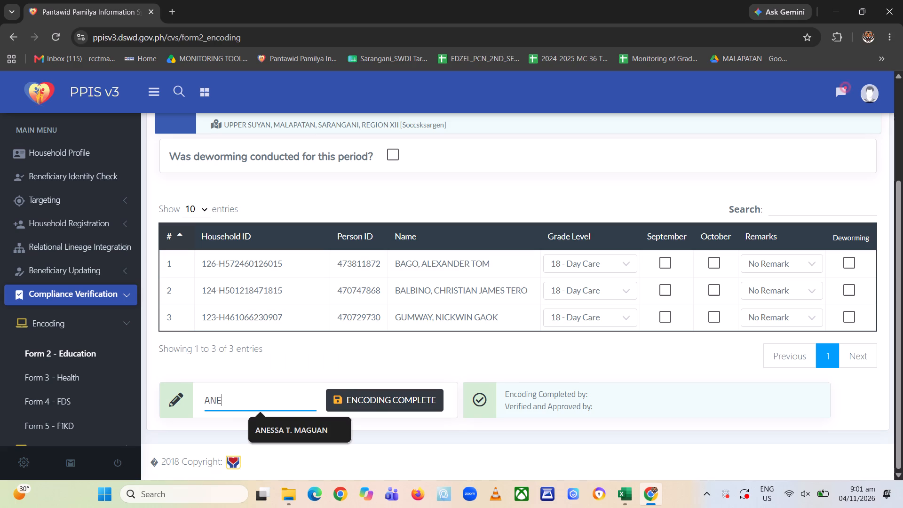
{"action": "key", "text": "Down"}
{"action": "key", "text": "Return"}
{"action": "left_click", "coordinate": [359, 402]}
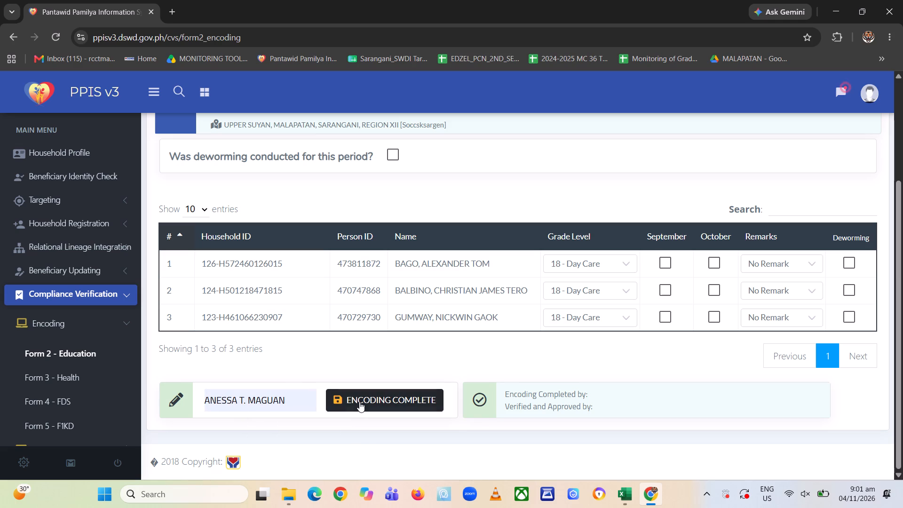
{"action": "key", "text": "Return"}
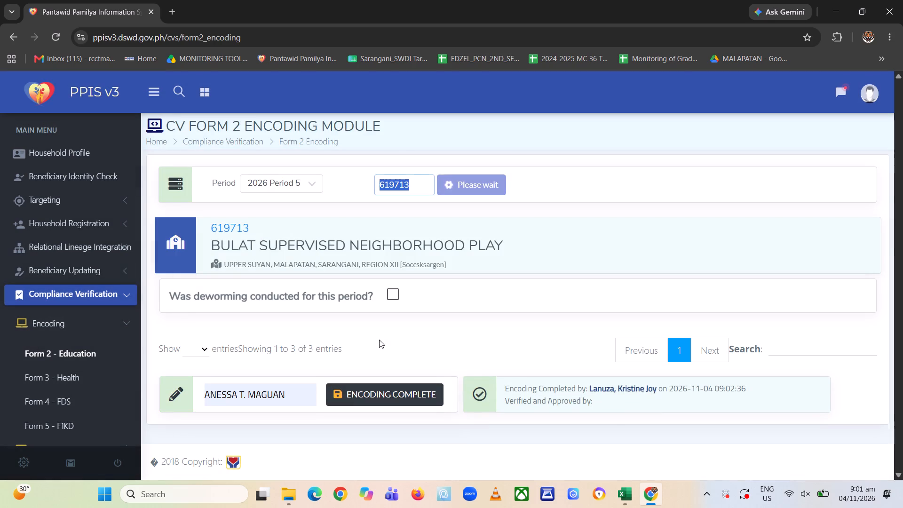
Load the 2026 Period 5 Form 2 record of Mission Day Care Center using its code 502755 from the distribution list.
{"action": "key", "text": "alt+Tab"}
{"action": "key", "text": "Down"}
{"action": "key", "text": "ctrl+c"}
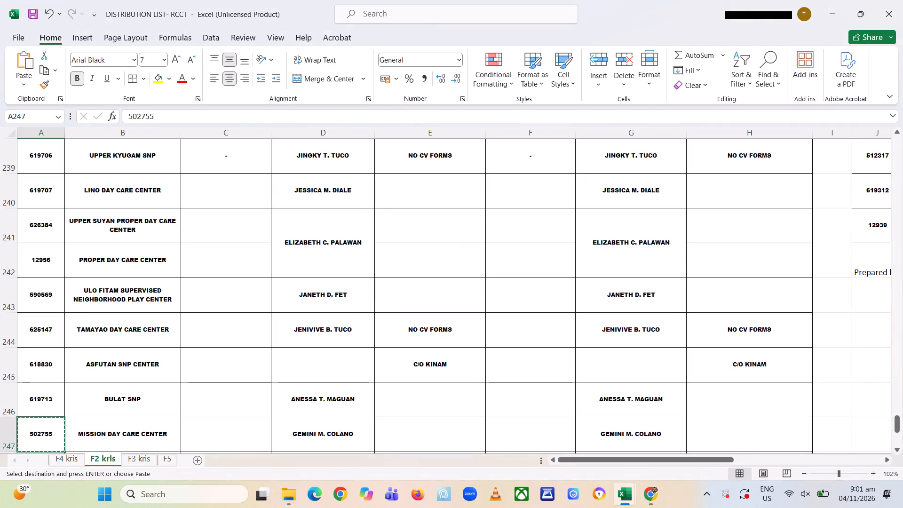
{"action": "key", "text": "alt+Tab"}
{"action": "key", "text": "ctrl+v"}
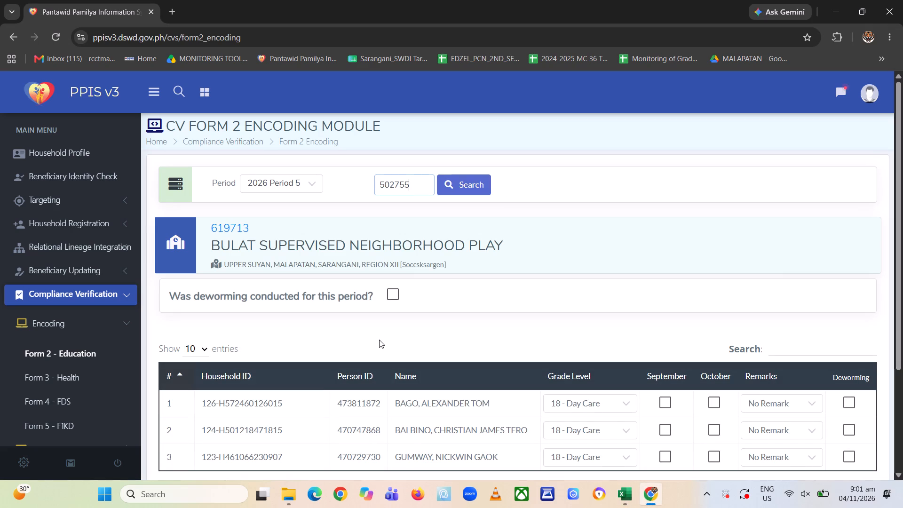
{"action": "key", "text": "Return"}
Enter Bulat SNP's school head as Mission Day Care Center's school head and mark its Period 5 encoding complete.
{"action": "key", "text": "Page_Down"}
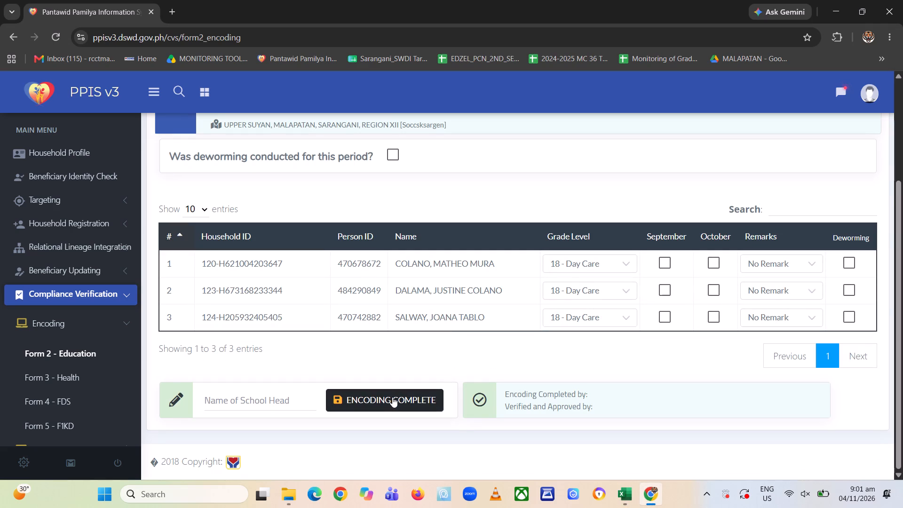
{"action": "left_click", "coordinate": [288, 397]}
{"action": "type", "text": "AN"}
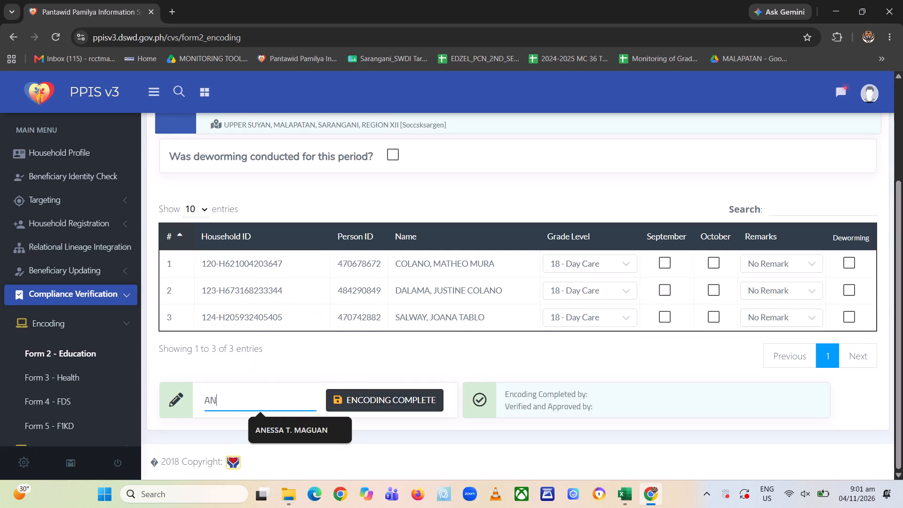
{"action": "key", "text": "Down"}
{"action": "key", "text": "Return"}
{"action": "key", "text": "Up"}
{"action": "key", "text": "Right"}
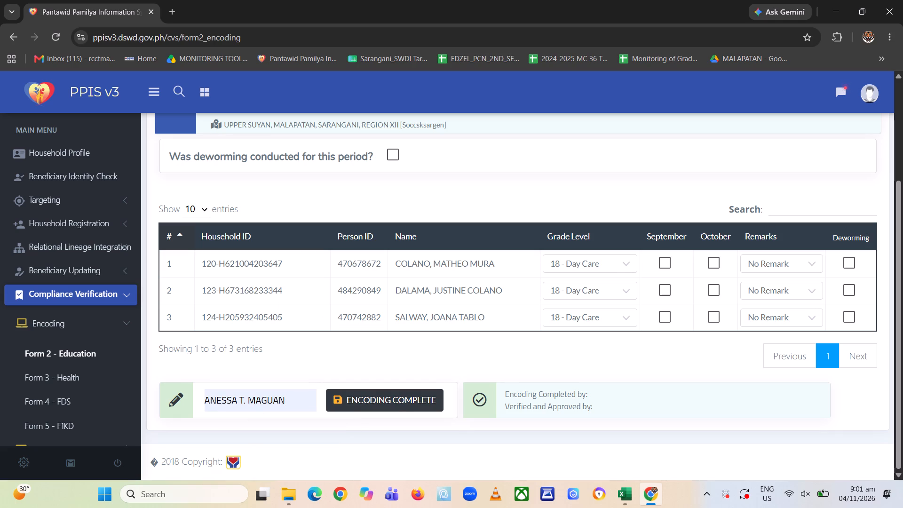
{"action": "left_click", "coordinate": [406, 398]}
{"action": "key", "text": "Return"}
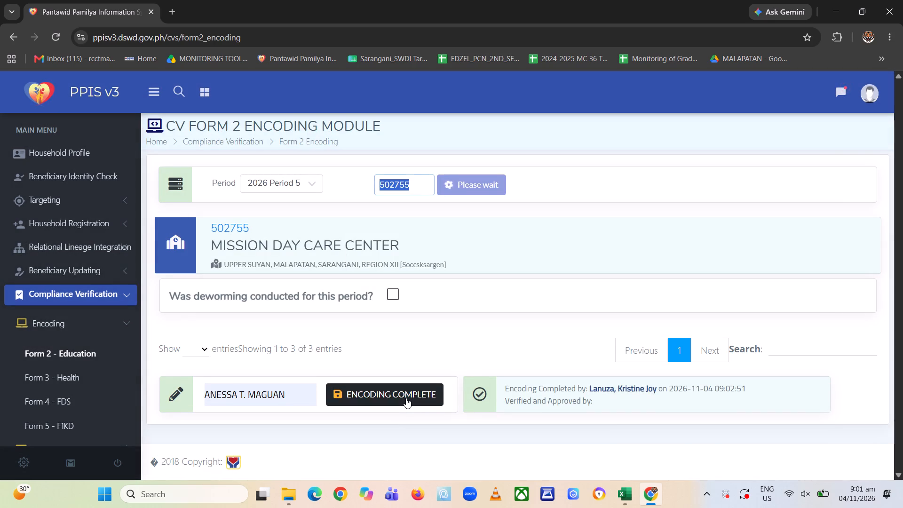
Copy Dlumay Preschool's code 536601 from the distribution list and return to the PPIS Form 2 encoding page.
{"action": "key", "text": "alt+Tab"}
{"action": "key", "text": "Down"}
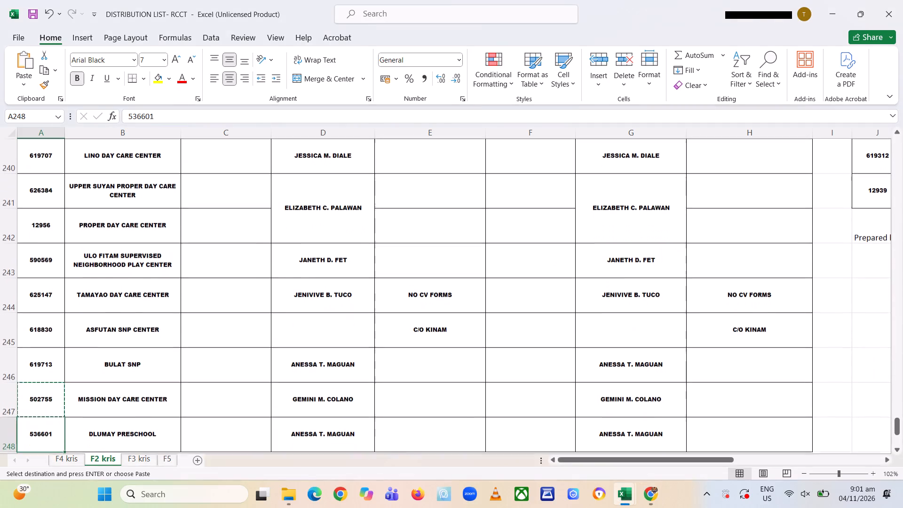
{"action": "key", "text": "ctrl+c"}
{"action": "key", "text": "alt+Tab"}
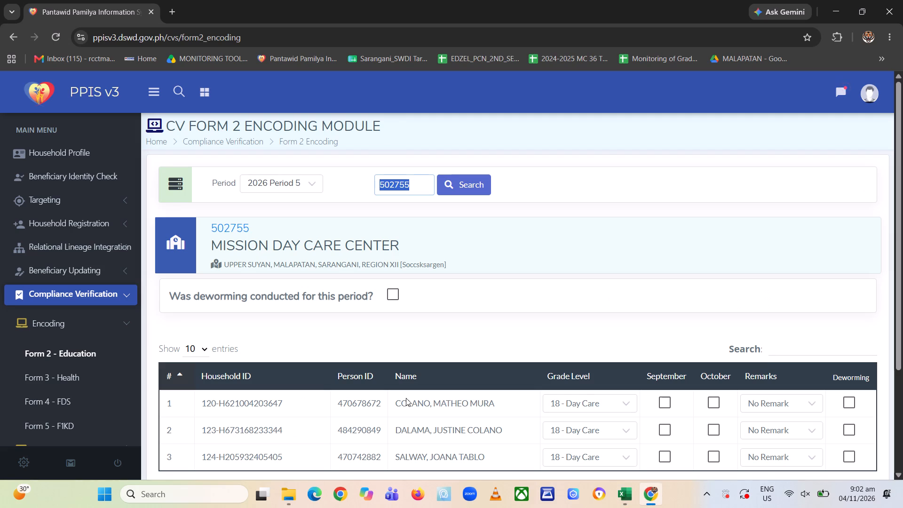
Replace Mission Day Care Center's school head with the one named in the distribution list and mark its Period 5 encoding complete again.
{"action": "key", "text": "Page_Down"}
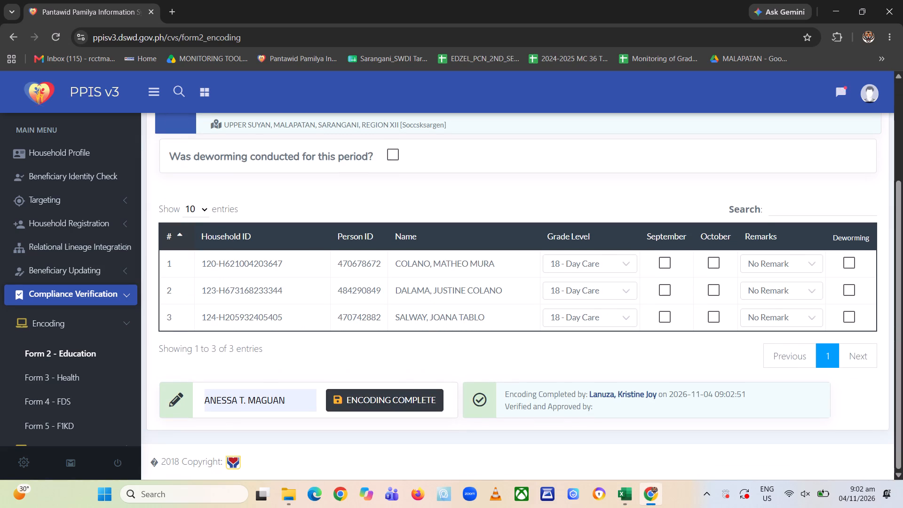
{"action": "key", "text": "Page_Up"}
{"action": "key", "text": "Page_Down"}
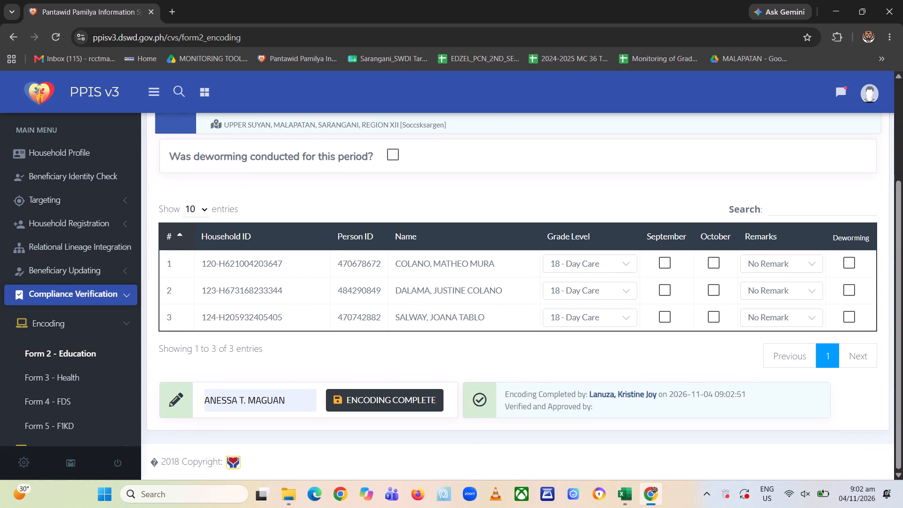
{"action": "left_click", "coordinate": [297, 401]}
{"action": "key", "text": "ctrl+a"}
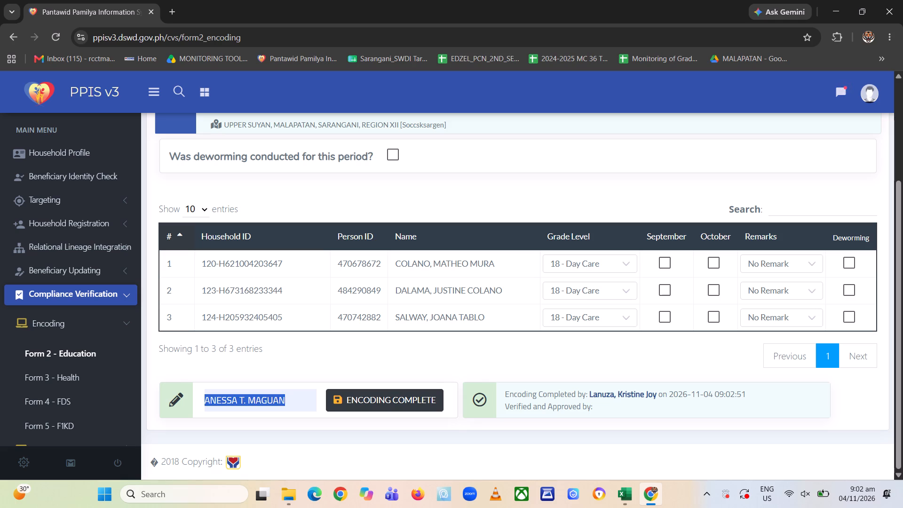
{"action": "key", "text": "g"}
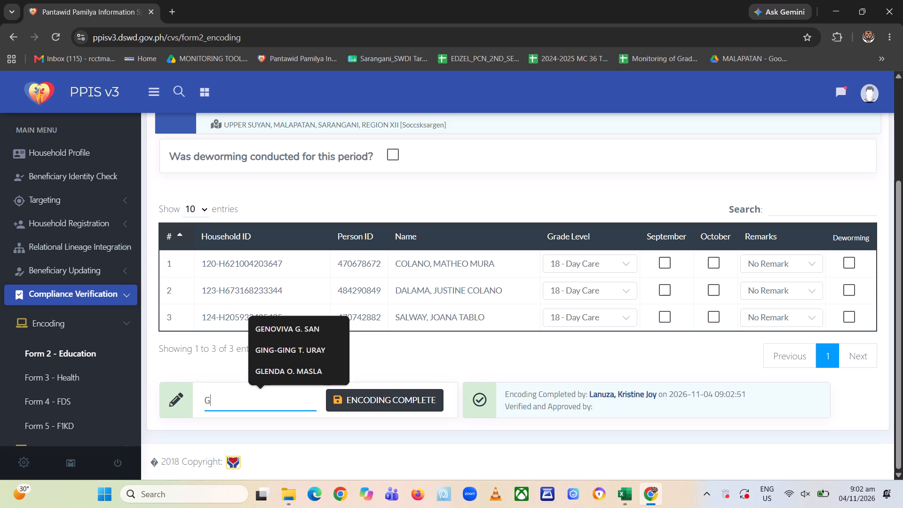
{"action": "key", "text": "alt+Tab"}
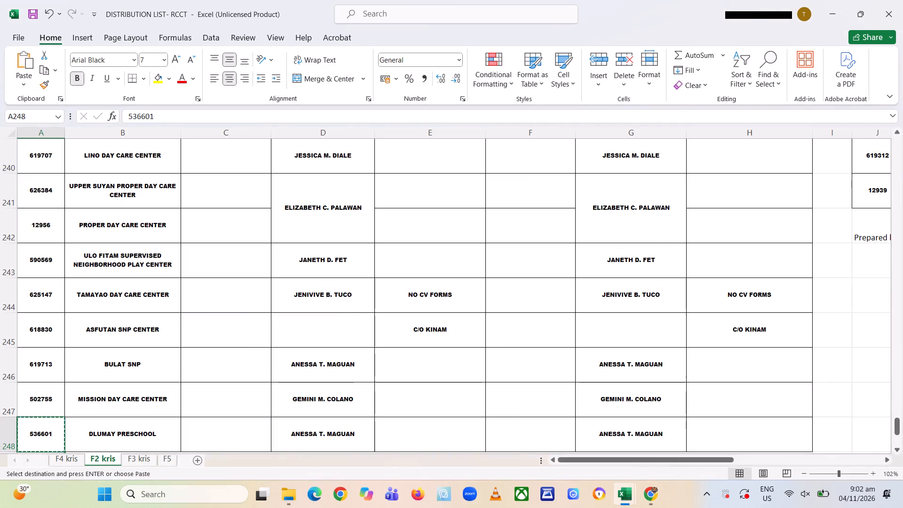
{"action": "key", "text": "alt+Tab"}
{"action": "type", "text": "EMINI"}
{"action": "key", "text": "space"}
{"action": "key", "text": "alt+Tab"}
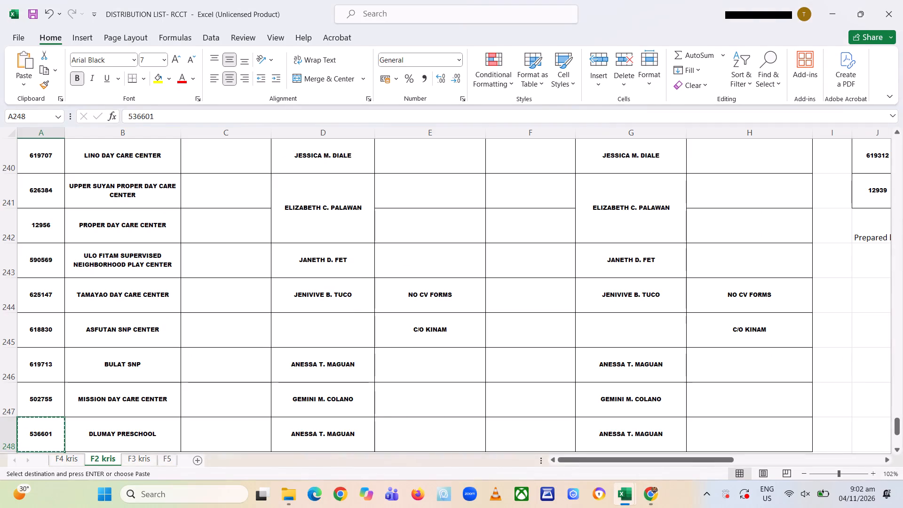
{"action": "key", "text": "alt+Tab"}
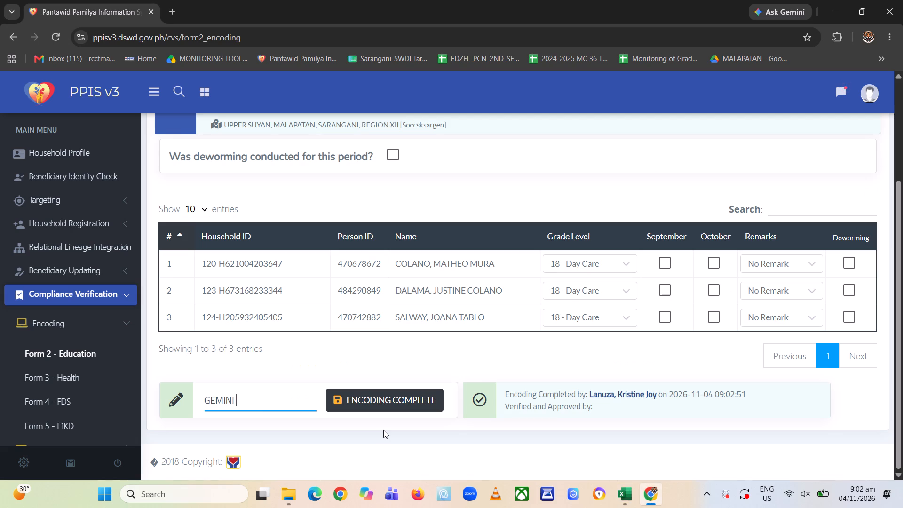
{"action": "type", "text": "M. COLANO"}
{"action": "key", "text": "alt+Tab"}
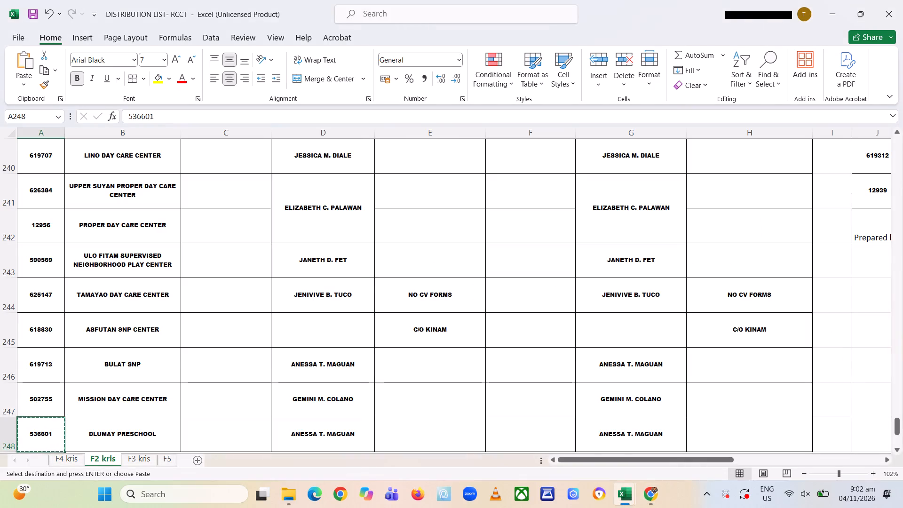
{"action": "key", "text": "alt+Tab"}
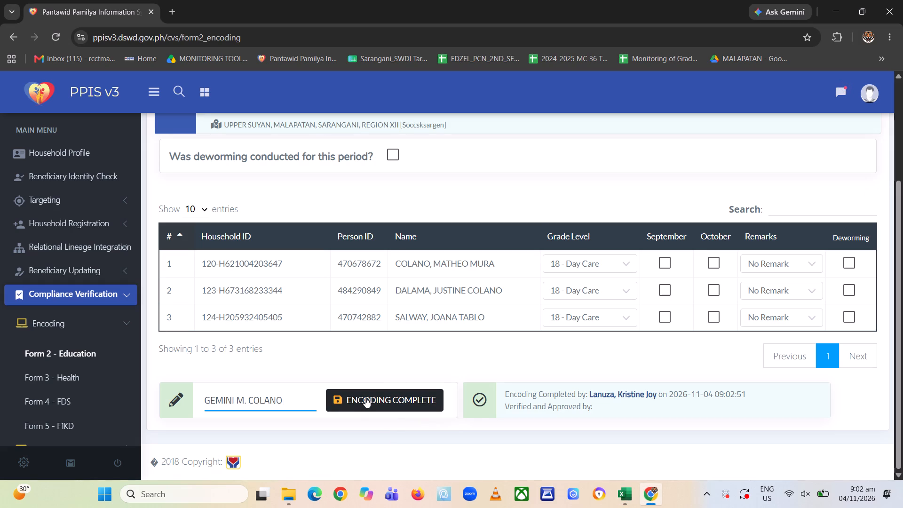
{"action": "left_click", "coordinate": [365, 397]}
{"action": "left_click", "coordinate": [428, 300]}
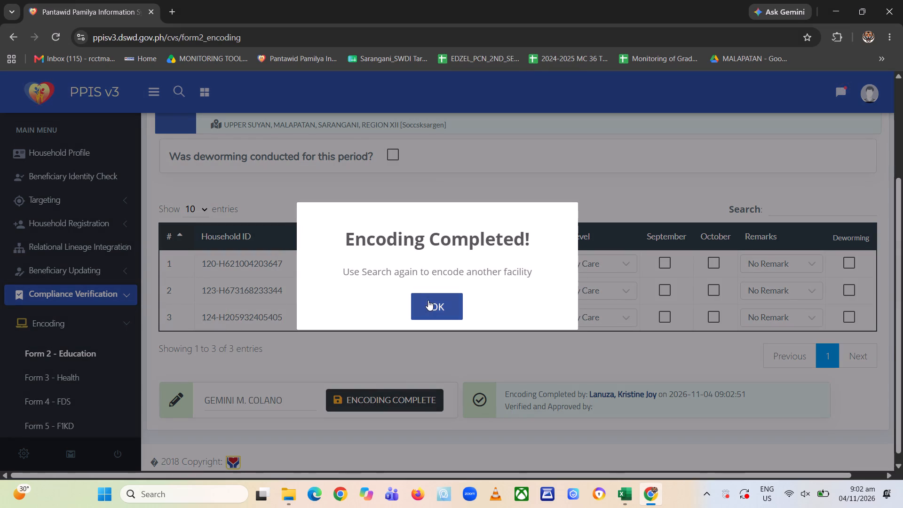
Load the 2026 Period 5 Form 2 record of Dlumay Preschool using its copied code 536601.
{"action": "key", "text": "ctrl+v"}
{"action": "key", "text": "Return"}
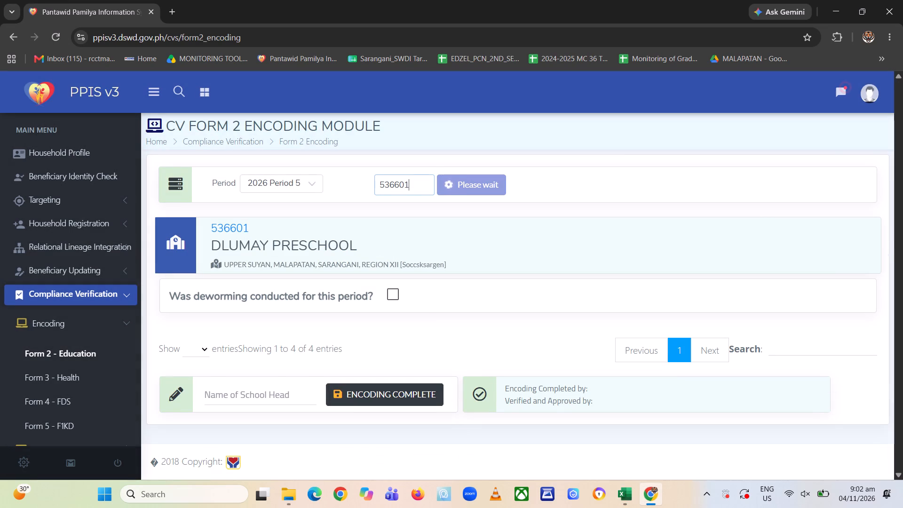
Enter Bulat SNP's school head as Dlumay Preschool's school head and mark its Period 5 encoding complete.
{"action": "key", "text": "Page_Down"}
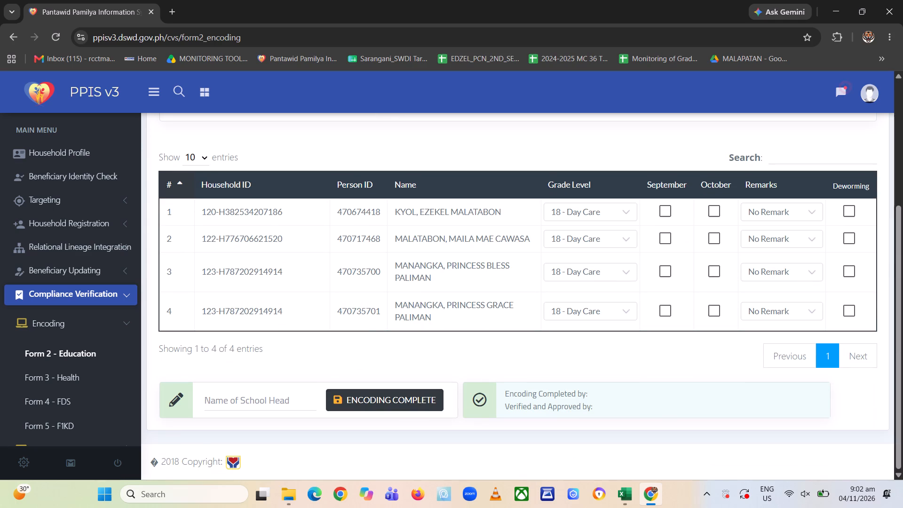
{"action": "left_click", "coordinate": [289, 402]}
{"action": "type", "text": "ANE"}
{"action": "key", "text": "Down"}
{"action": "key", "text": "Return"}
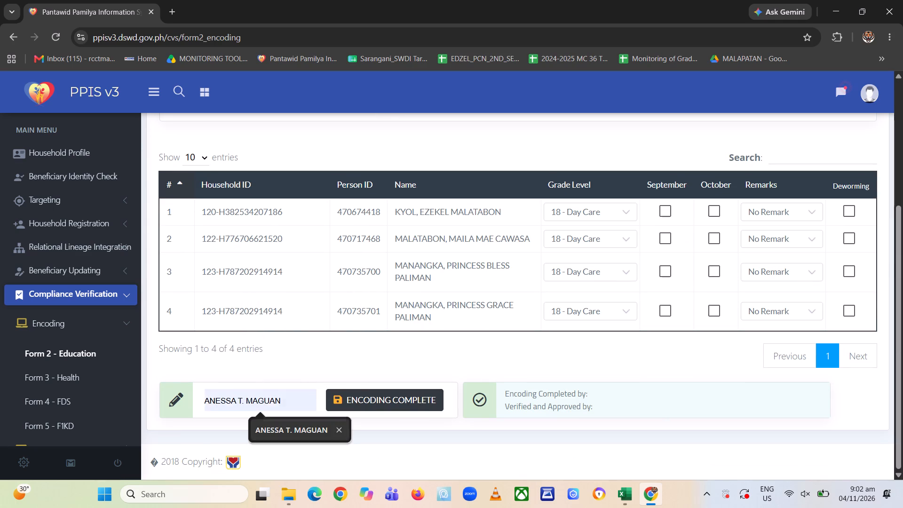
{"action": "left_click", "coordinate": [387, 397]}
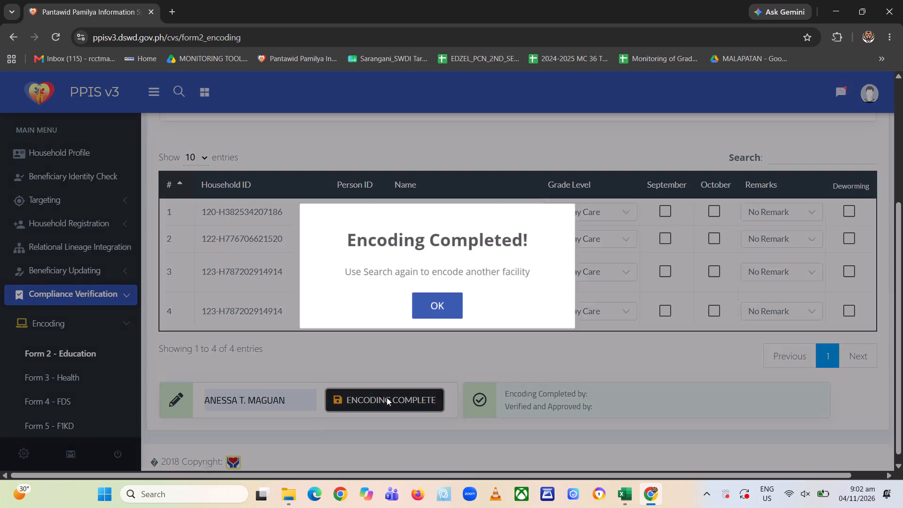
{"action": "left_click", "coordinate": [438, 296]}
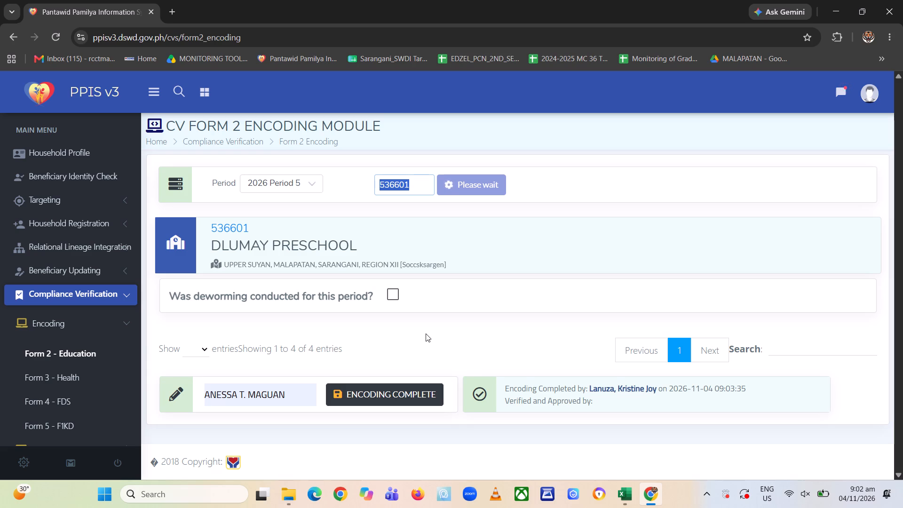
Switch to the distribution list in Excel and check for remaining facilities around the Period 5 Form 2 list.
{"action": "key", "text": "alt+Tab"}
{"action": "key", "text": "Down"}
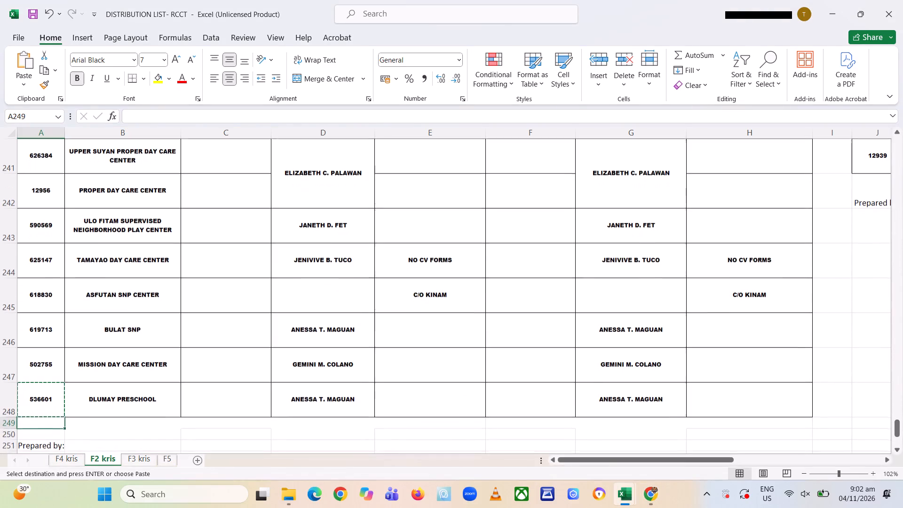
{"action": "key", "text": "Down"}
{"action": "key", "text": "Down"}
{"action": "key", "text": "Down"}
{"action": "key", "text": "Down"}
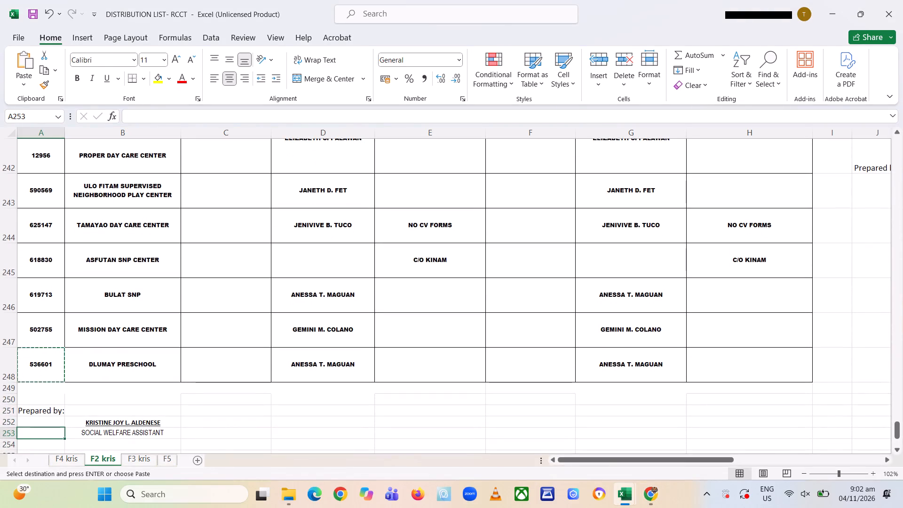
{"action": "key", "text": "Page_Up"}
{"action": "key", "text": "Page_Up"}
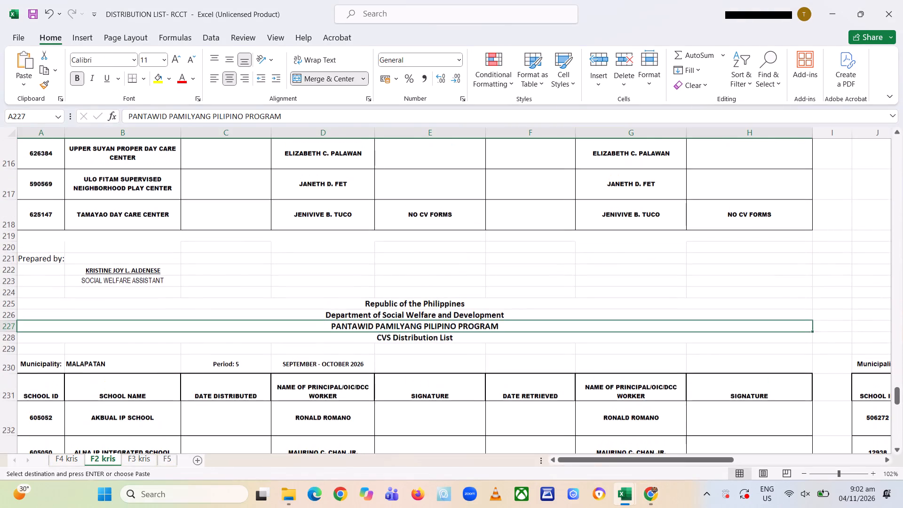
Return to PPIS in Chrome and open the Encoding Progress section of Compliance Verification.
{"action": "key", "text": "alt+Tab"}
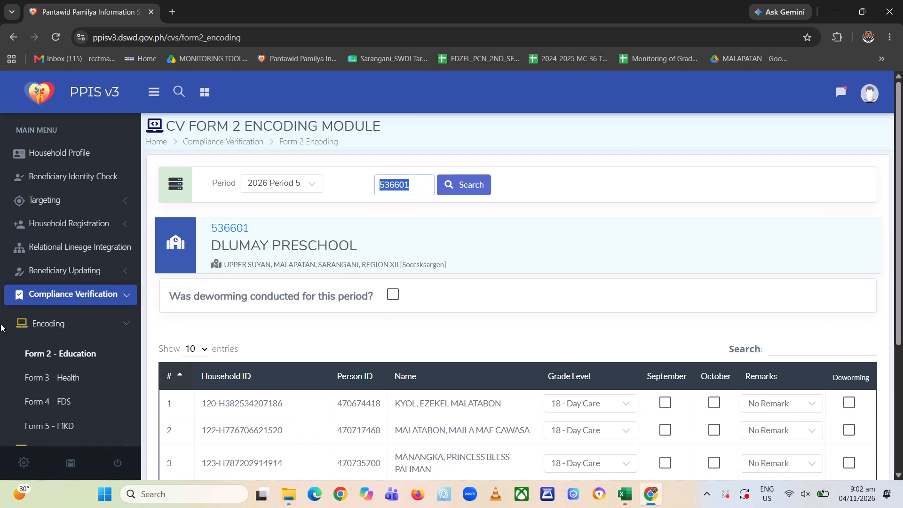
{"action": "left_click", "coordinate": [78, 323]}
{"action": "left_click", "coordinate": [93, 349]}
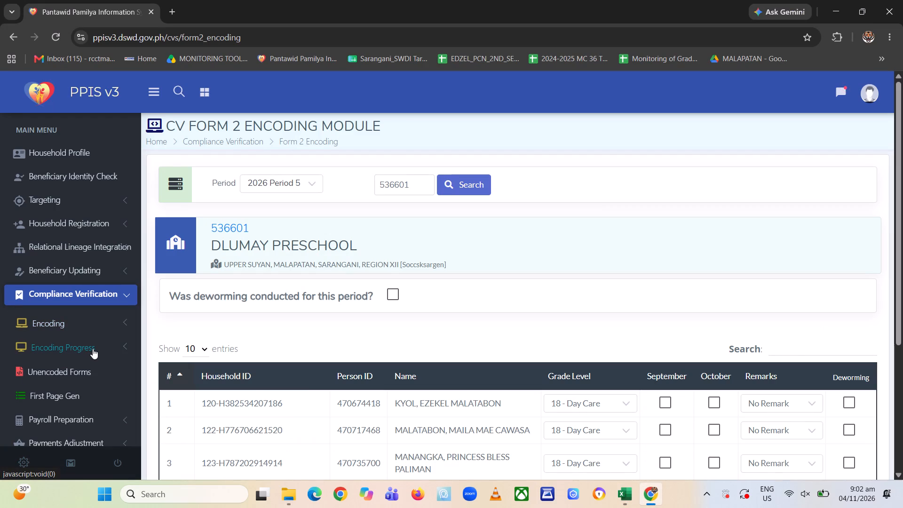
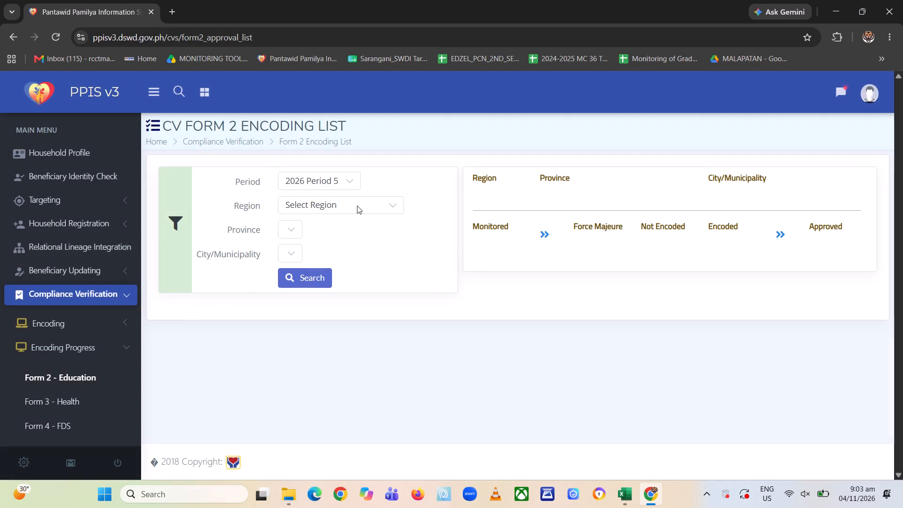
Load the 2026 Period 5 Form 2 encoding list for Region XII, Sarangani province, municipality of Malapatan.
{"action": "left_click", "coordinate": [357, 206]}
{"action": "key", "text": "Down"}
{"action": "key", "text": "Return"}
{"action": "key", "text": "Tab"}
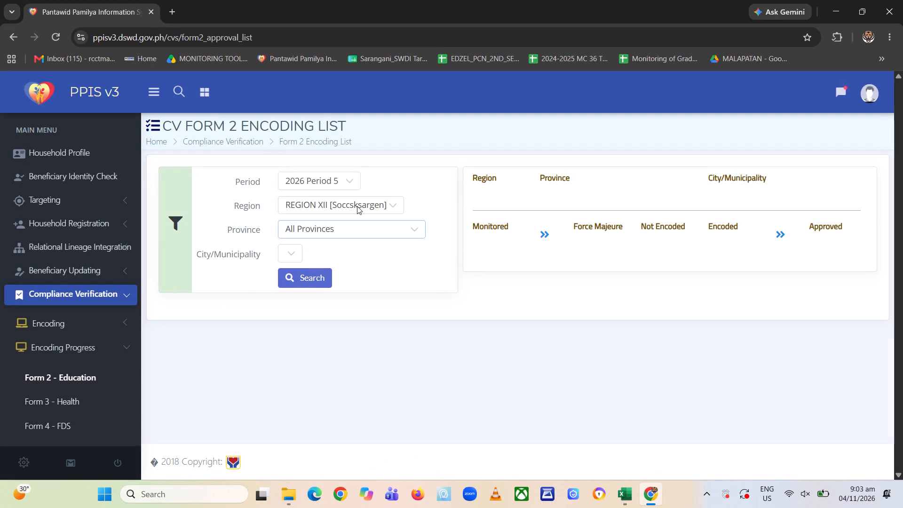
{"action": "type", "text": "SA"}
{"action": "key", "text": "Tab"}
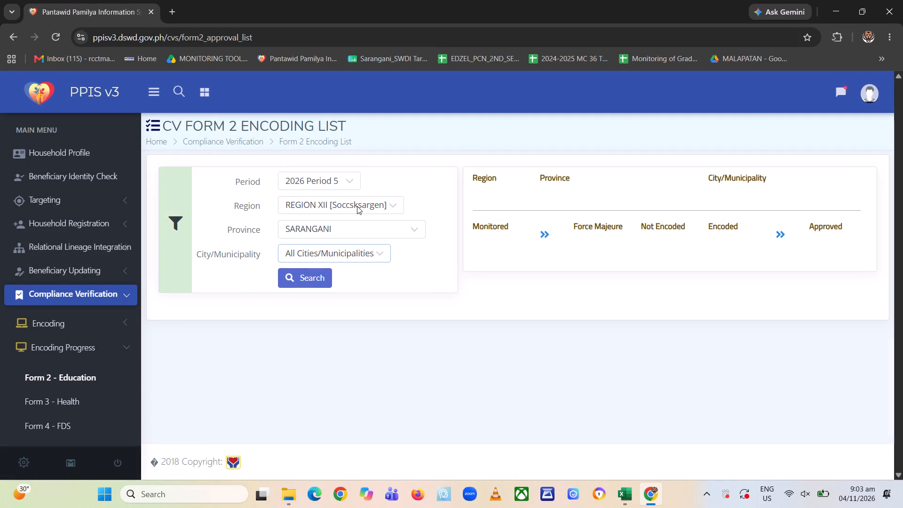
{"action": "type", "text": "MAL"}
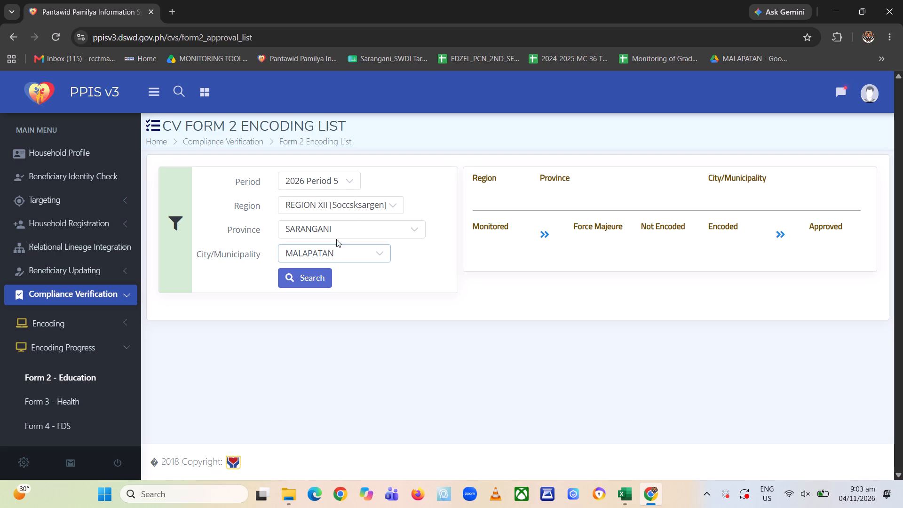
{"action": "left_click", "coordinate": [300, 278]}
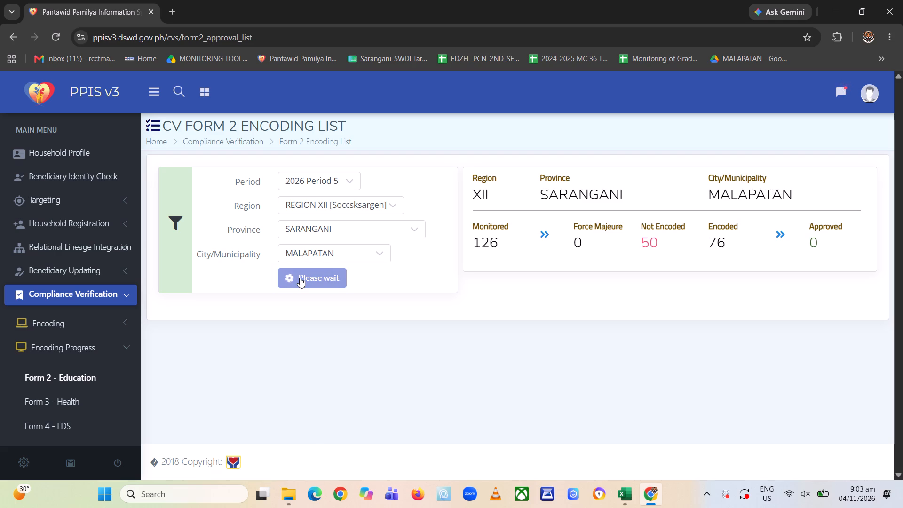
Find Niyas M. Mental IP School in barangay Daan Suyan in the encoding list and open its Form 2 record.
{"action": "key", "text": "Down"}
{"action": "key", "text": "Down"}
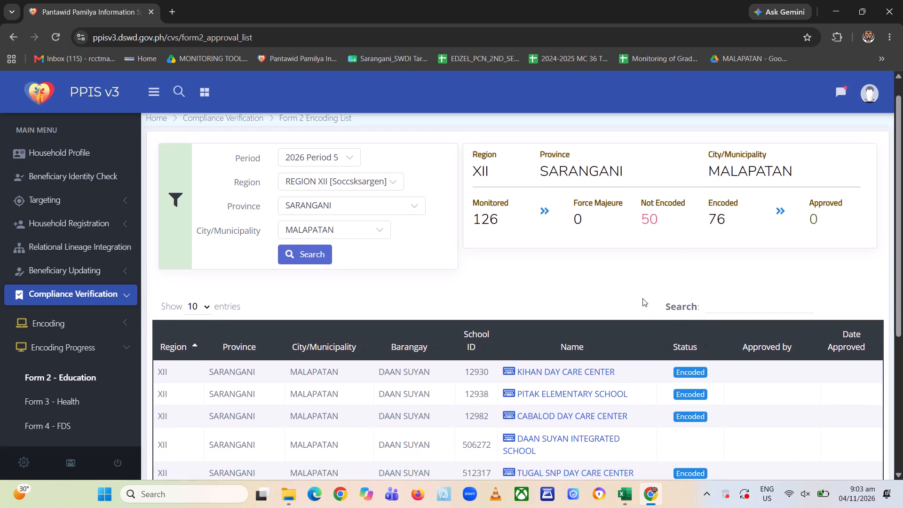
{"action": "key", "text": "Down"}
{"action": "key", "text": "Down"}
{"action": "key", "text": "Down"}
{"action": "key", "text": "Down"}
{"action": "key", "text": "Down"}
{"action": "key", "text": "Down"}
{"action": "key", "text": "Down"}
{"action": "key", "text": "Down"}
{"action": "key", "text": "Down"}
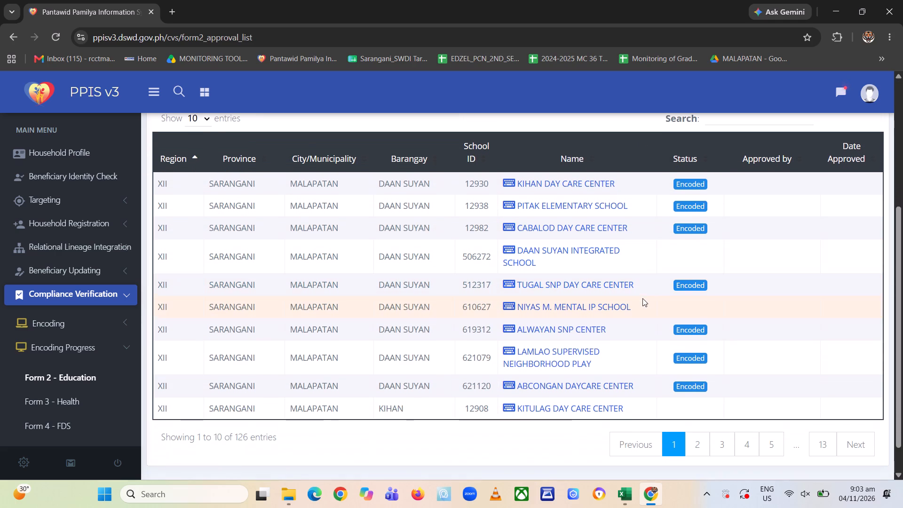
{"action": "left_click", "coordinate": [508, 305]}
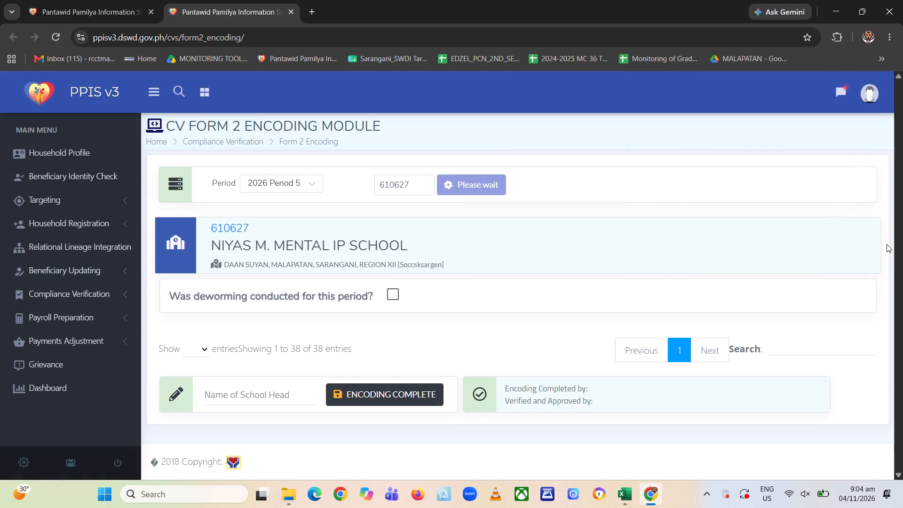
Enter the school head's name for Niyas M. Mental IP School and mark its Period 5 encoding complete.
{"action": "key", "text": "Page_Down"}
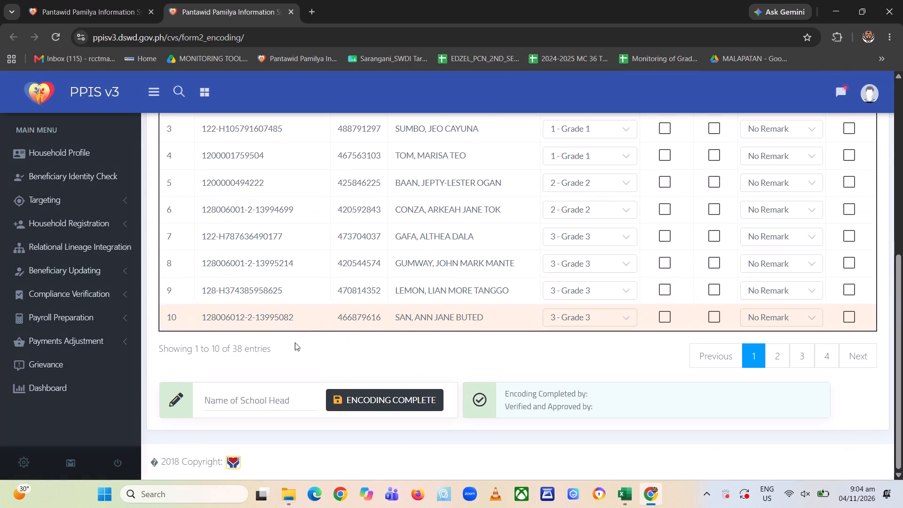
{"action": "left_click", "coordinate": [227, 402]}
{"action": "type", "text": "ENR"}
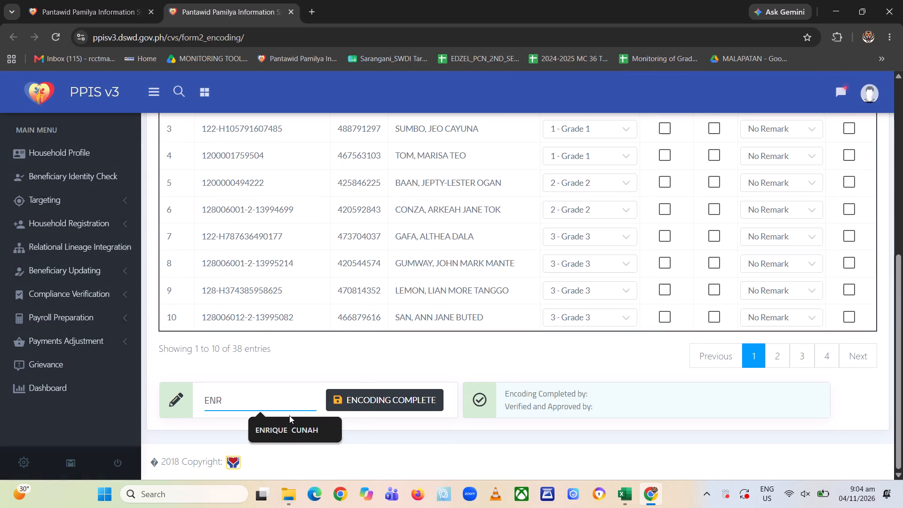
{"action": "left_click", "coordinate": [298, 433]}
{"action": "left_click", "coordinate": [383, 403]}
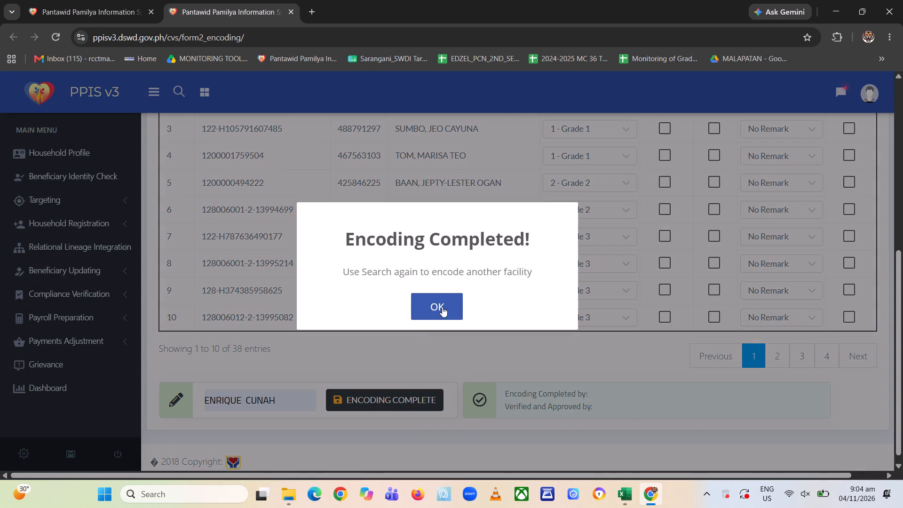
{"action": "left_click", "coordinate": [440, 313]}
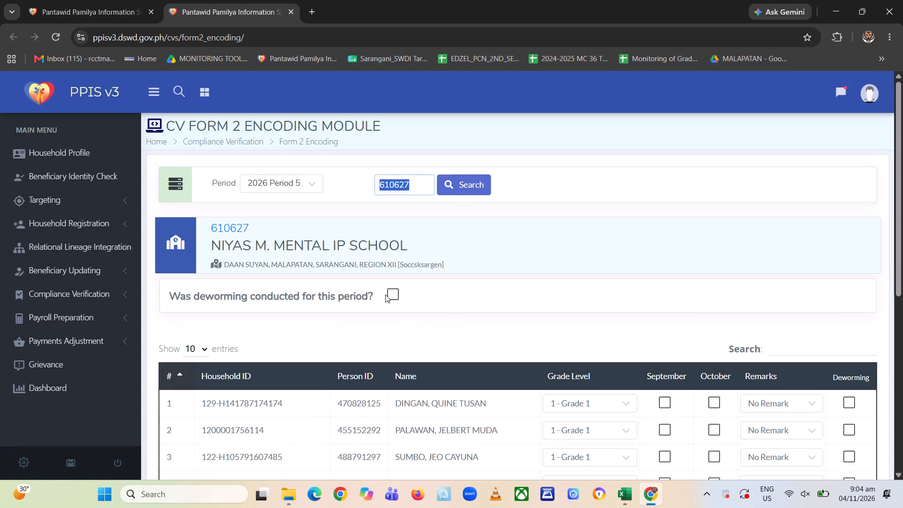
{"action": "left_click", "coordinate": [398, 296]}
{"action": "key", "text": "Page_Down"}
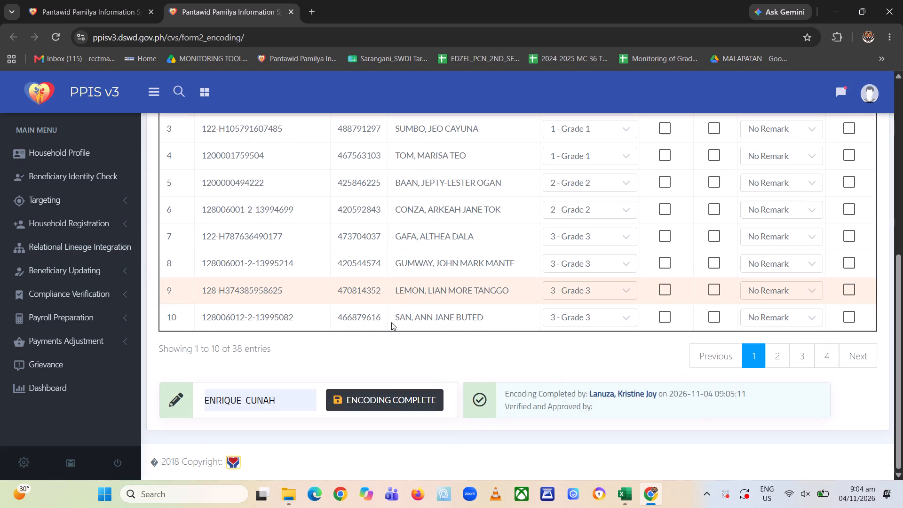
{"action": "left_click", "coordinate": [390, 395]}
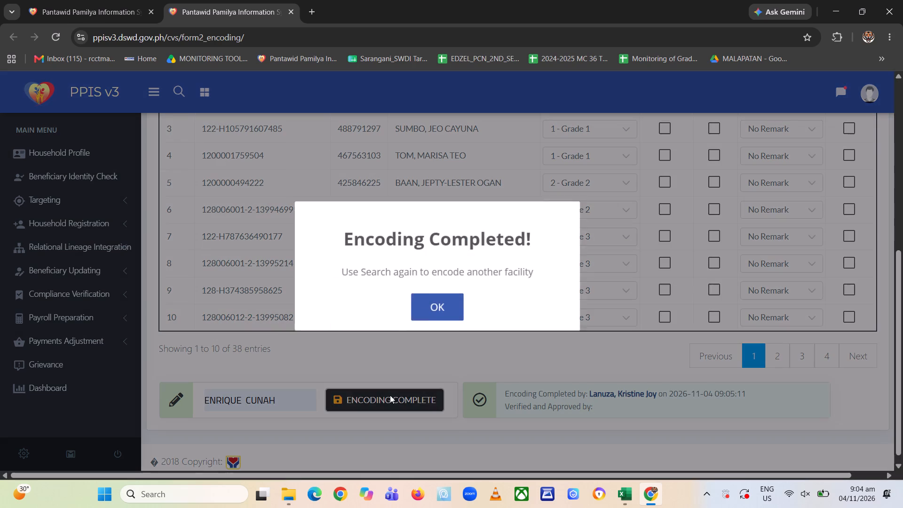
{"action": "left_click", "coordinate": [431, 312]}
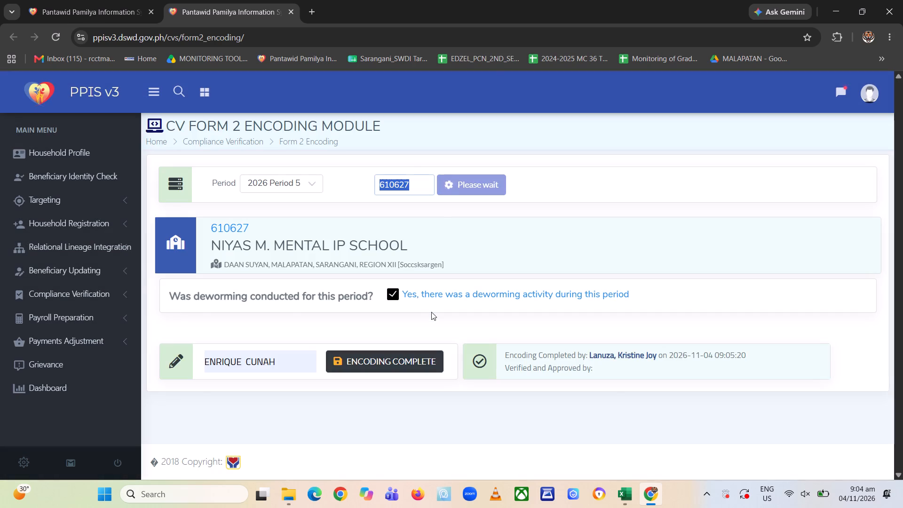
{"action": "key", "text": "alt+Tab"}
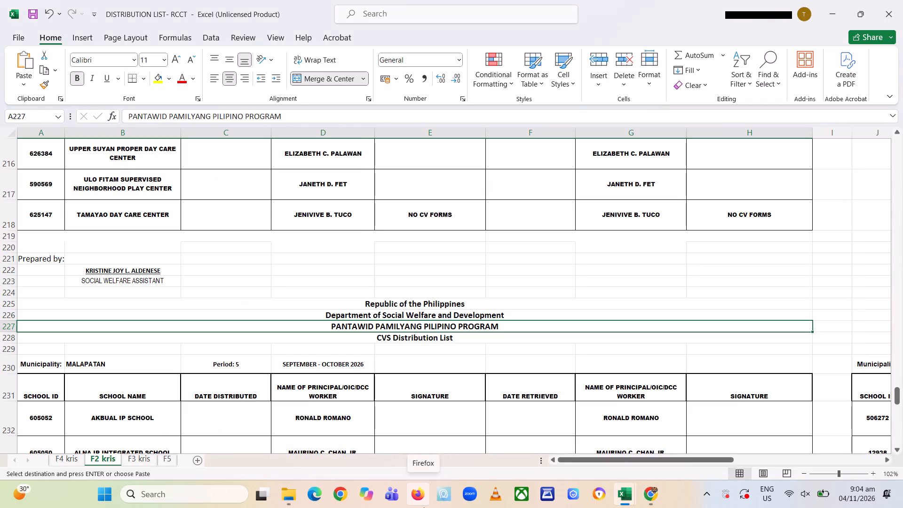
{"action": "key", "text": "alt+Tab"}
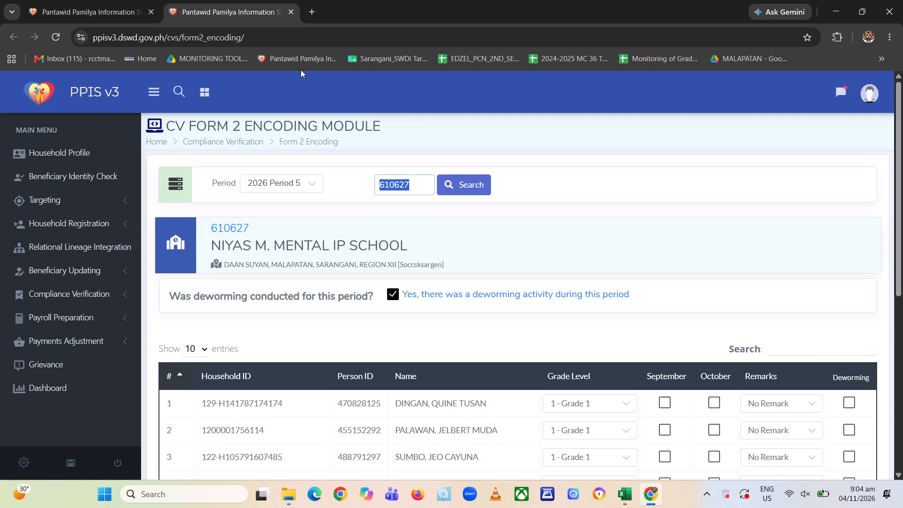
Close the Niyas record and check the Form 2 record of Naidas T. Opong Elementary School from the list's second page.
{"action": "left_click", "coordinate": [291, 11]}
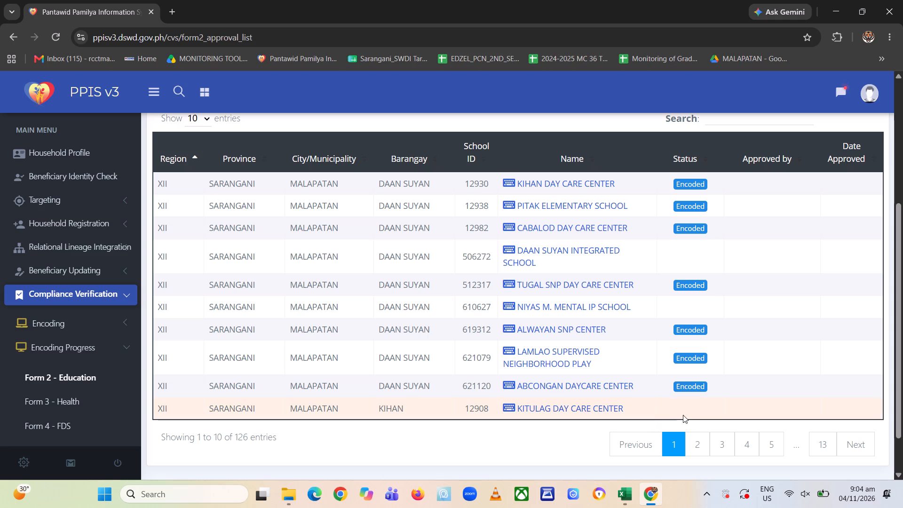
{"action": "left_click", "coordinate": [701, 445]}
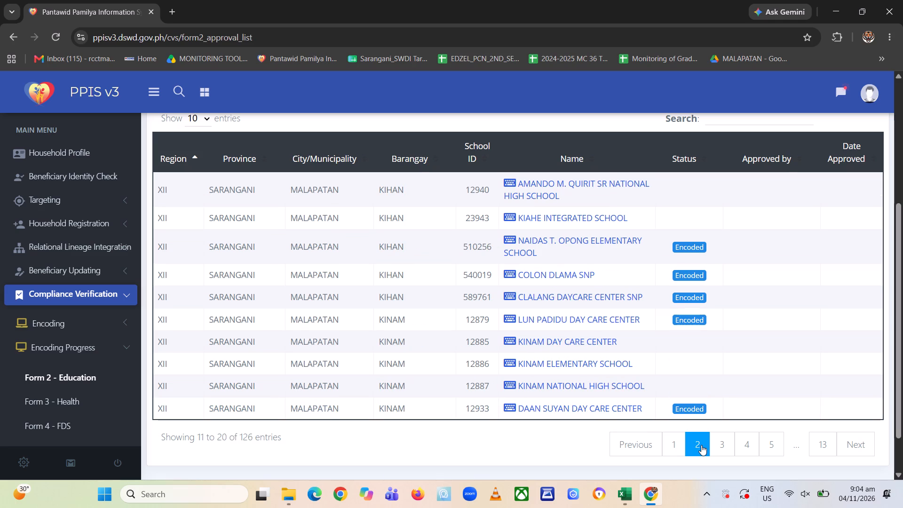
{"action": "left_click", "coordinate": [509, 241]}
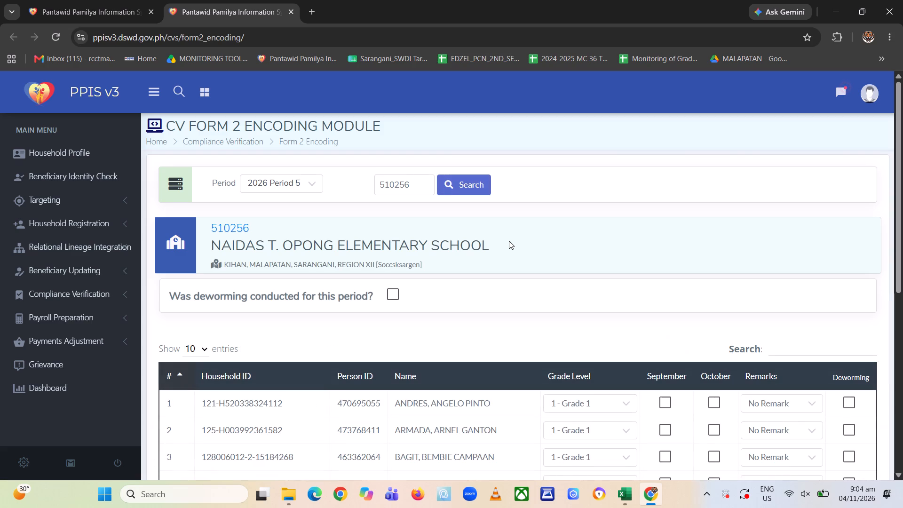
{"action": "key", "text": "Page_Down"}
{"action": "key", "text": "Page_Up"}
{"action": "key", "text": "Page_Down"}
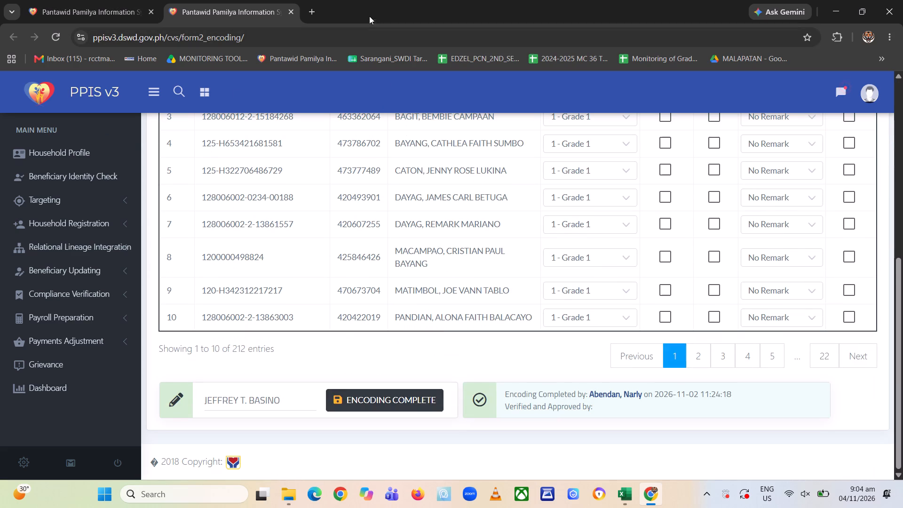
{"action": "left_click", "coordinate": [293, 13]}
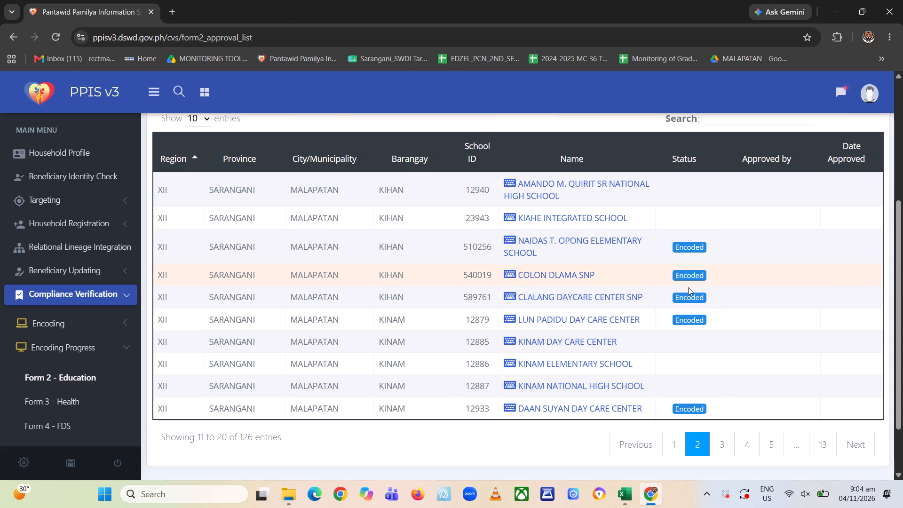
Open Pitak Elementary School's record from the first page, unmark its deworming activity, mark encoding complete again, and close the record.
{"action": "left_click", "coordinate": [679, 447]}
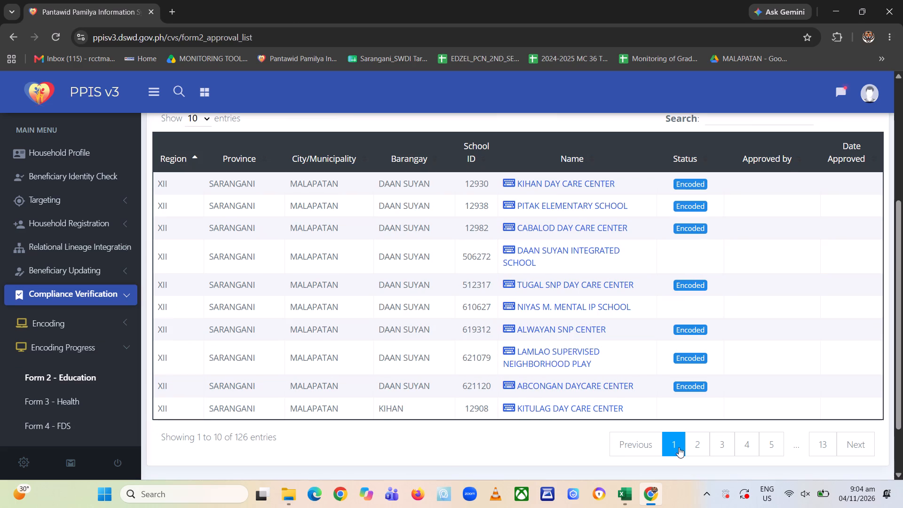
{"action": "left_click", "coordinate": [507, 207]}
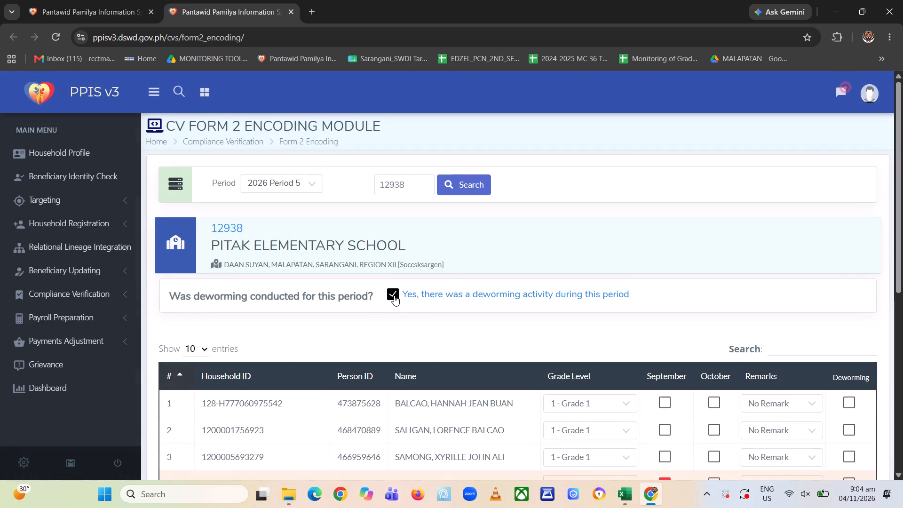
{"action": "left_click", "coordinate": [394, 295]}
{"action": "key", "text": "Page_Down"}
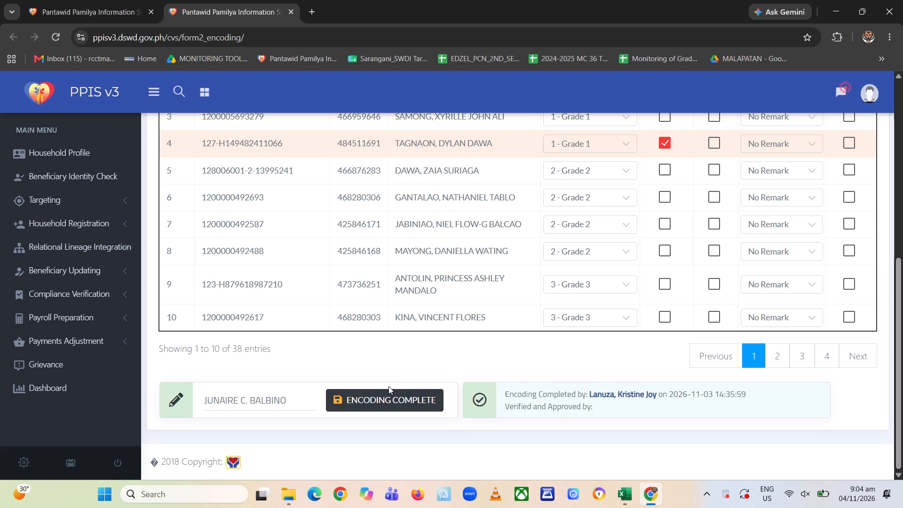
{"action": "left_click", "coordinate": [374, 401]}
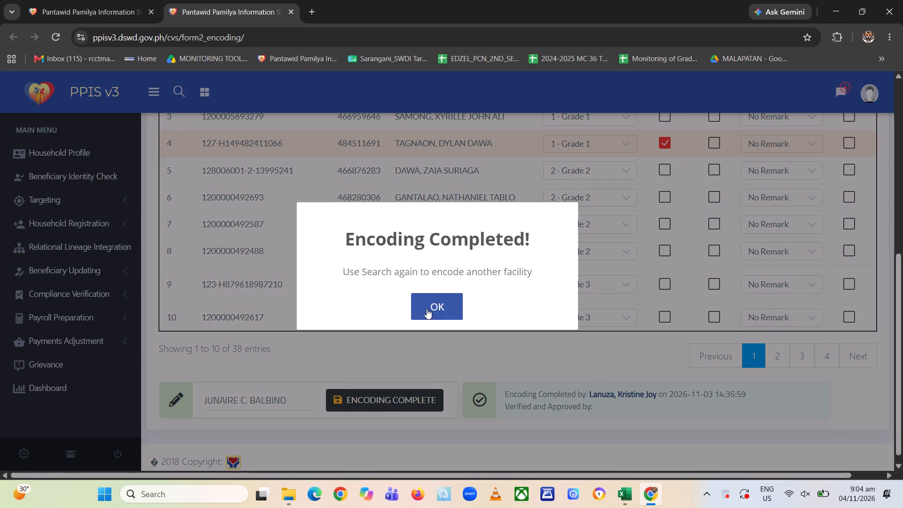
{"action": "left_click", "coordinate": [429, 307]}
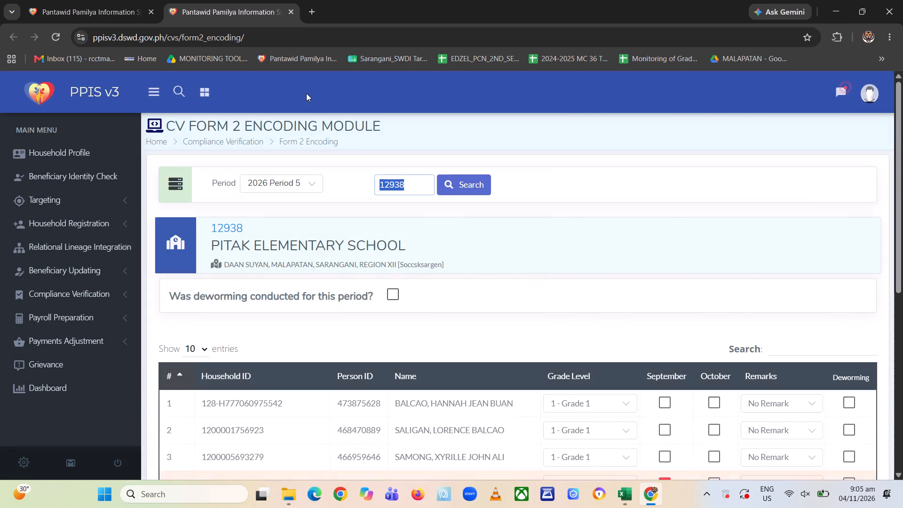
{"action": "left_click", "coordinate": [290, 11]}
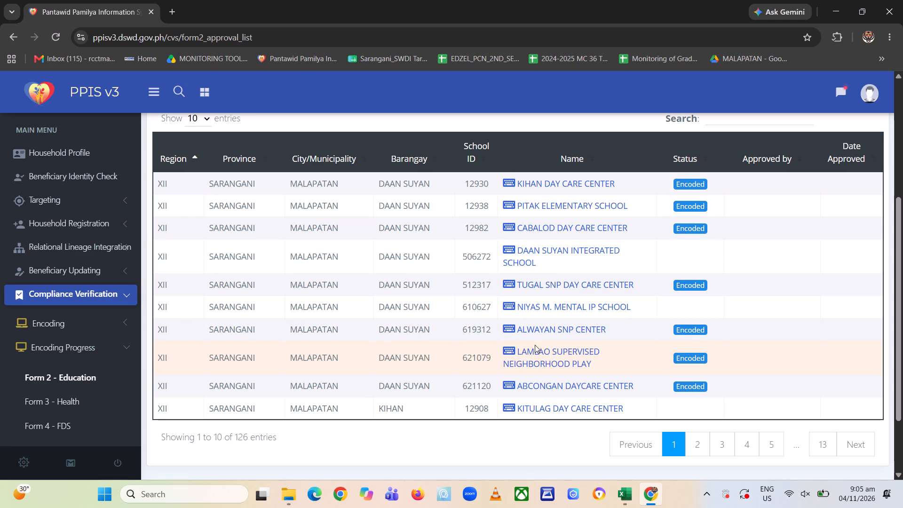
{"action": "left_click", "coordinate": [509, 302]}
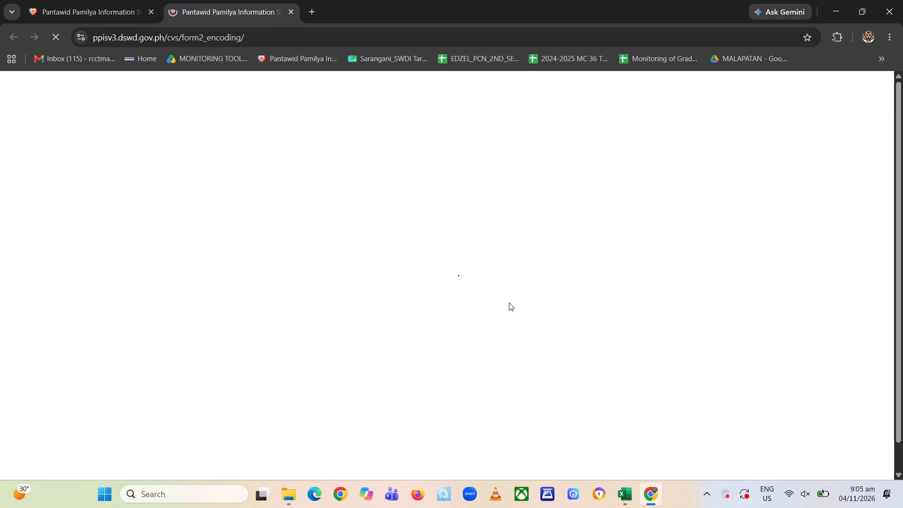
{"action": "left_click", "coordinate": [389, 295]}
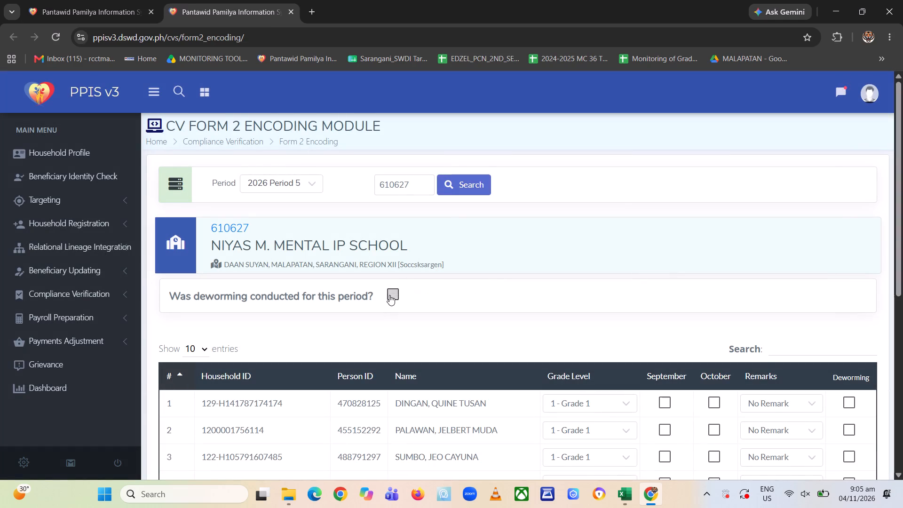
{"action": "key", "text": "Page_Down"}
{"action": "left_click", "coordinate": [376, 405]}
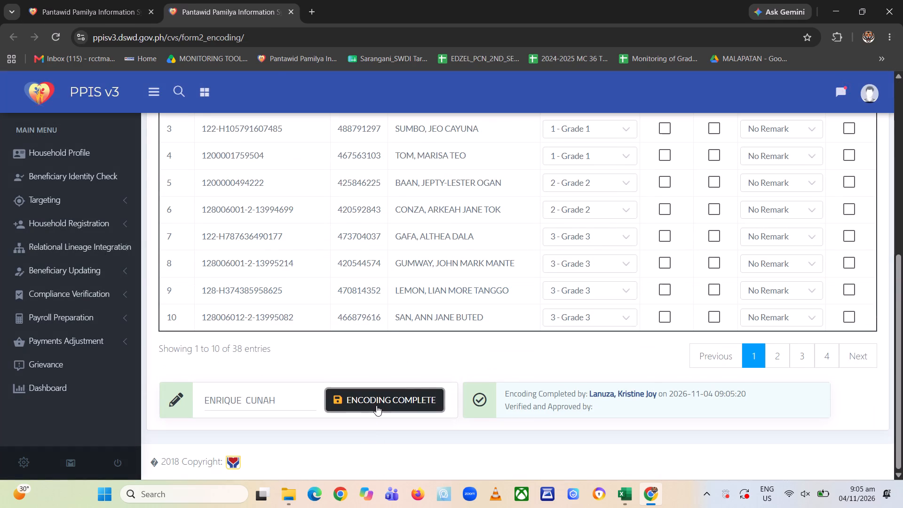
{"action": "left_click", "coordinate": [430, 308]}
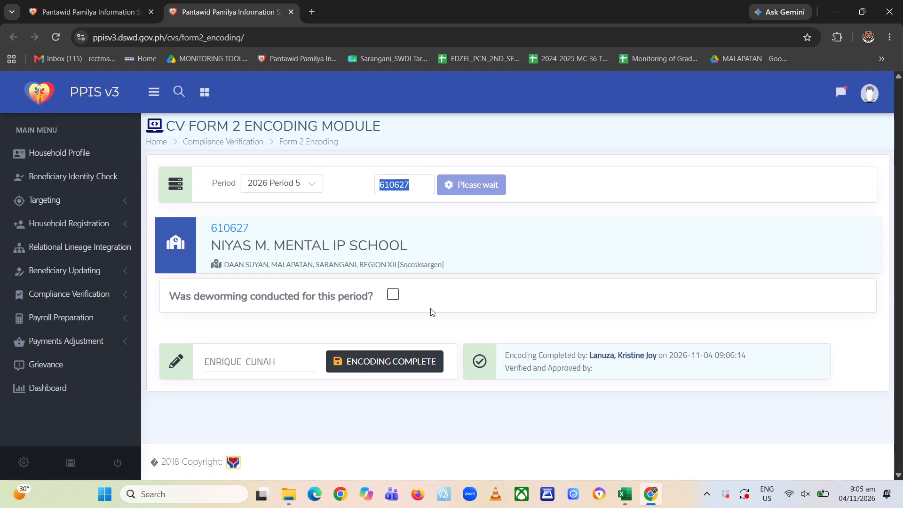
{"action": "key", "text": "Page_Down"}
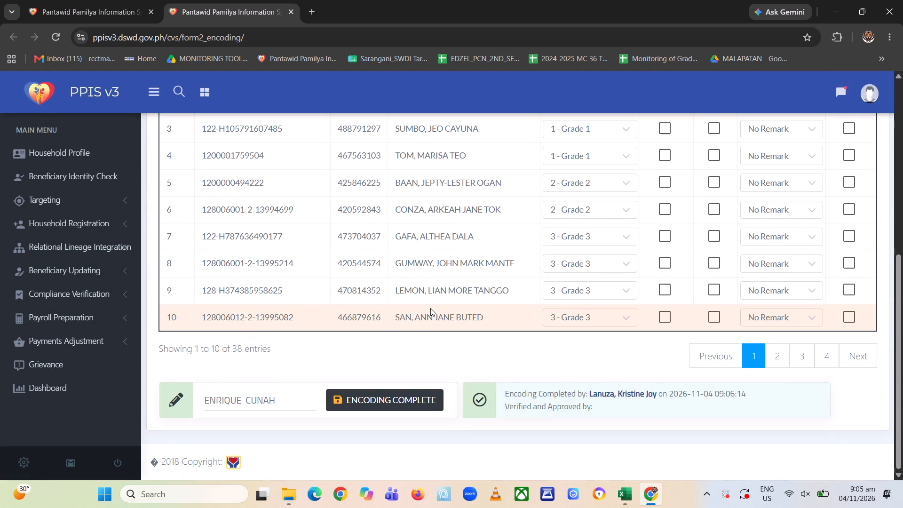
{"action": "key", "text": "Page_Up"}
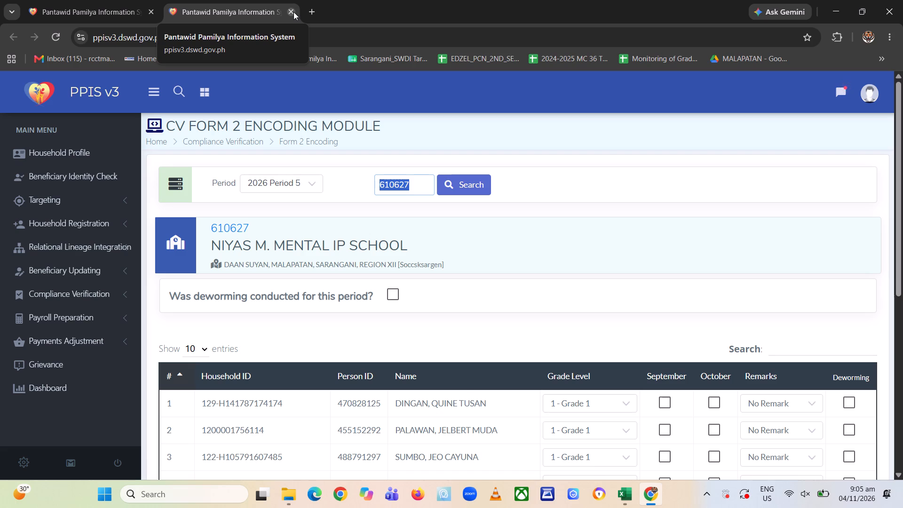
Close the Niyas M. Mental IP School record, reopen it from the list to check its deworming mark, and close it.
{"action": "key", "text": "alt+Tab"}
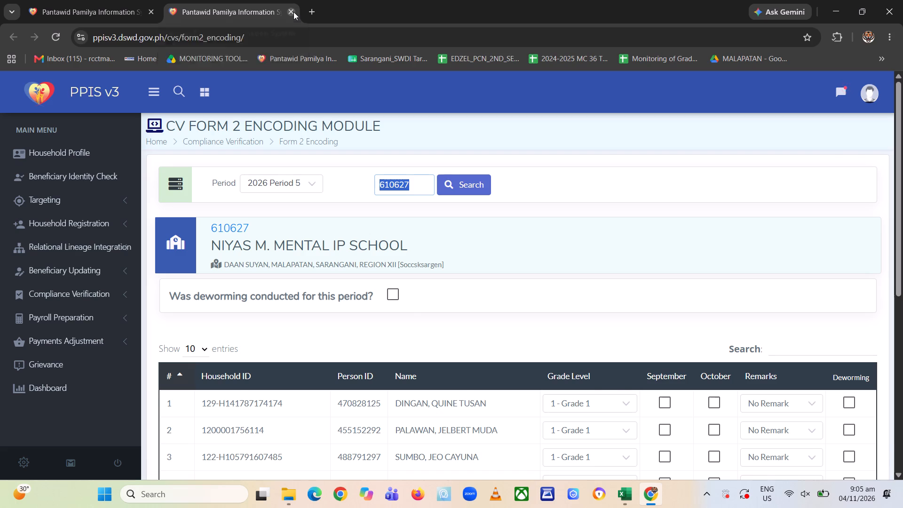
{"action": "key", "text": "alt+Tab"}
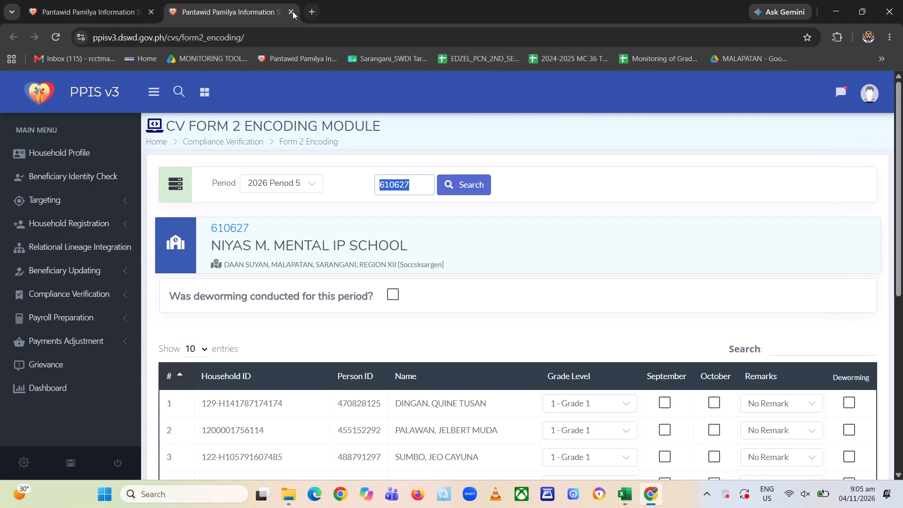
{"action": "left_click", "coordinate": [293, 11]}
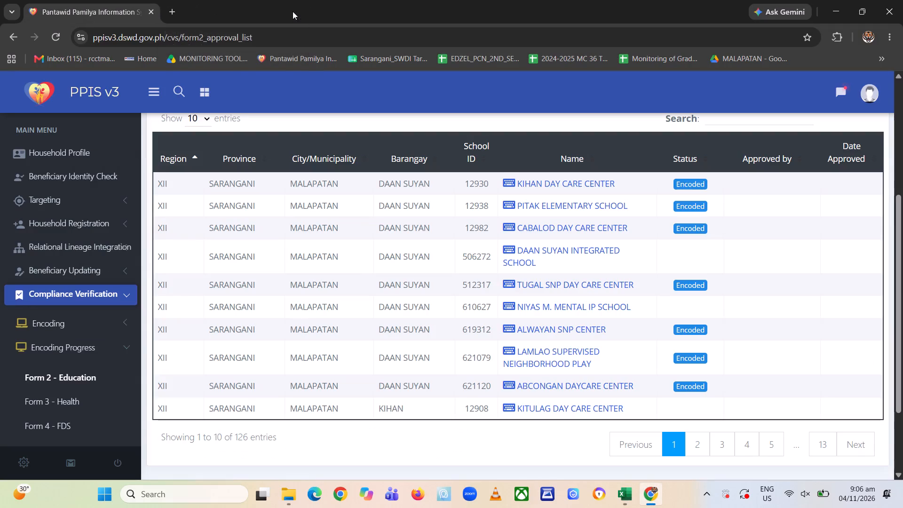
{"action": "left_click", "coordinate": [506, 306]}
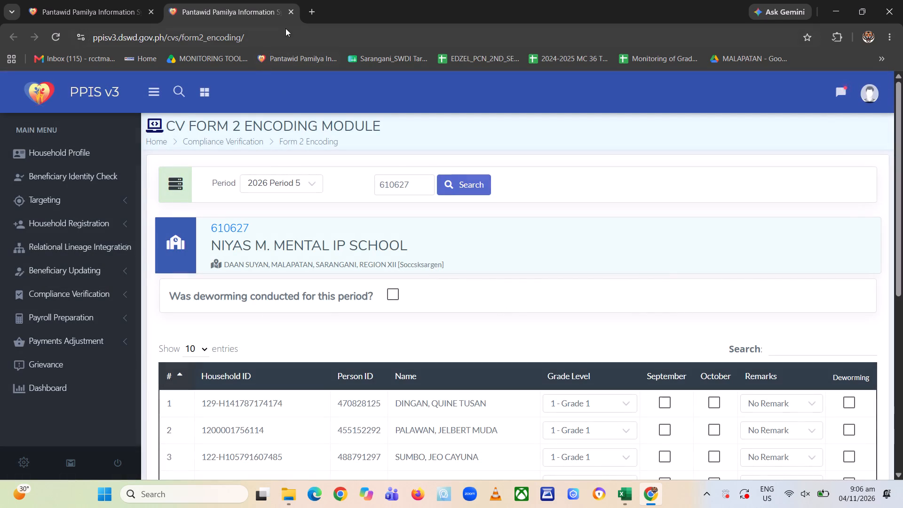
{"action": "left_click", "coordinate": [289, 11]}
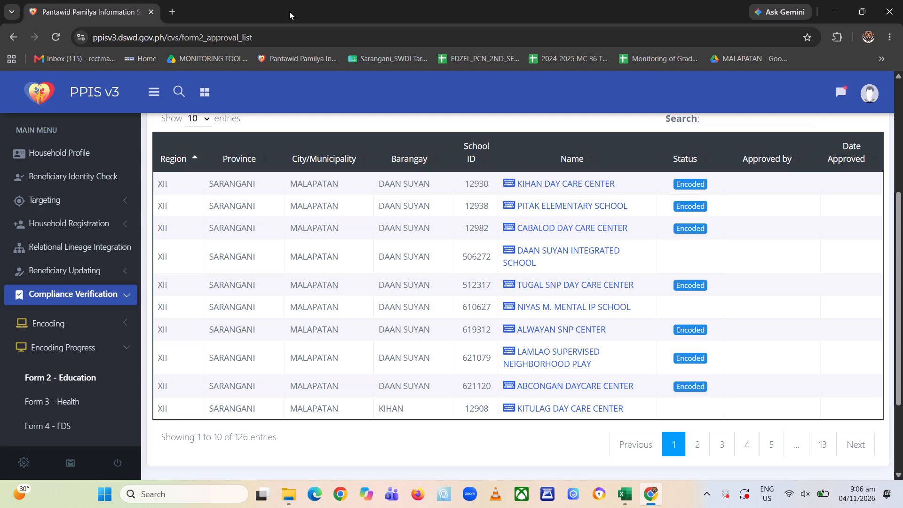
Open Cabalod Day Care Center's record, unmark its deworming activity, mark encoding complete again, and close the record.
{"action": "left_click", "coordinate": [504, 225]}
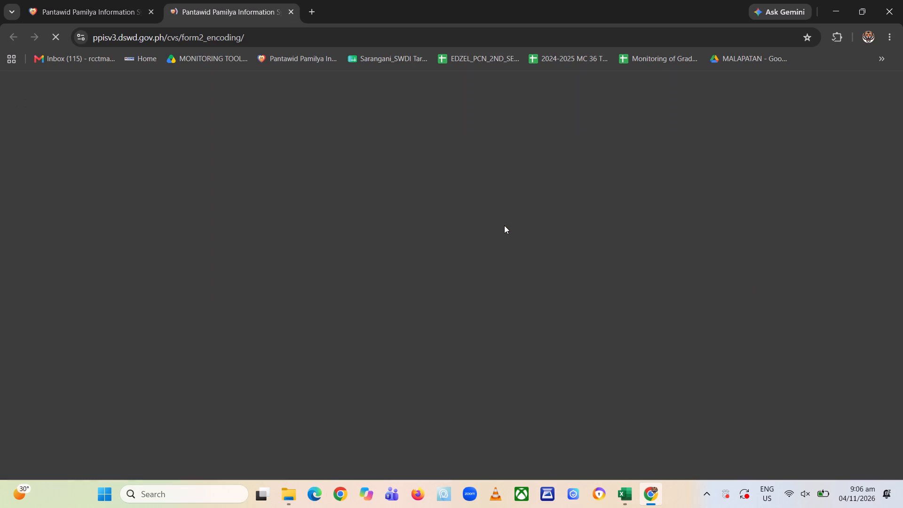
{"action": "left_click", "coordinate": [391, 294]}
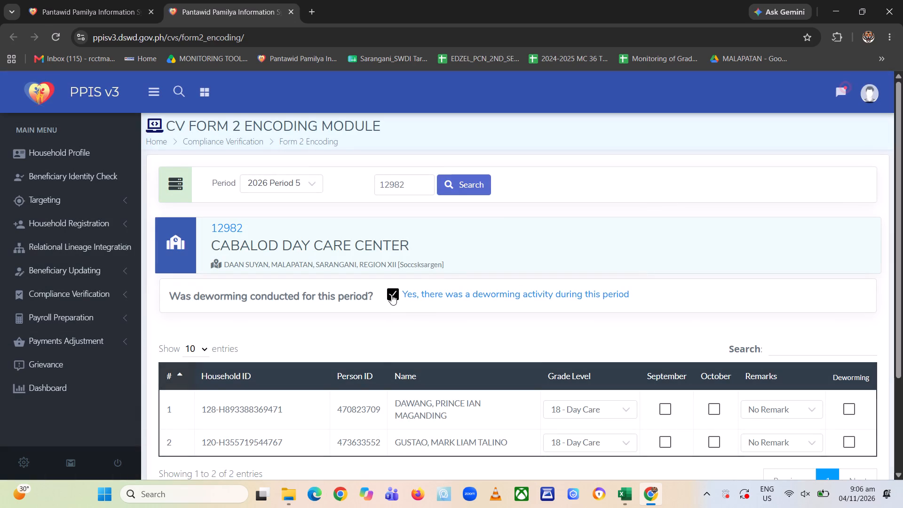
{"action": "key", "text": "Page_Down"}
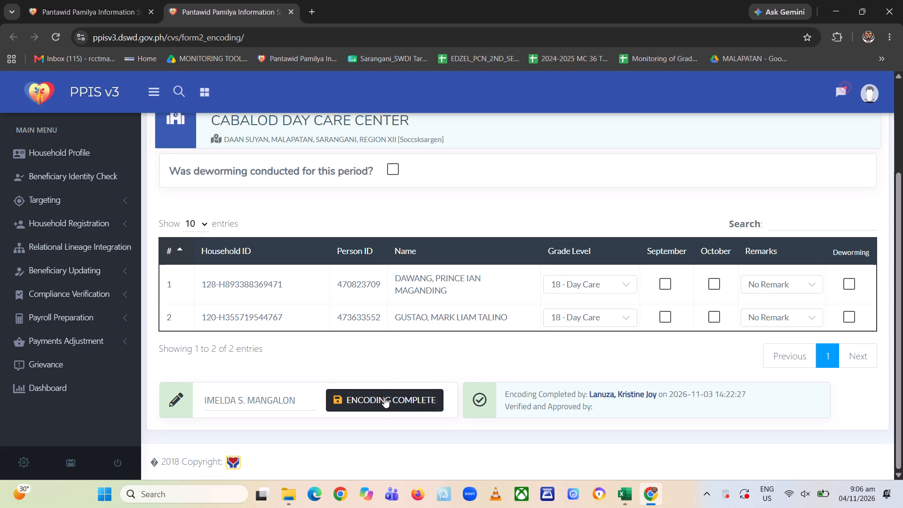
{"action": "left_click", "coordinate": [384, 395]}
{"action": "key", "text": "Return"}
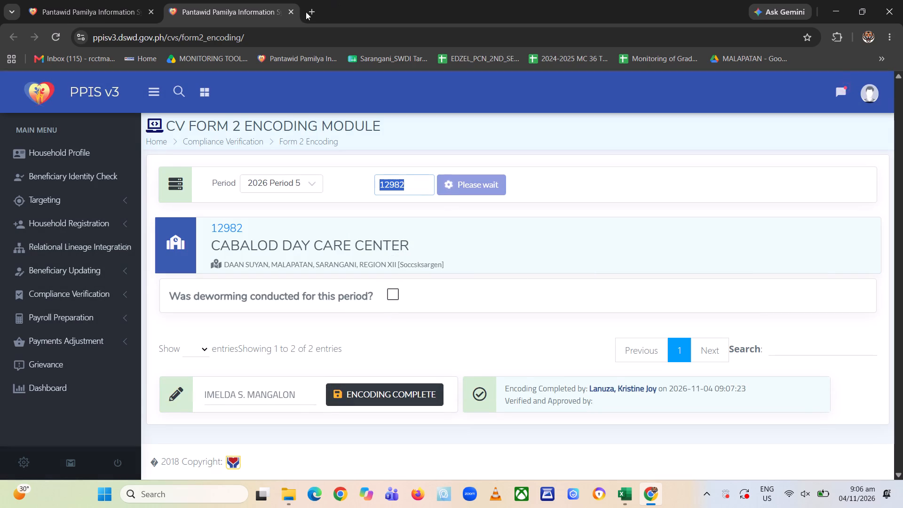
{"action": "left_click", "coordinate": [288, 8]}
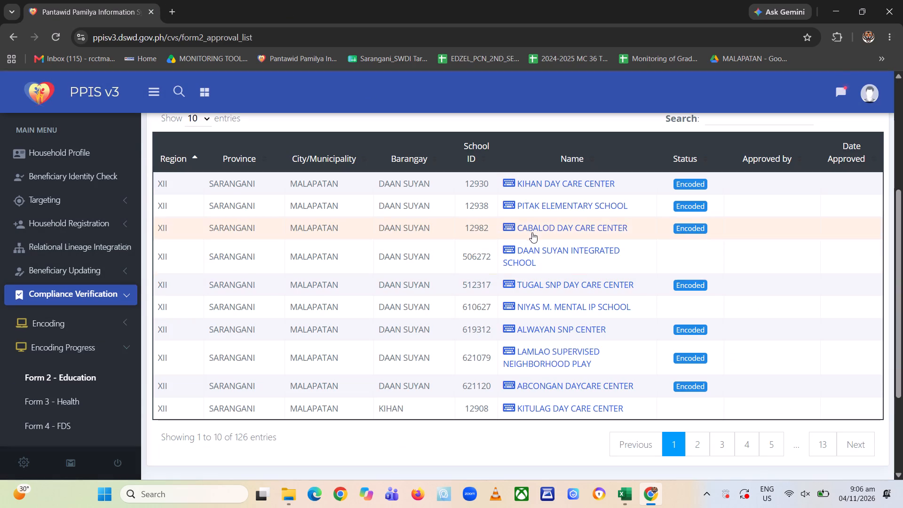
Open Tugal SNP Day Care Center's record, unmark its deworming activity, mark encoding complete again, and close the record.
{"action": "left_click", "coordinate": [507, 281]}
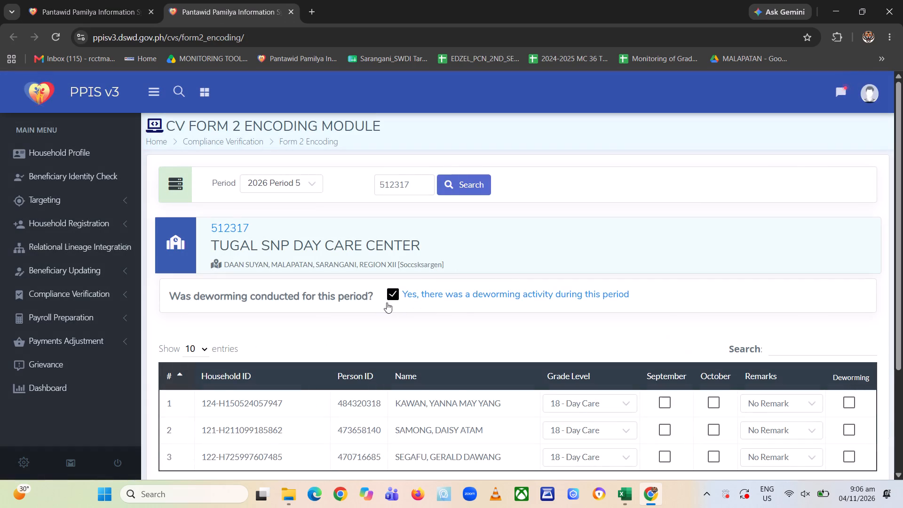
{"action": "left_click", "coordinate": [392, 289]}
{"action": "key", "text": "Page_Down"}
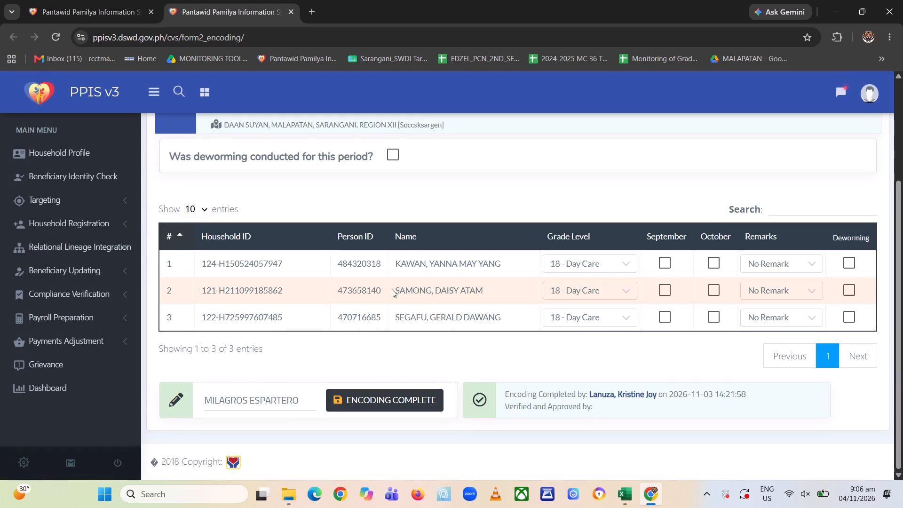
{"action": "left_click", "coordinate": [412, 397]}
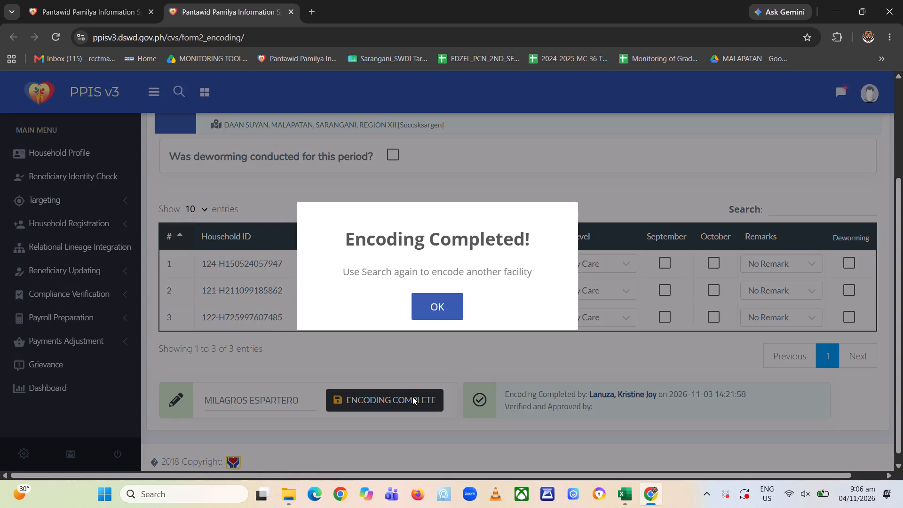
{"action": "key", "text": "Return"}
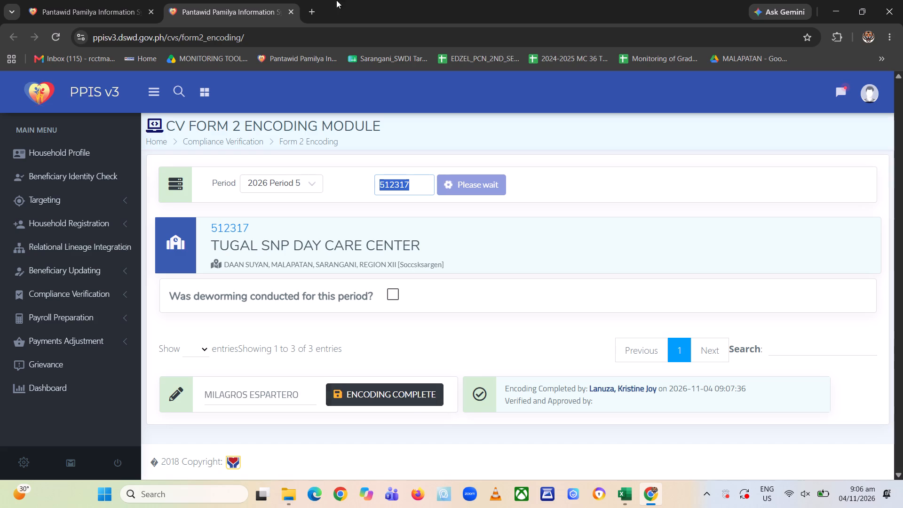
{"action": "left_click", "coordinate": [291, 10]}
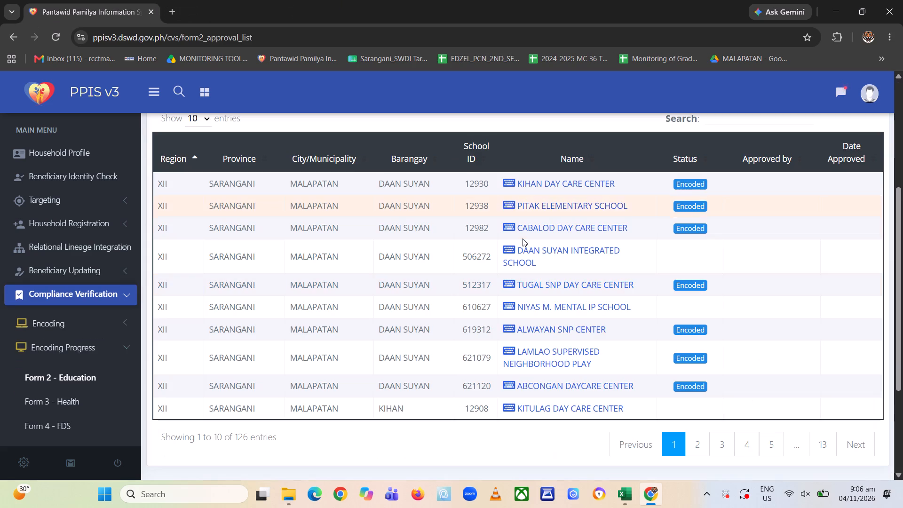
Check the deworming mark in Kihan Day Care Center's Form 2 record and close the record.
{"action": "left_click", "coordinate": [508, 185]}
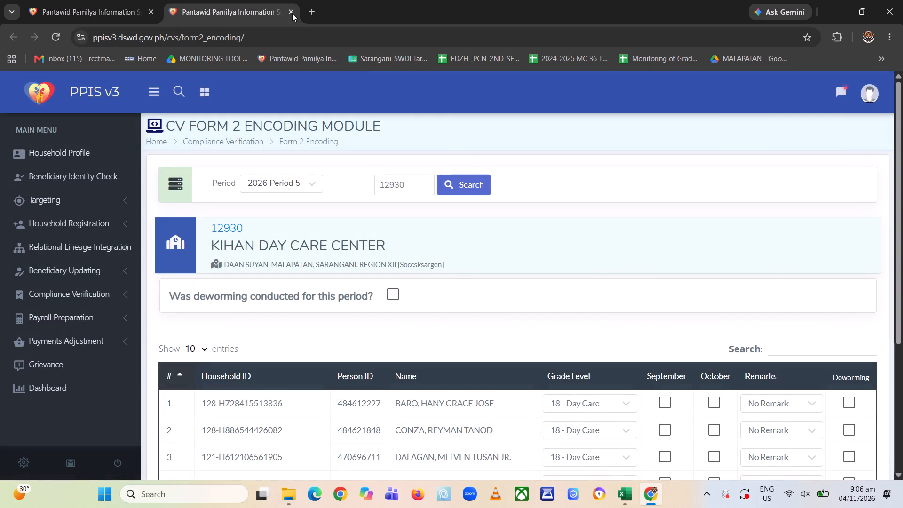
{"action": "left_click", "coordinate": [291, 10]}
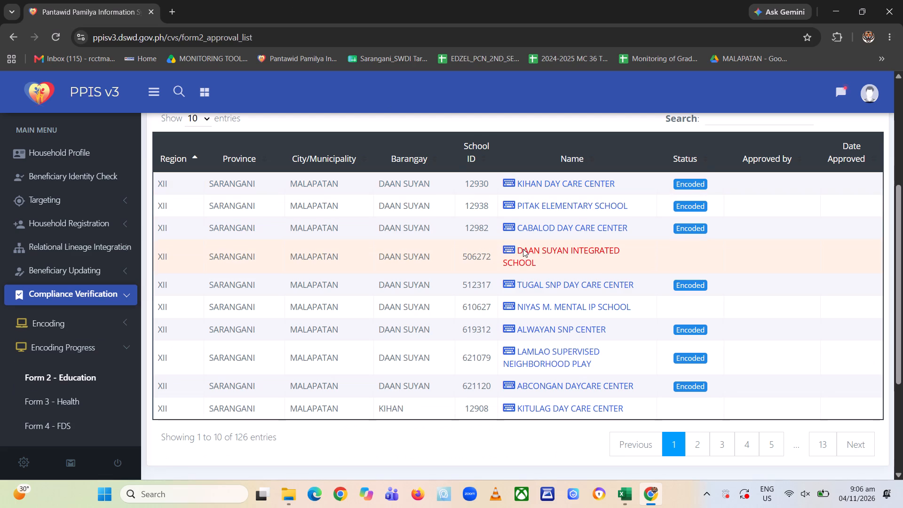
Open Alwayan SNP Center's record, unmark its deworming activity, mark encoding complete again, and close the record.
{"action": "left_click", "coordinate": [508, 332]}
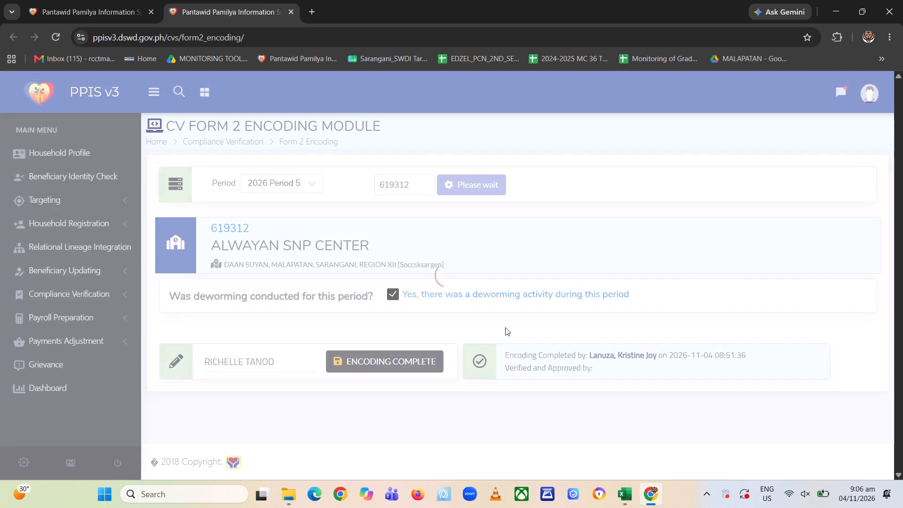
{"action": "left_click", "coordinate": [394, 295]}
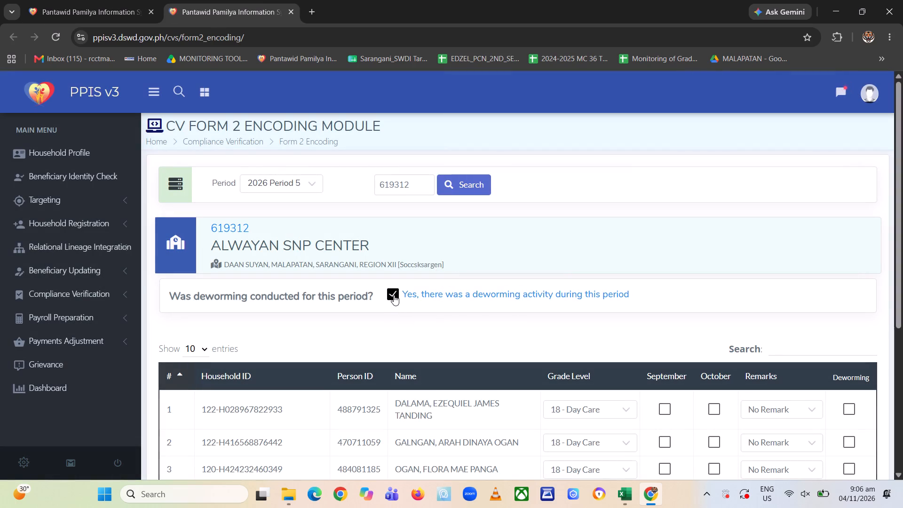
{"action": "key", "text": "Page_Down"}
{"action": "left_click", "coordinate": [401, 394]}
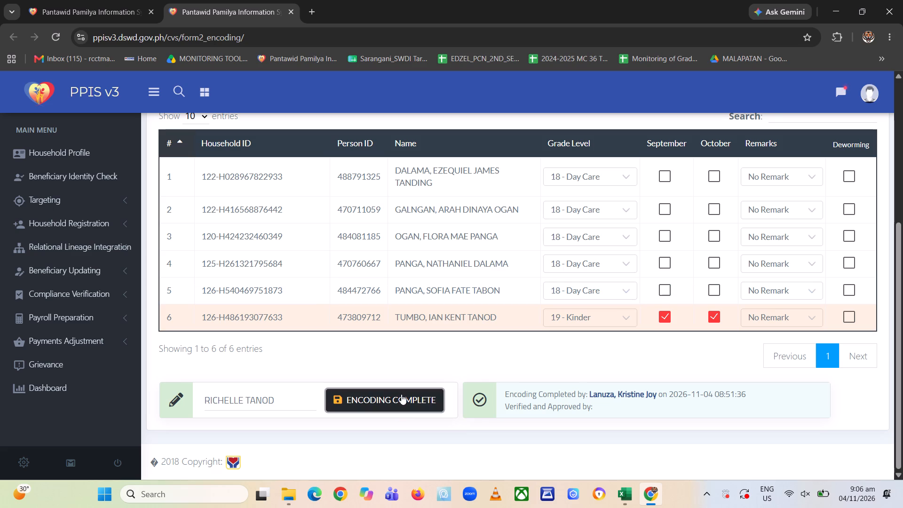
{"action": "left_click", "coordinate": [423, 307]}
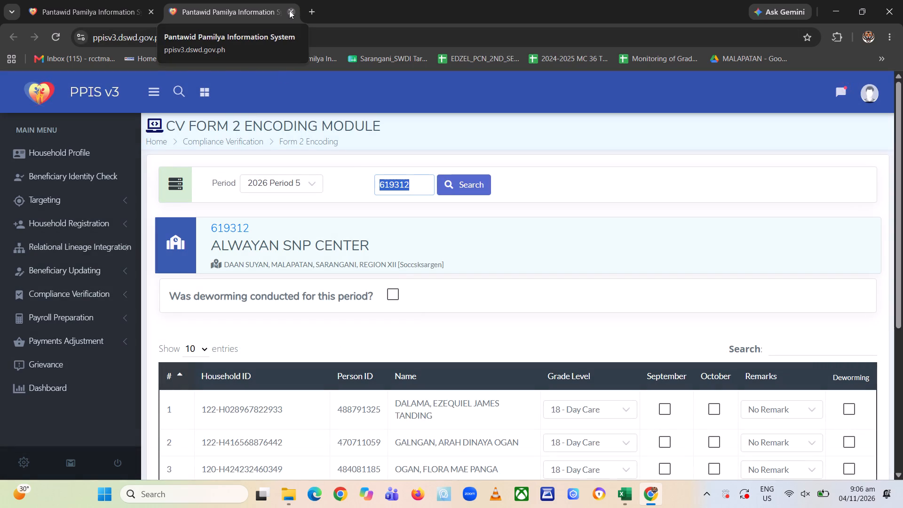
{"action": "left_click", "coordinate": [289, 10]}
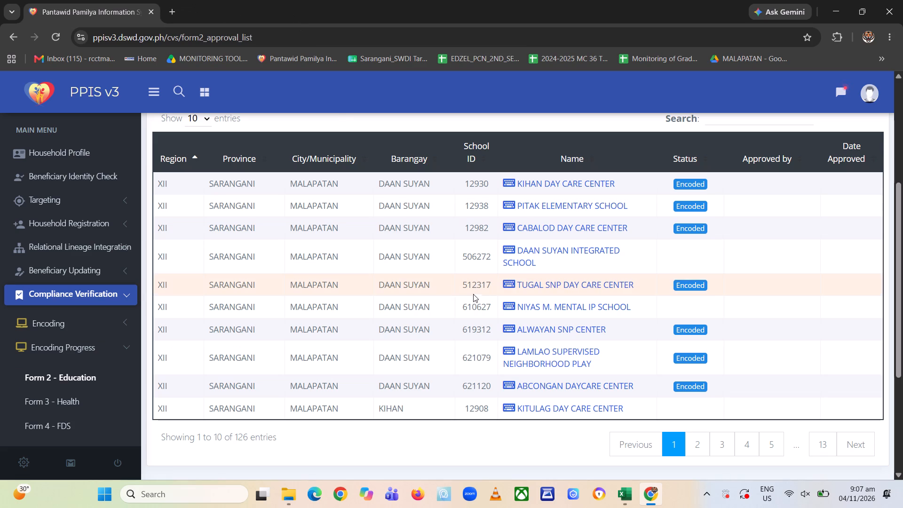
Open Lamlao Supervised Neighborhood Play's record, unmark its deworming activity, and mark encoding complete again.
{"action": "left_click", "coordinate": [507, 351]}
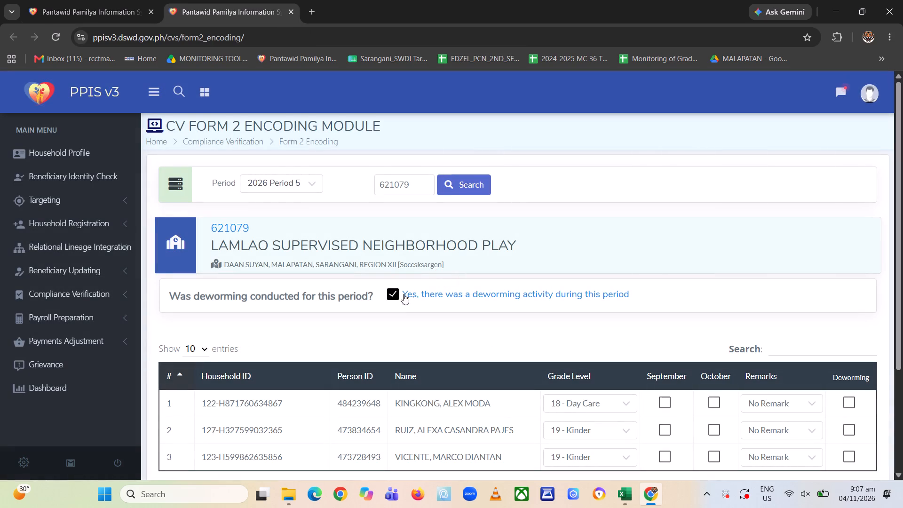
{"action": "left_click", "coordinate": [395, 294]}
{"action": "key", "text": "Page_Down"}
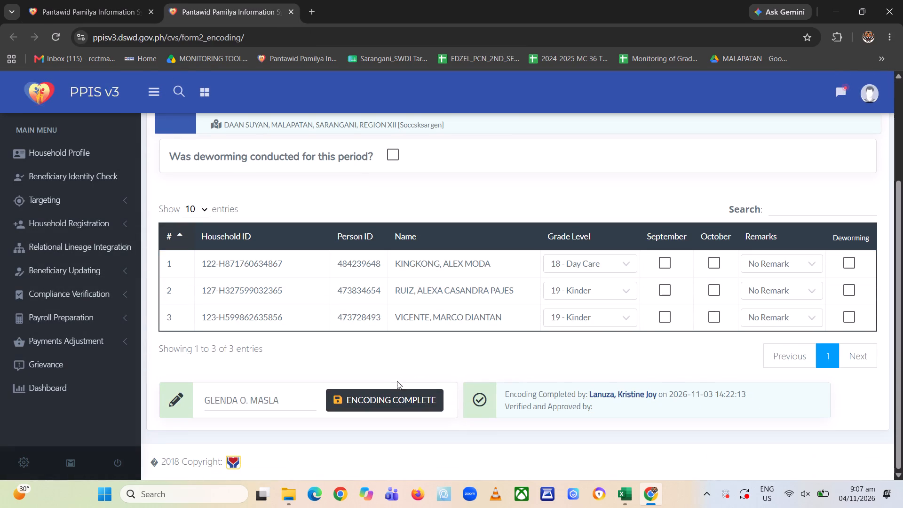
{"action": "left_click", "coordinate": [400, 400]}
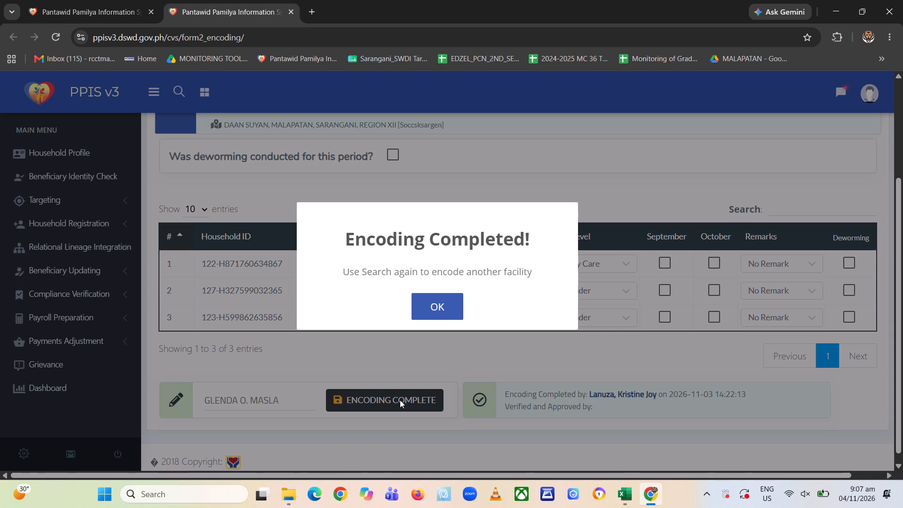
{"action": "key", "text": "Return"}
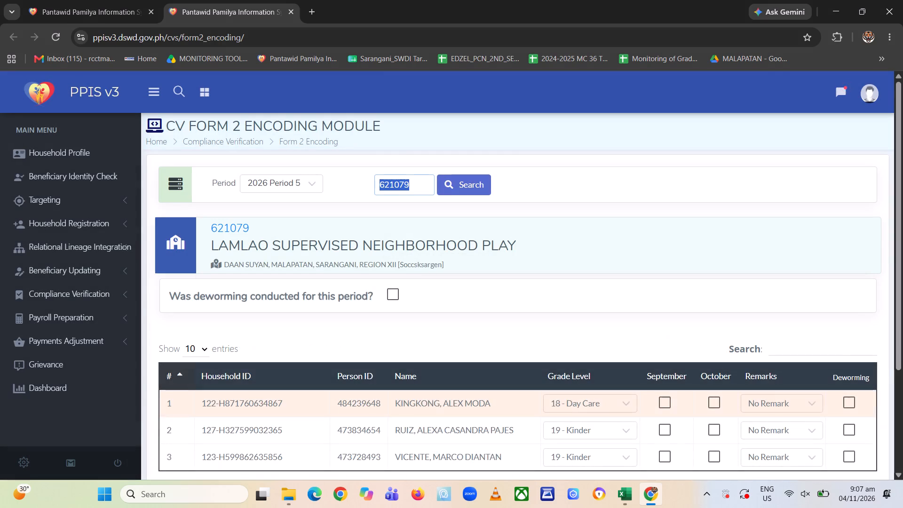
Set the remark of Lamlao's two Kinder learners to "2 - Not enrolled in this school", mark encoding complete again, and close the record.
{"action": "key", "text": "Page_Down"}
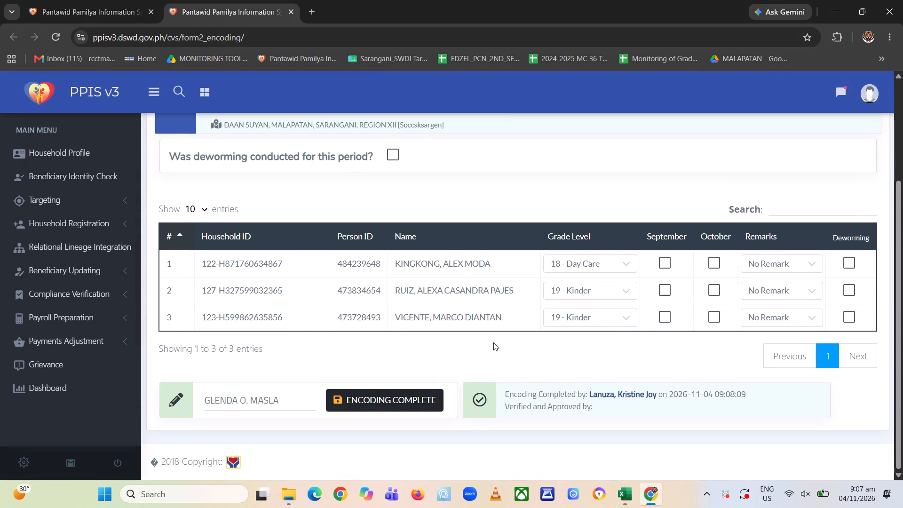
{"action": "left_click", "coordinate": [766, 292]}
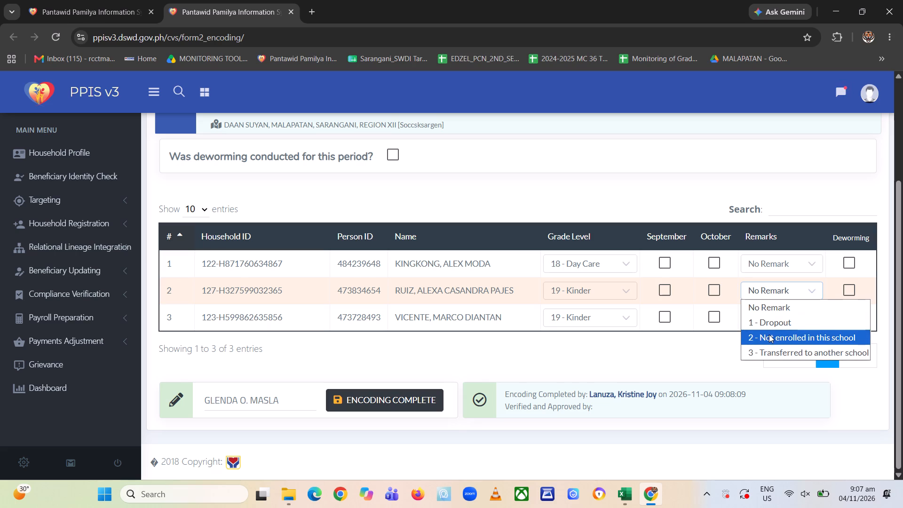
{"action": "left_click", "coordinate": [769, 334]}
{"action": "left_click", "coordinate": [771, 316]}
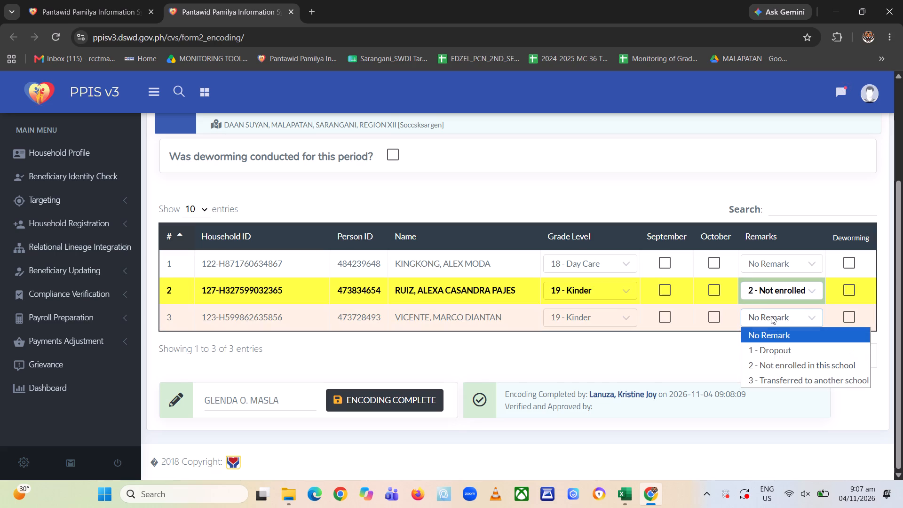
{"action": "left_click", "coordinate": [773, 365]}
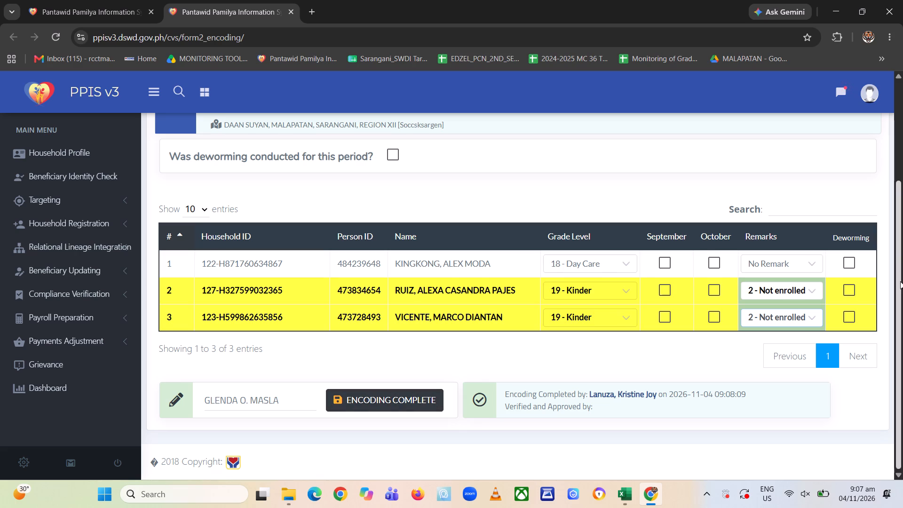
{"action": "left_click_drag", "start_coordinate": [900, 281], "coordinate": [902, 242]}
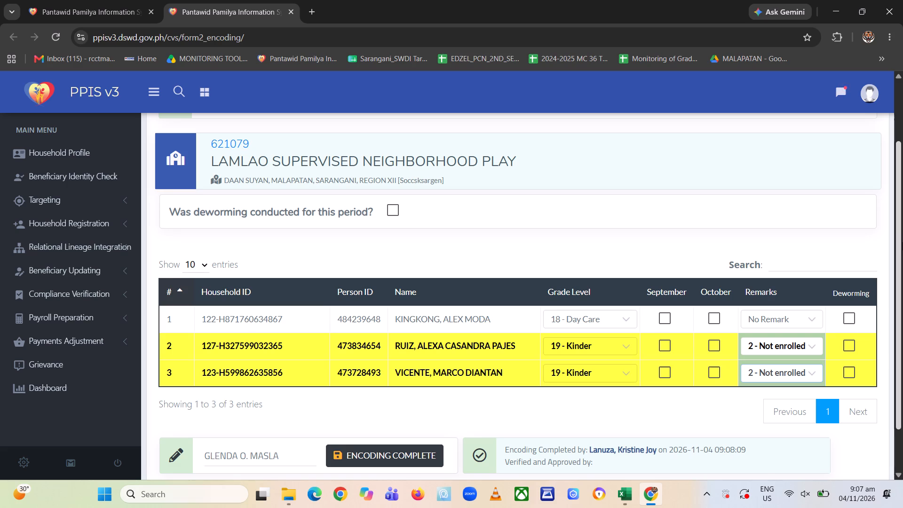
{"action": "left_click", "coordinate": [416, 451]}
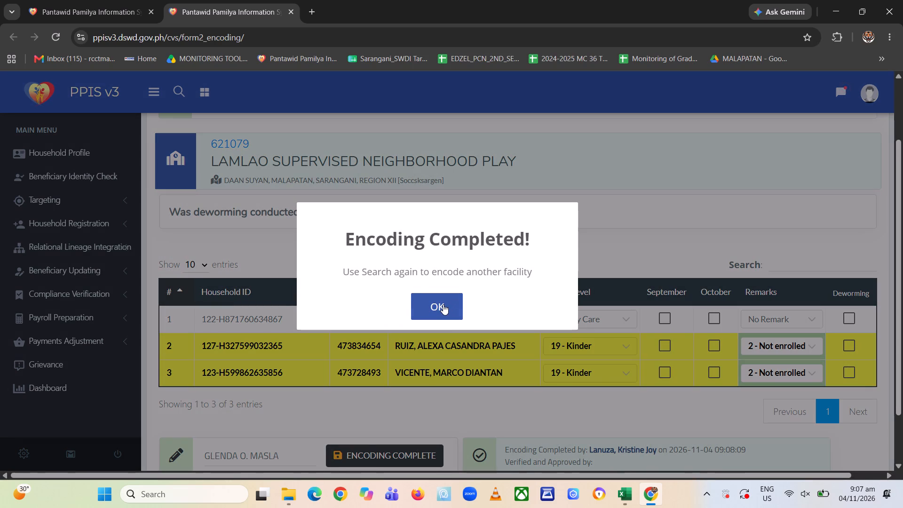
{"action": "left_click", "coordinate": [443, 304]}
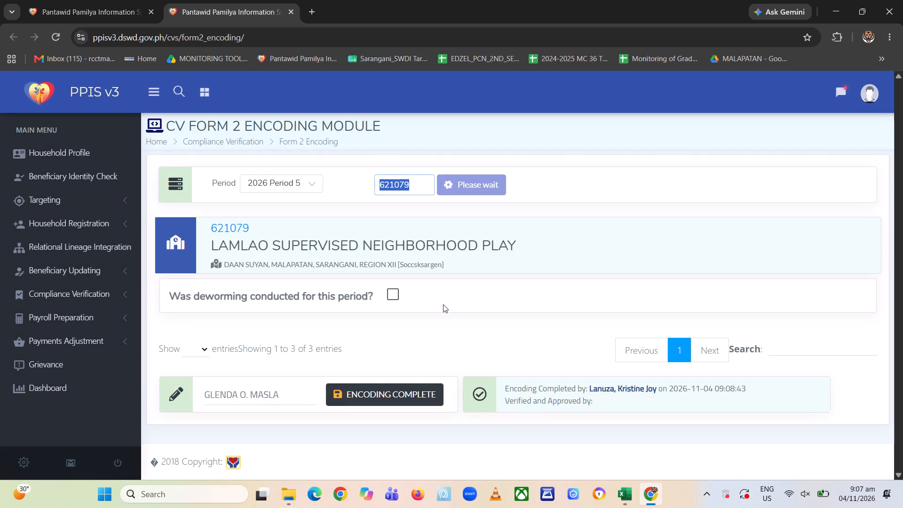
{"action": "key", "text": "alt+Tab"}
{"action": "key", "text": "alt+Tab"}
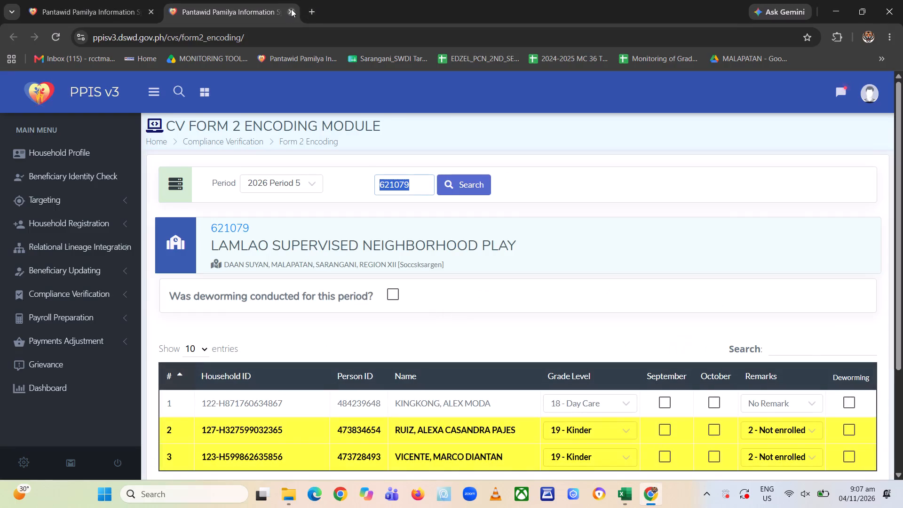
{"action": "left_click", "coordinate": [291, 9]}
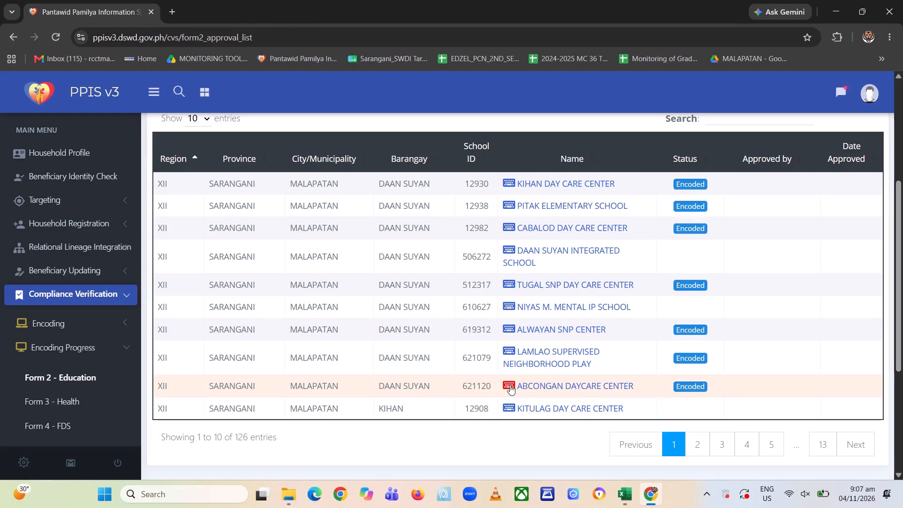
Open Abcongan Daycare Center's record, unmark its deworming activity, mark encoding complete again, and close the record.
{"action": "left_click", "coordinate": [507, 381]}
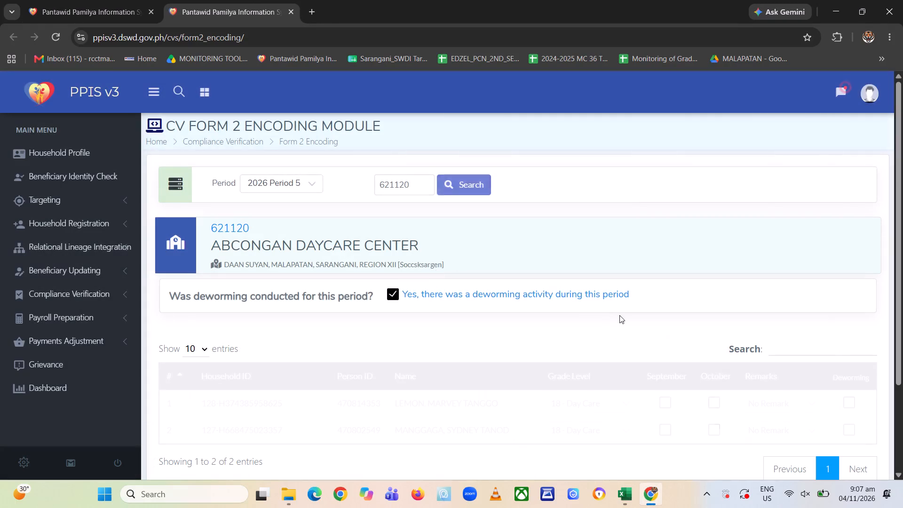
{"action": "key", "text": "Page_Down"}
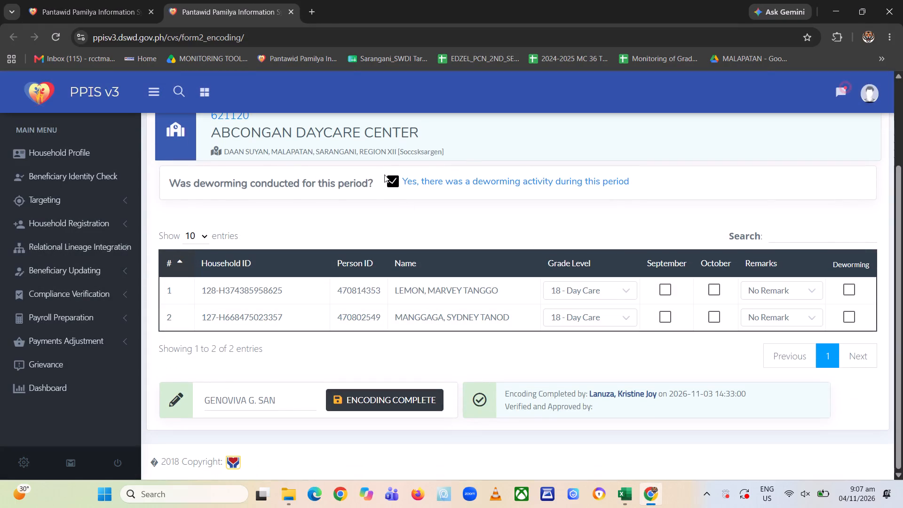
{"action": "left_click", "coordinate": [393, 181]}
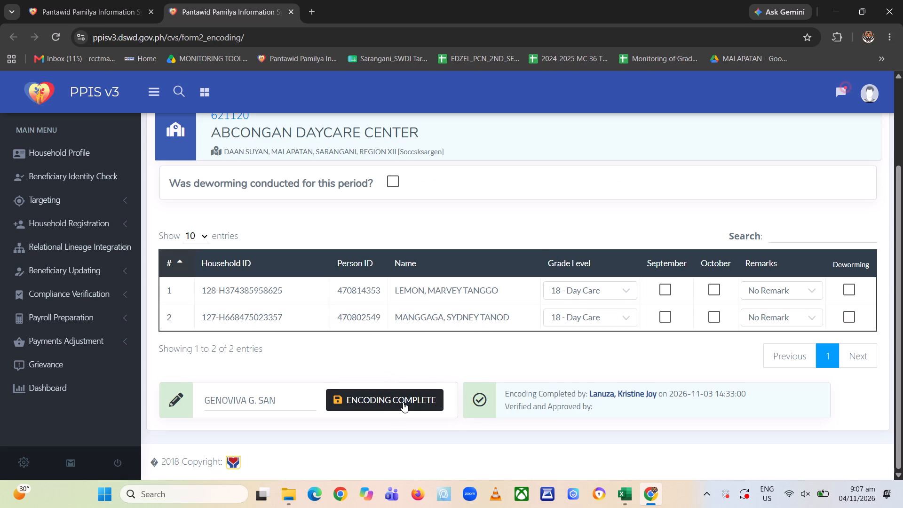
{"action": "left_click", "coordinate": [403, 402]}
{"action": "left_click", "coordinate": [426, 312]}
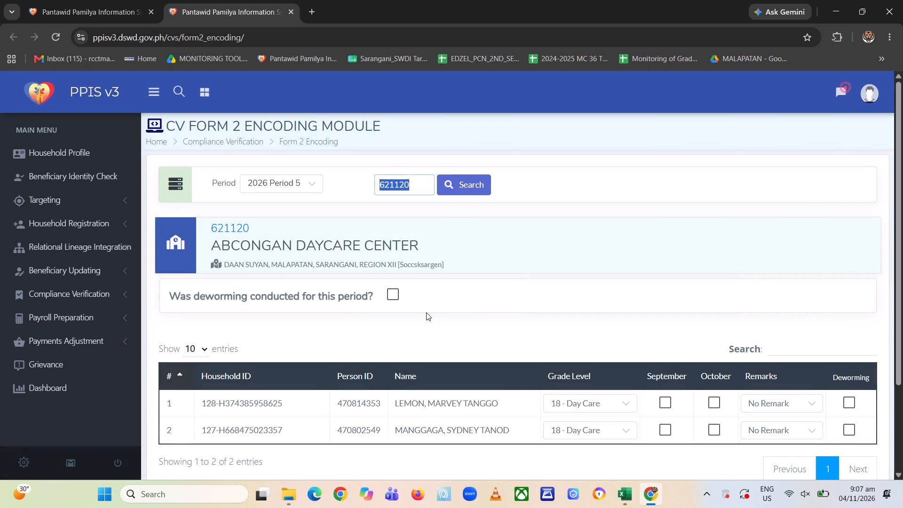
{"action": "left_click", "coordinate": [293, 10]}
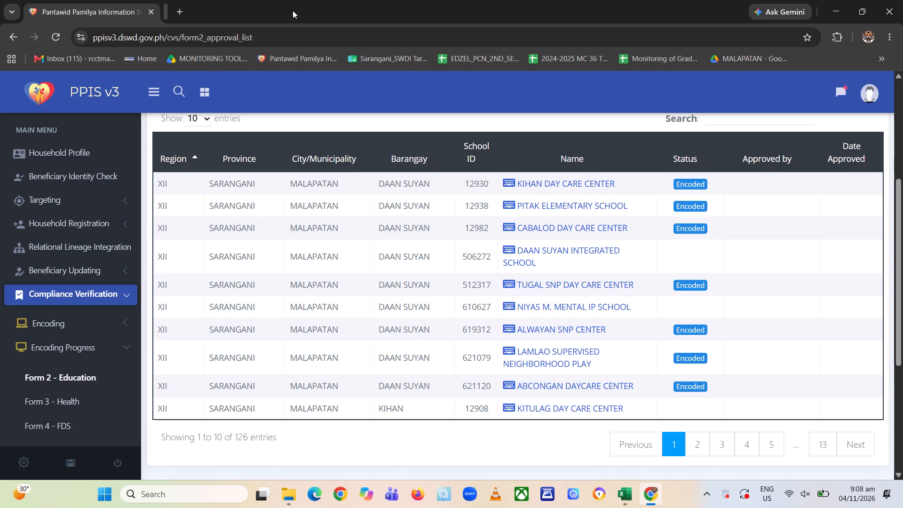
Open Daan Suyan Day Care Center's record from page 2 of the progress list and unmark its deworming activity.
{"action": "left_click", "coordinate": [698, 443]}
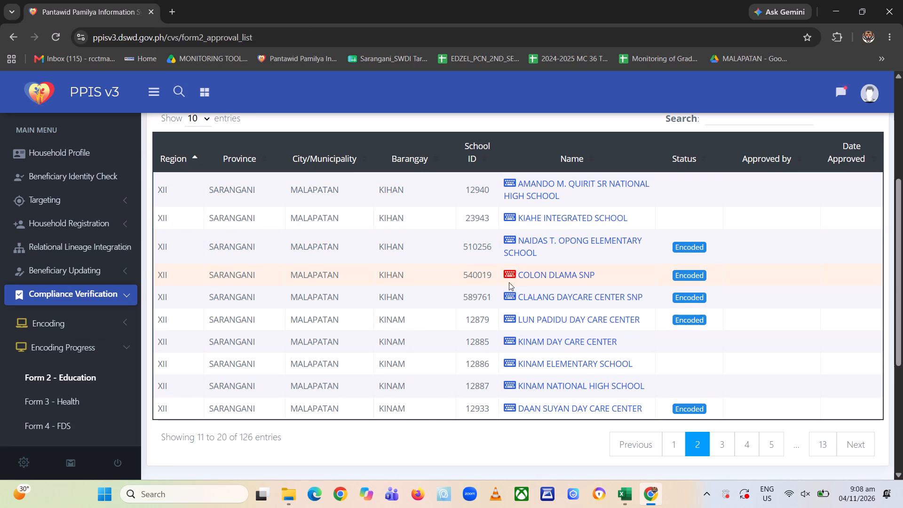
{"action": "left_click", "coordinate": [510, 408]}
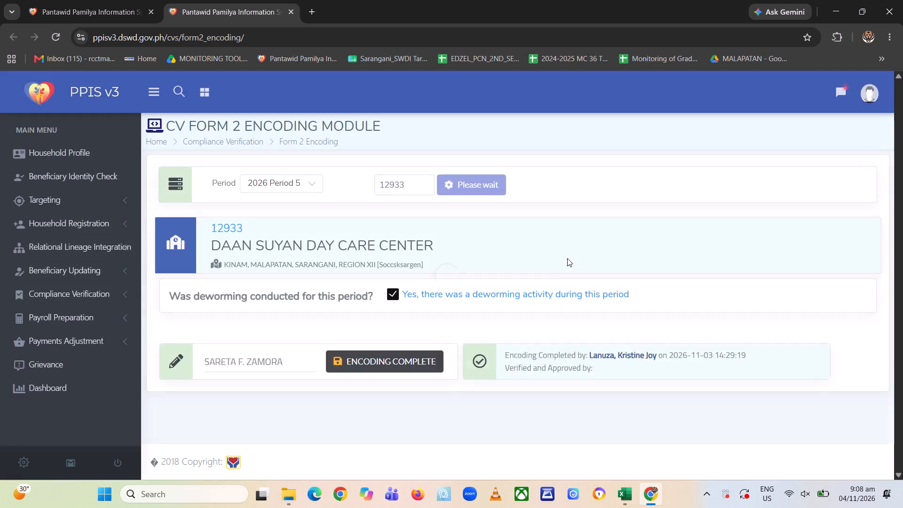
{"action": "left_click", "coordinate": [392, 295]}
{"action": "key", "text": "Page_Down"}
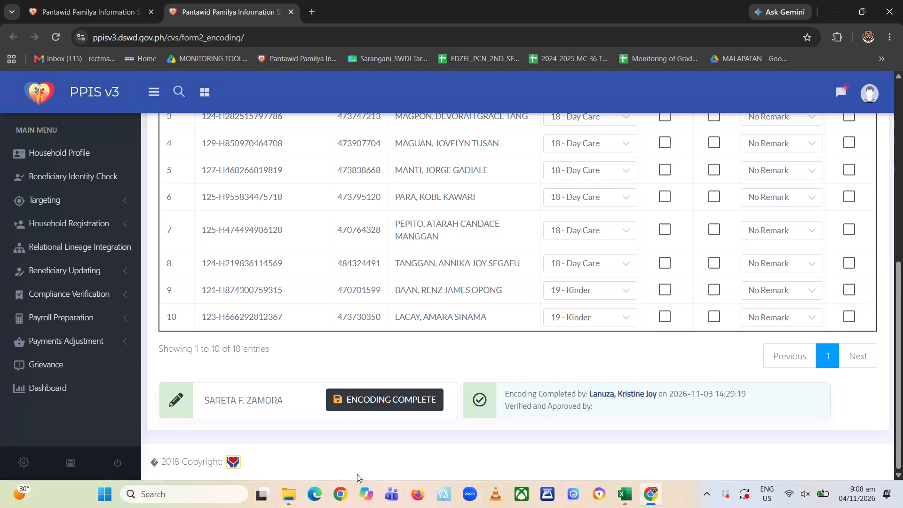
Open the Periodic COC Tracking spreadsheet from the CVS Gsheet Links page of the PCO 1 Portal.
{"action": "left_click", "coordinate": [336, 493]}
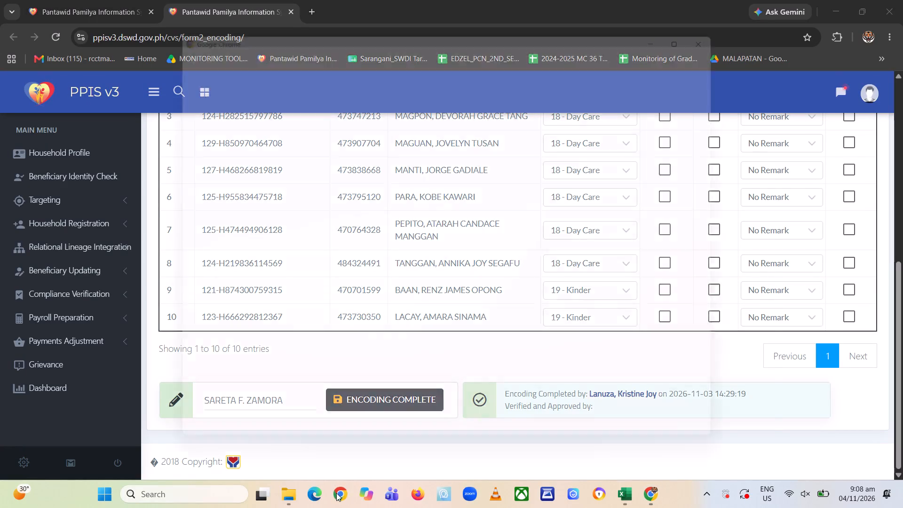
{"action": "left_click", "coordinate": [741, 18]}
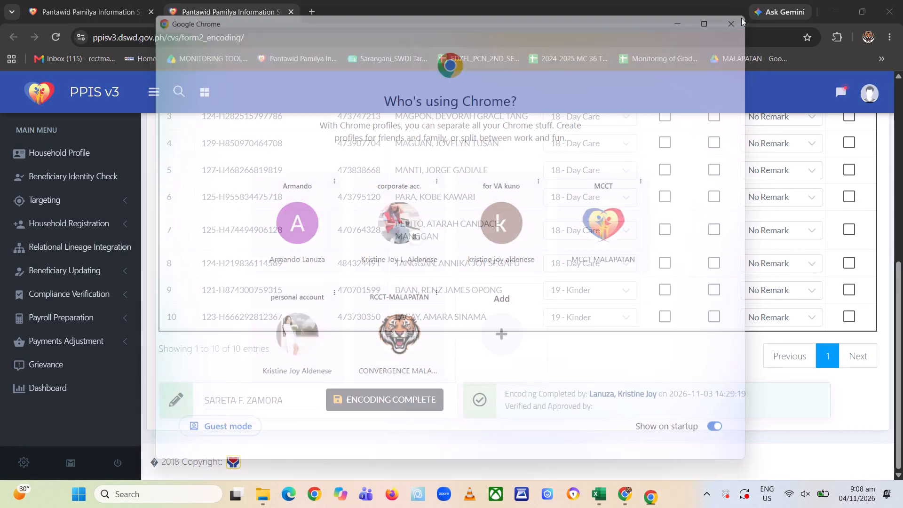
{"action": "left_click", "coordinate": [313, 8]}
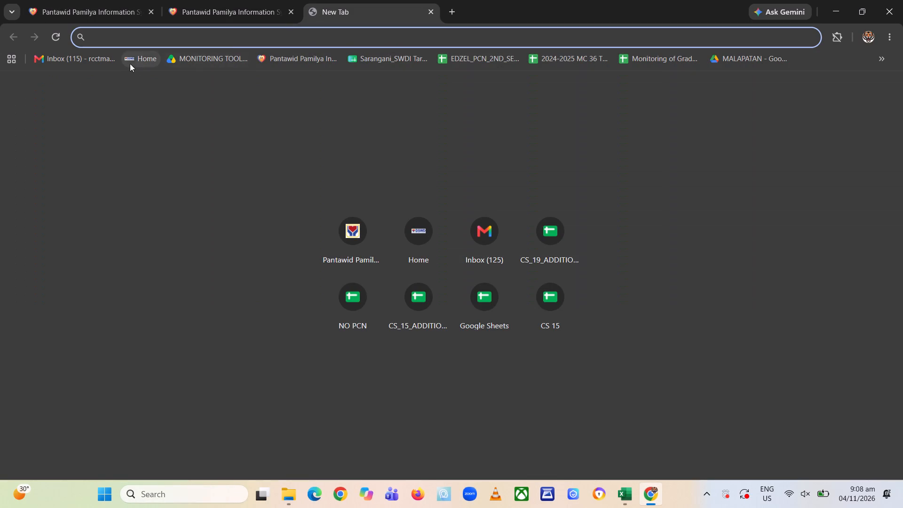
{"action": "left_click", "coordinate": [136, 55]}
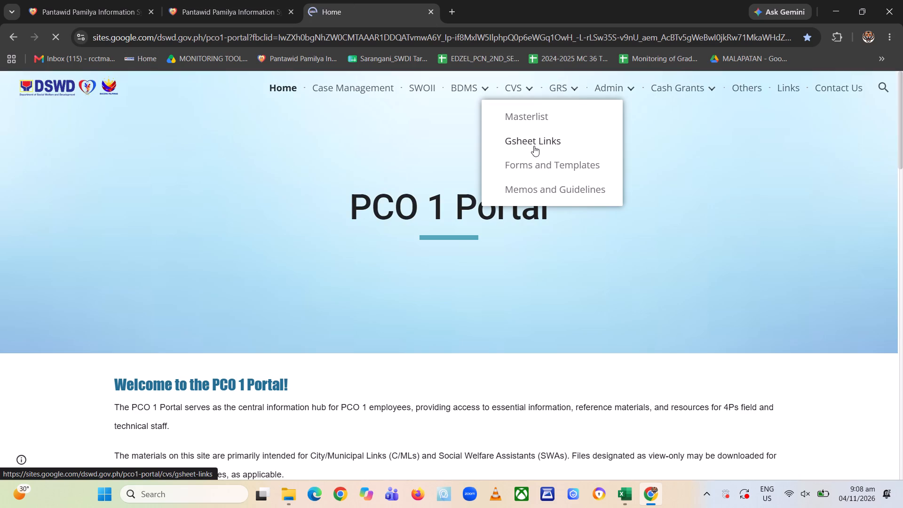
{"action": "left_click", "coordinate": [534, 146]}
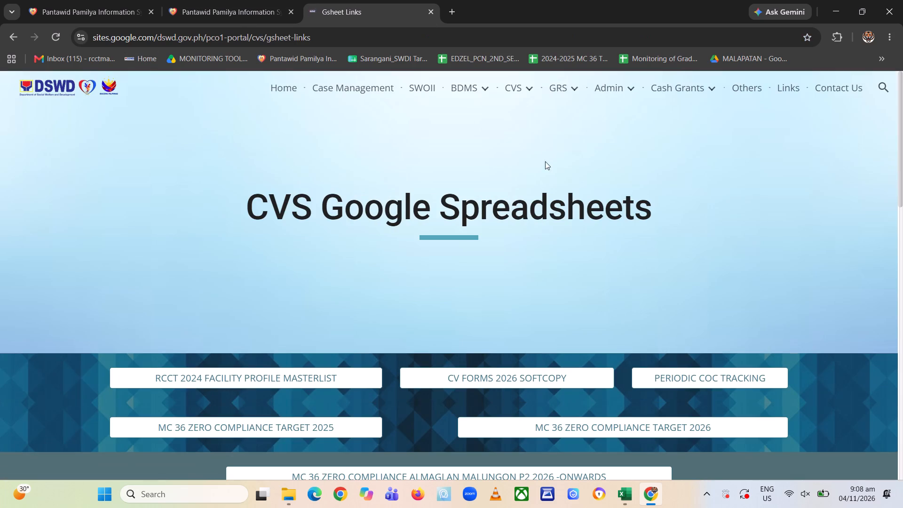
{"action": "left_click", "coordinate": [662, 378]}
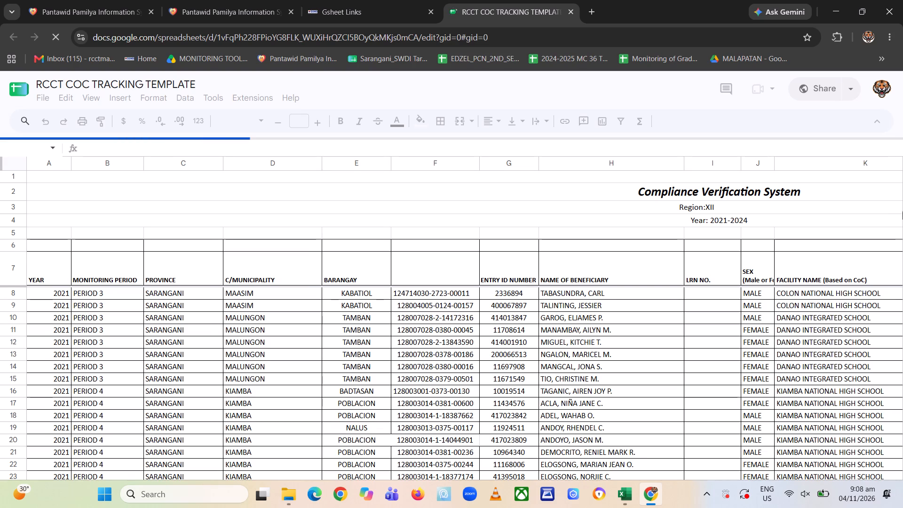
Examine the latest 2026 Period 5 Malapatan entries in the EDUCATION sheet for Daan Suyan learners.
{"action": "left_click_drag", "start_coordinate": [902, 325], "coordinate": [900, 333]}
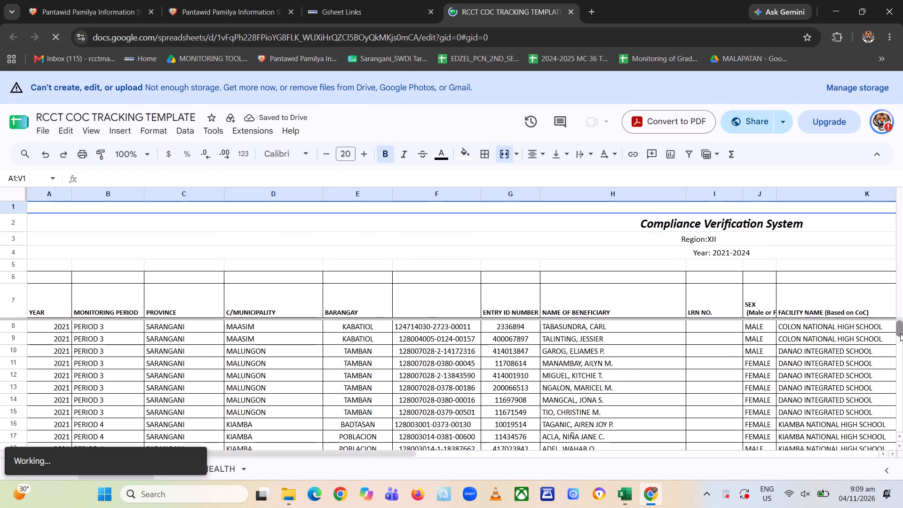
{"action": "left_click_drag", "start_coordinate": [900, 333], "coordinate": [902, 407]}
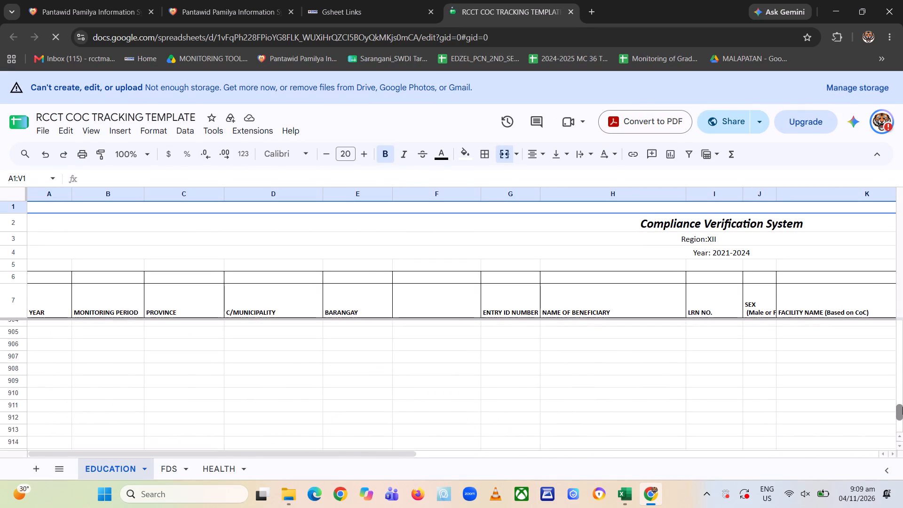
{"action": "left_click_drag", "start_coordinate": [902, 407], "coordinate": [902, 401]}
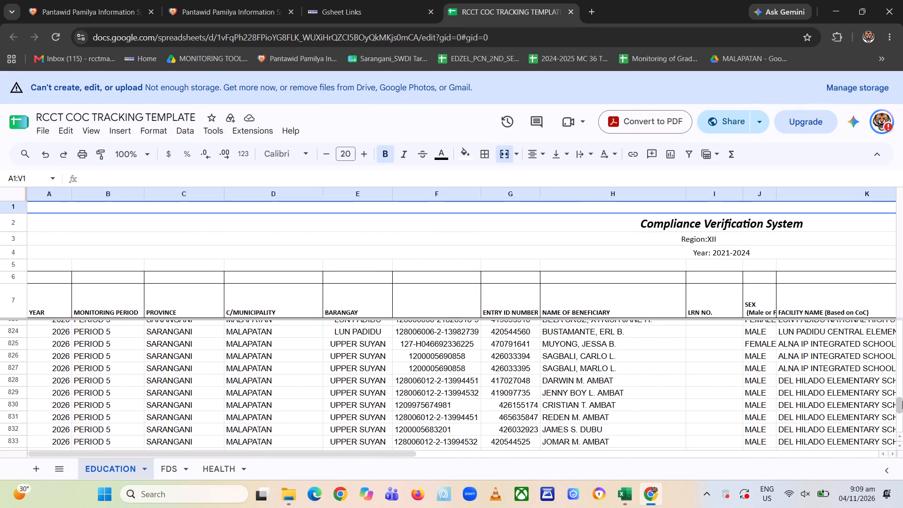
{"action": "left_click", "coordinate": [628, 381]}
{"action": "key", "text": "Page_Down"}
{"action": "key", "text": "Page_Down"}
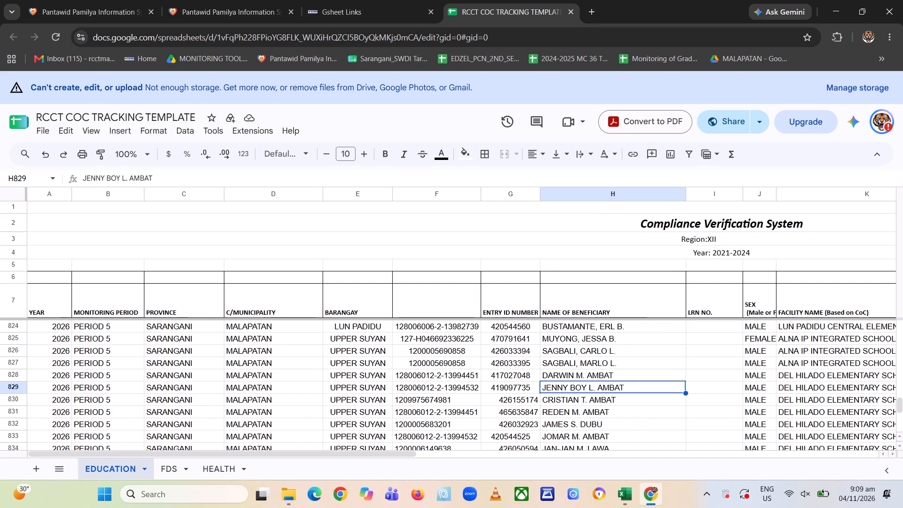
{"action": "key", "text": "Page_Down"}
{"action": "key", "text": "Up"}
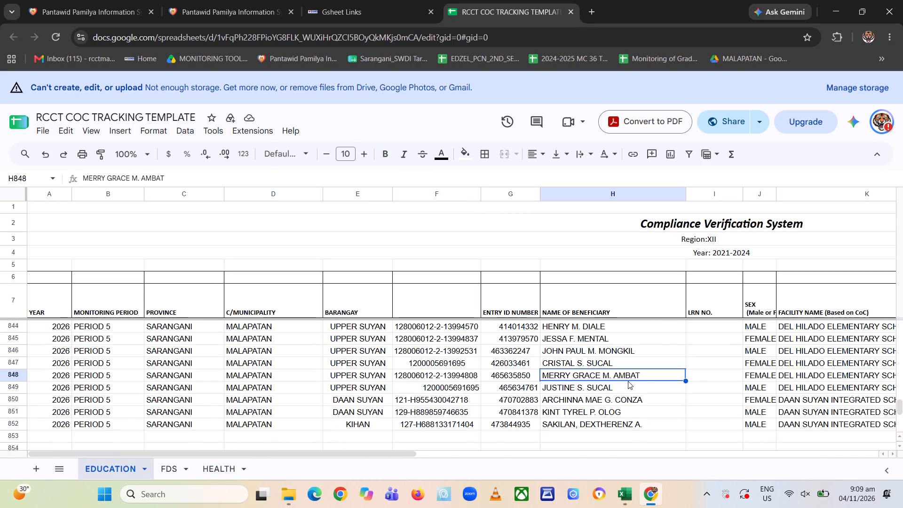
{"action": "key", "text": "Up"}
{"action": "key", "text": "Down"}
{"action": "key", "text": "Down"}
{"action": "key", "text": "Down"}
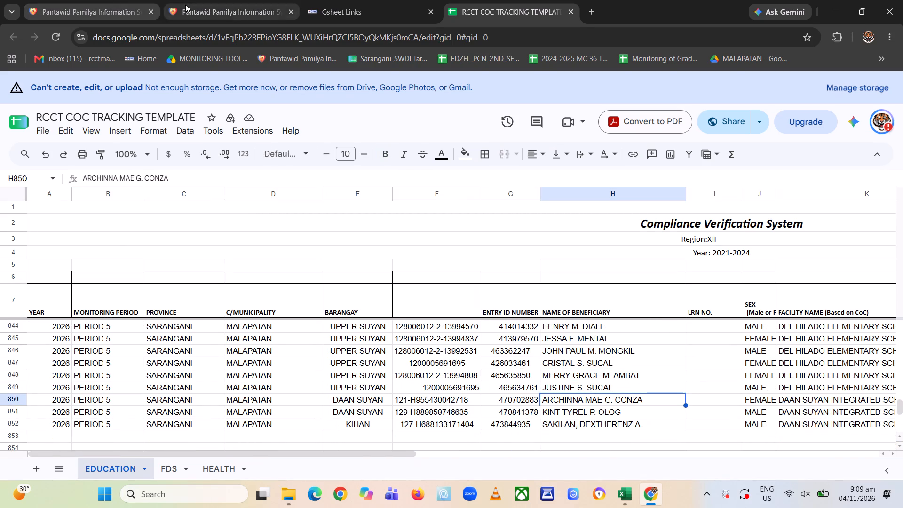
In Daan Suyan Day Care Center's record, set both Kinder learners' remarks to "2 - Not enrolled in this school", complete encoding, and close the record and tracking spreadsheet.
{"action": "left_click", "coordinate": [231, 5]}
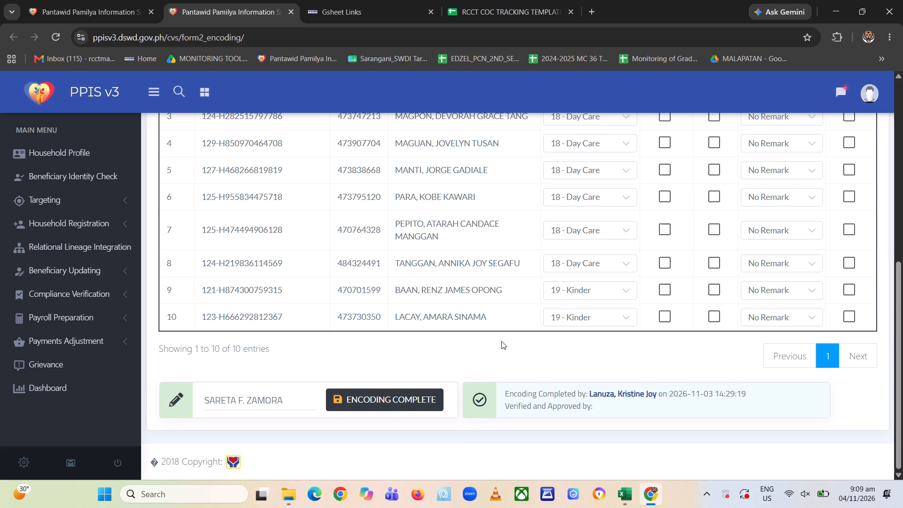
{"action": "key", "text": "Page_Up"}
{"action": "key", "text": "Page_Down"}
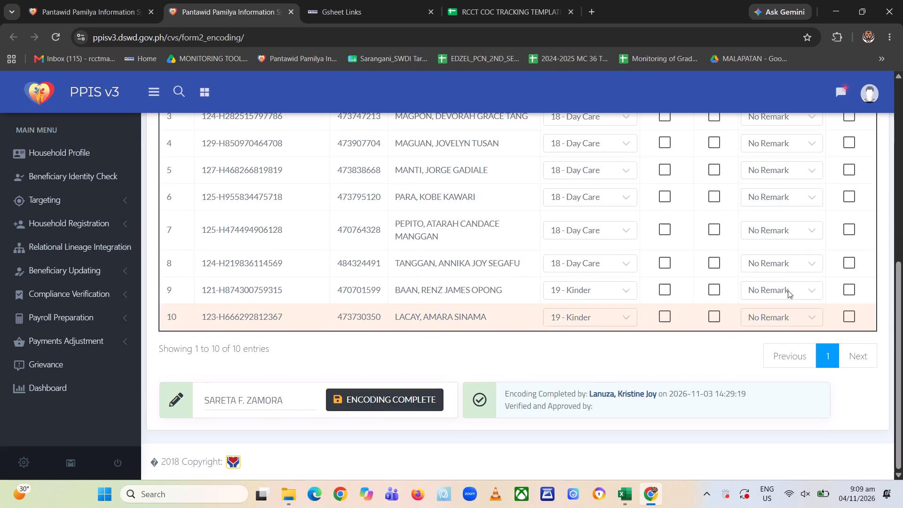
{"action": "left_click", "coordinate": [808, 290]}
{"action": "key", "text": "2"}
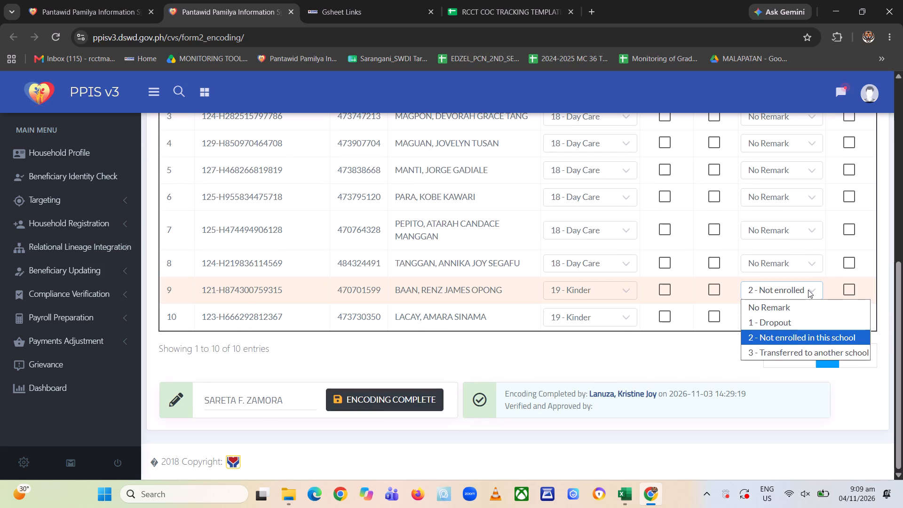
{"action": "key", "text": "Return"}
{"action": "left_click", "coordinate": [786, 313]}
{"action": "key", "text": "2"}
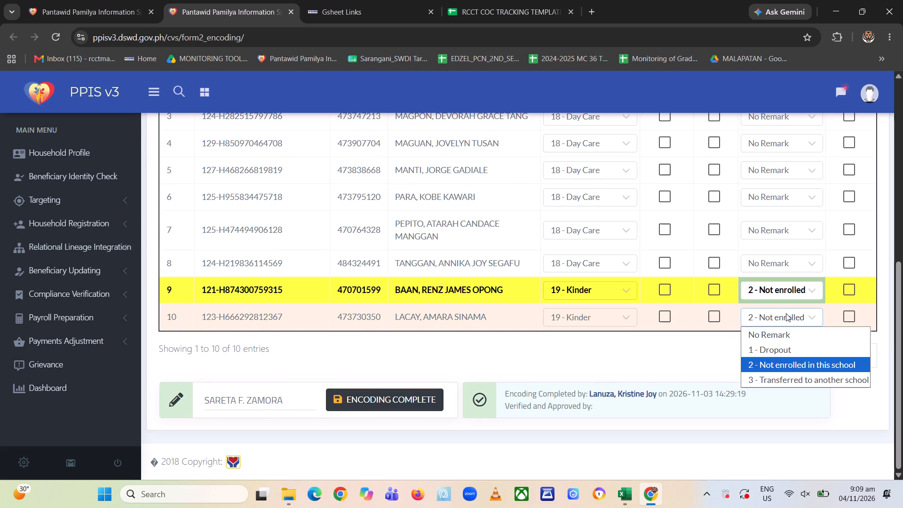
{"action": "key", "text": "Return"}
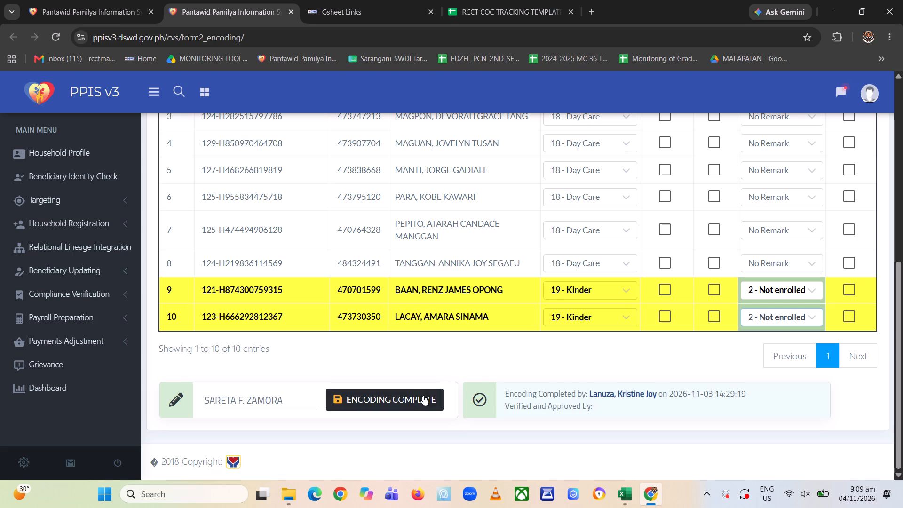
{"action": "left_click", "coordinate": [414, 395]}
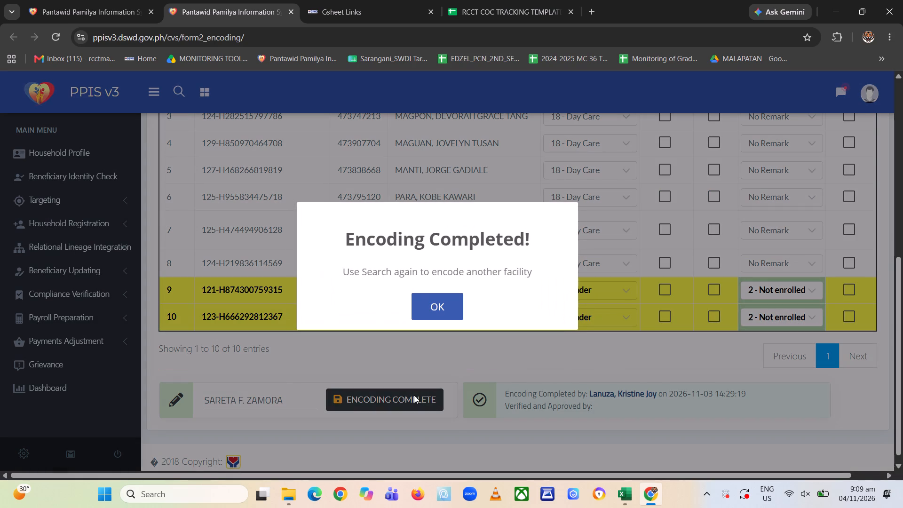
{"action": "key", "text": "Return"}
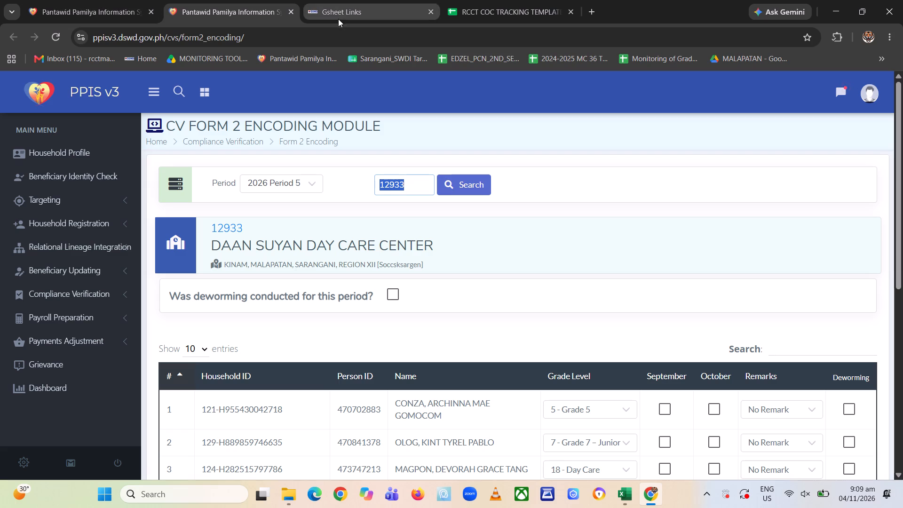
{"action": "left_click", "coordinate": [293, 11]}
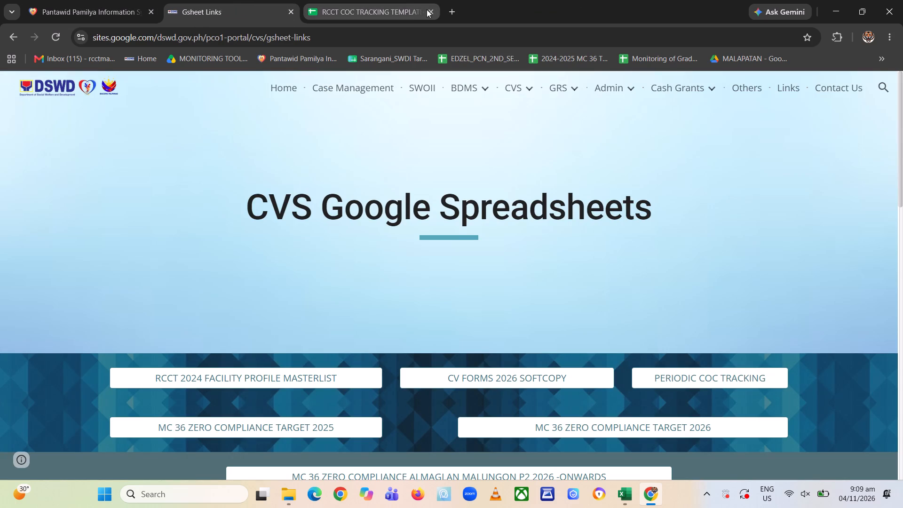
{"action": "left_click", "coordinate": [428, 9]}
Open Pitak Day Care Center's record from page 3 of the progress list, unmark its deworming activity, mark encoding complete again, and close the record.
{"action": "left_click", "coordinate": [117, 8]}
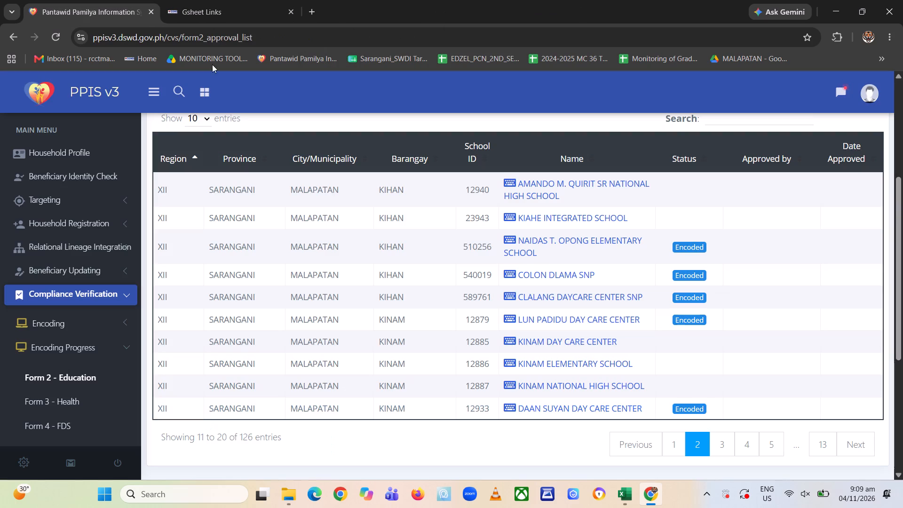
{"action": "left_click", "coordinate": [728, 446]}
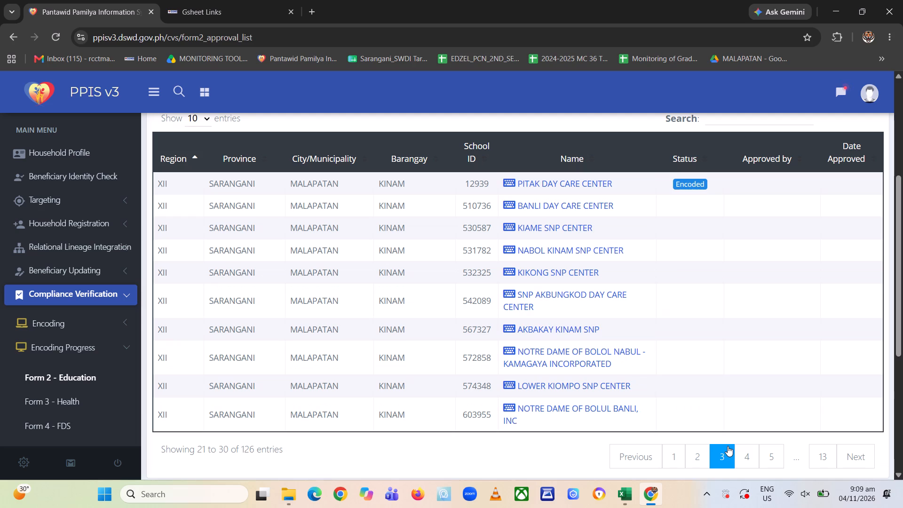
{"action": "left_click", "coordinate": [510, 184]}
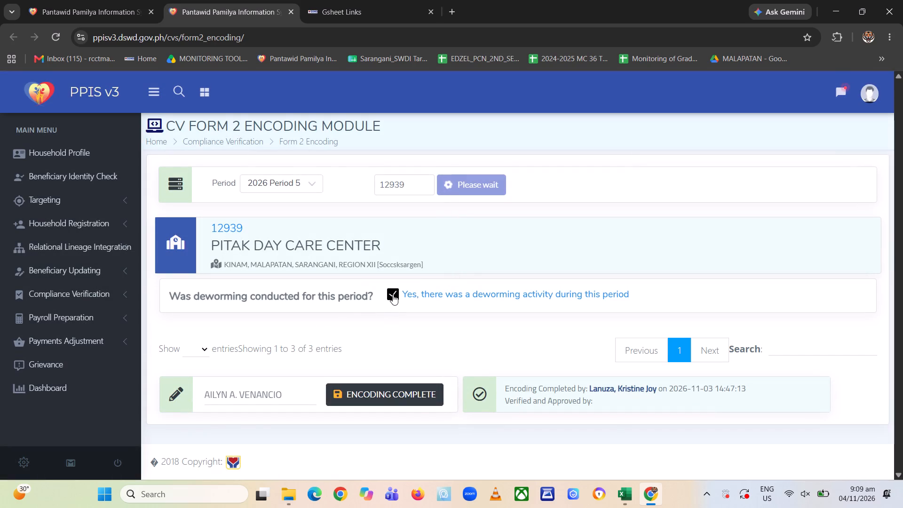
{"action": "left_click", "coordinate": [393, 294]}
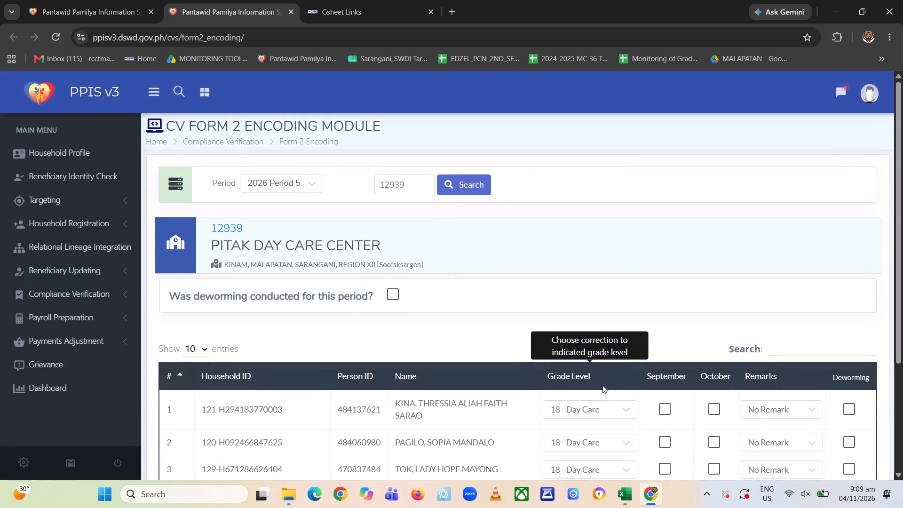
{"action": "key", "text": "Page_Down"}
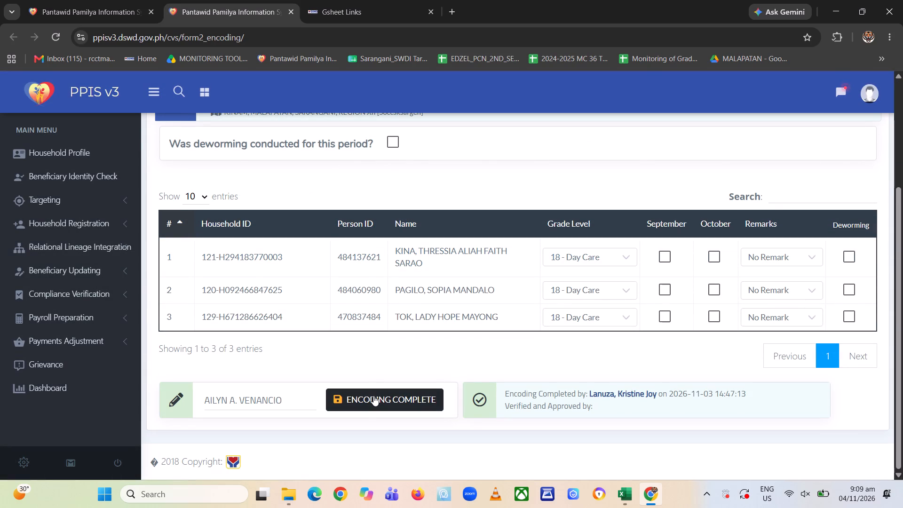
{"action": "left_click", "coordinate": [373, 396]}
{"action": "left_click", "coordinate": [430, 308]}
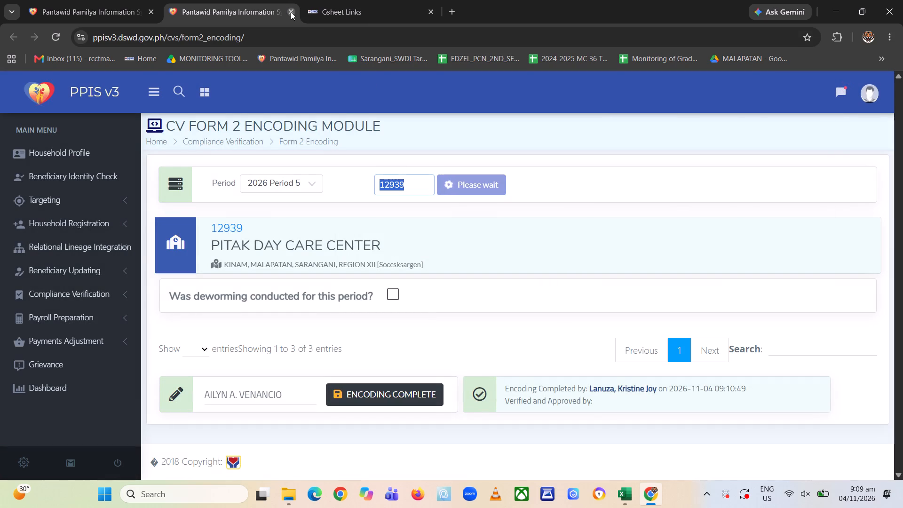
{"action": "left_click", "coordinate": [291, 12]}
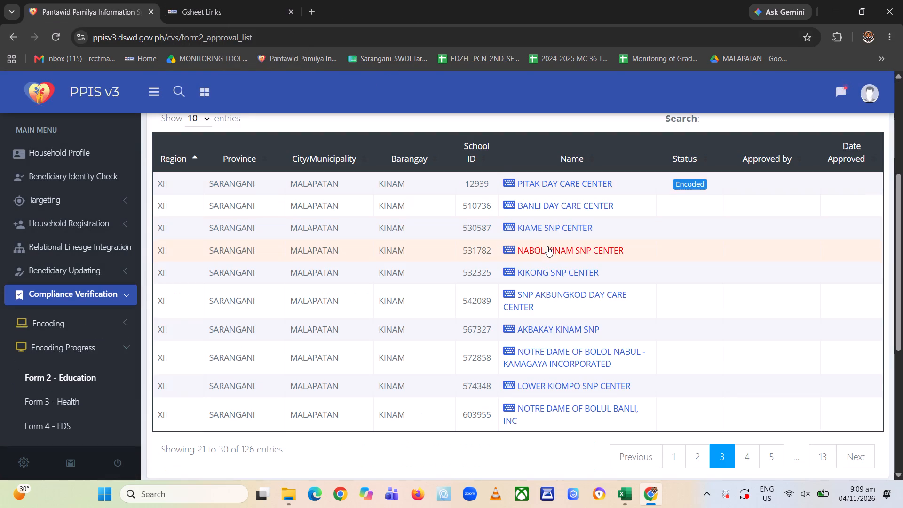
Check encoding statuses on pages 4 to 7 of the progress list, view Malapatan Day Care Center's record, and close it and the Gsheet Links page.
{"action": "left_click", "coordinate": [743, 456]}
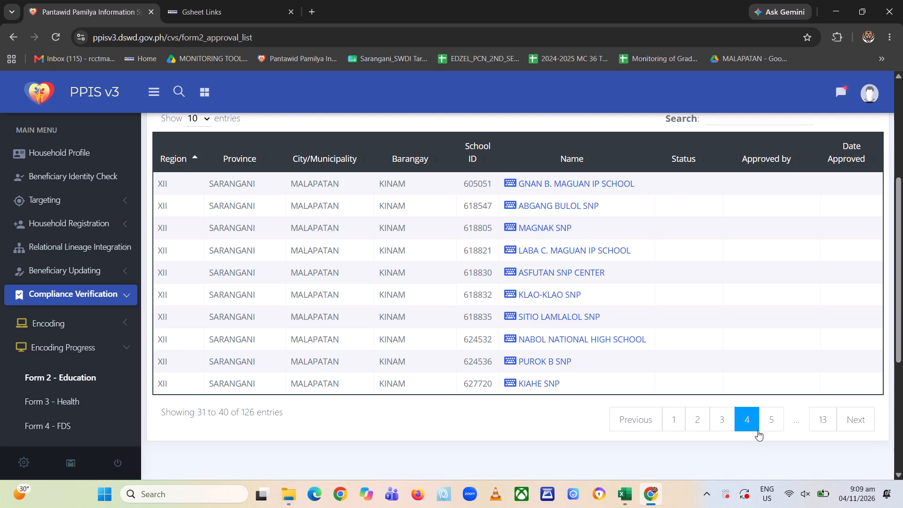
{"action": "left_click", "coordinate": [772, 417]}
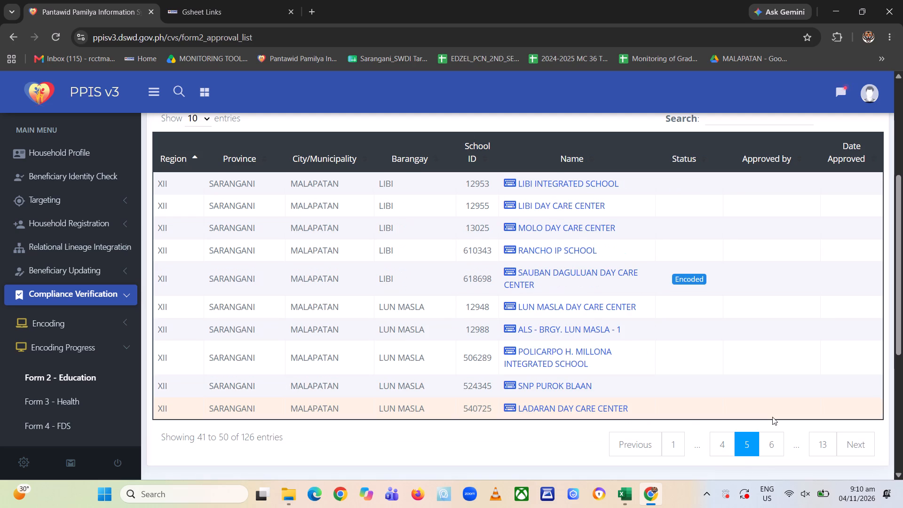
{"action": "left_click", "coordinate": [779, 450]}
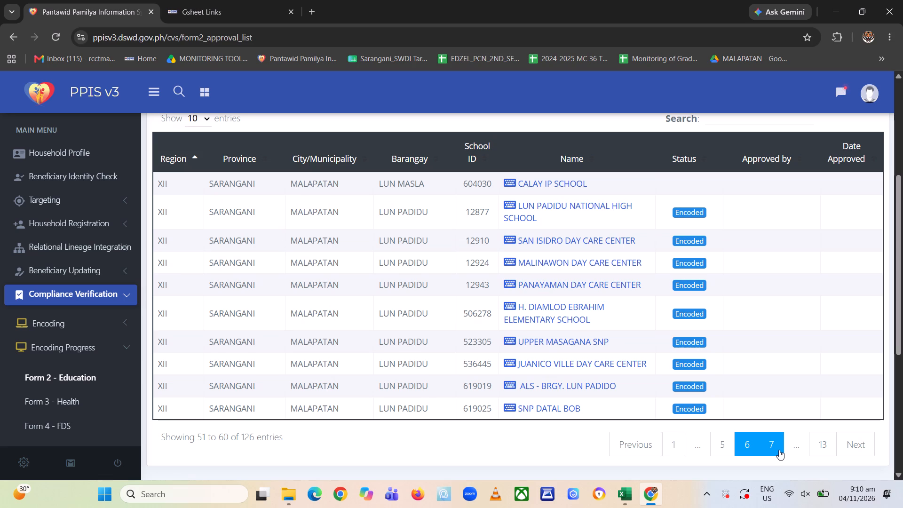
{"action": "left_click", "coordinate": [779, 450]}
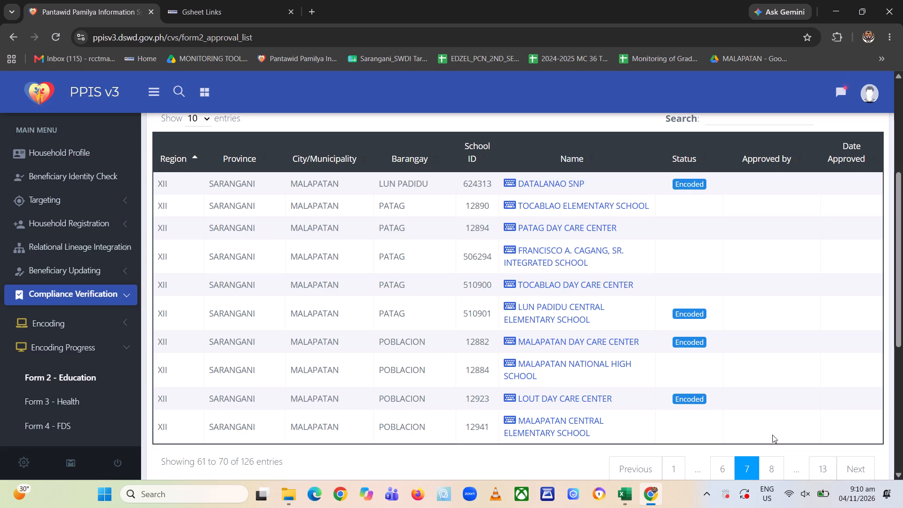
{"action": "left_click", "coordinate": [507, 338]}
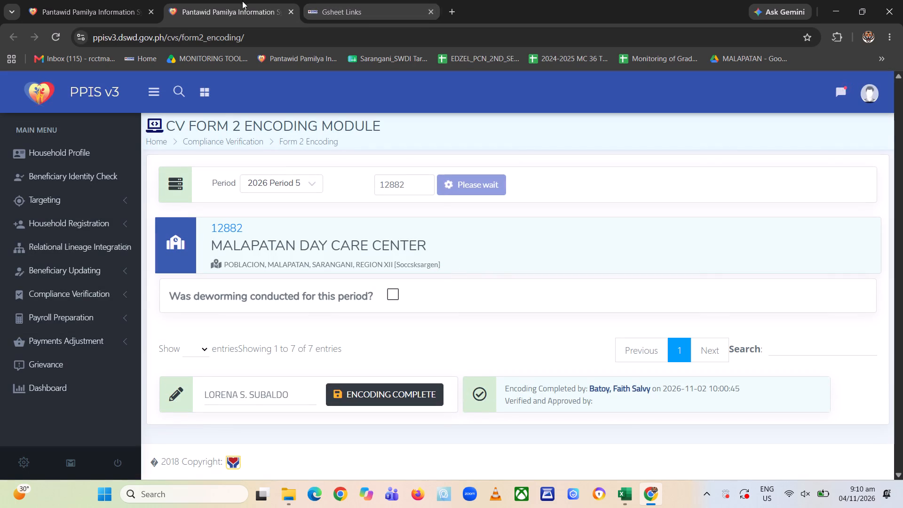
{"action": "left_click", "coordinate": [289, 10]}
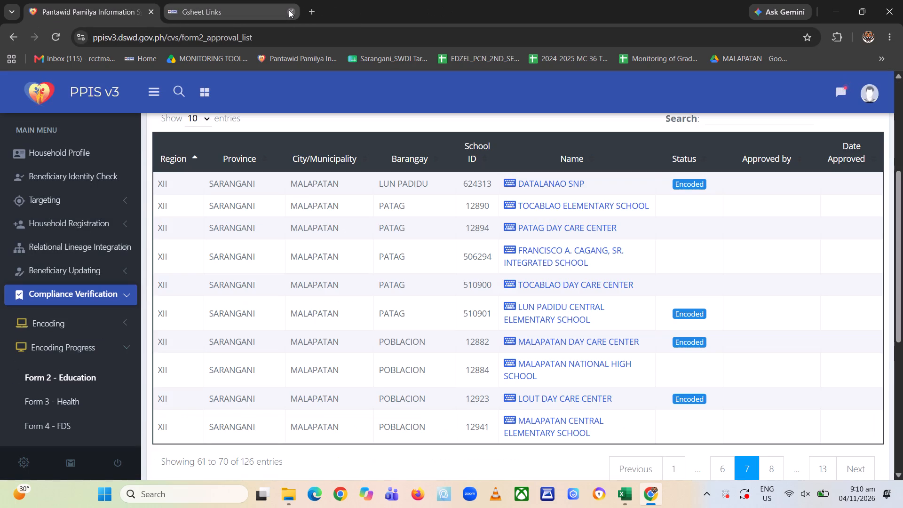
{"action": "left_click", "coordinate": [289, 10]}
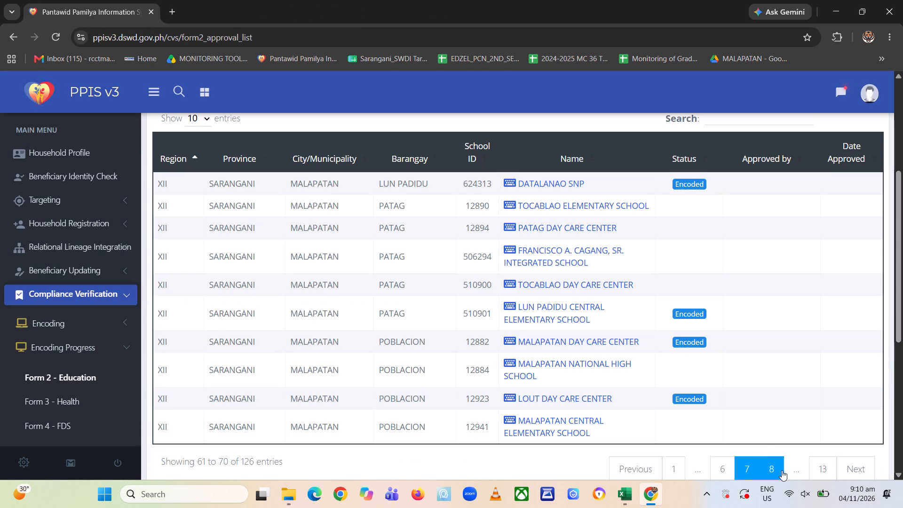
Check encoding statuses on pages 8 to 12 of the progress list, viewing and closing Mama Nawa Elementary School's record along the way.
{"action": "left_click", "coordinate": [769, 469]}
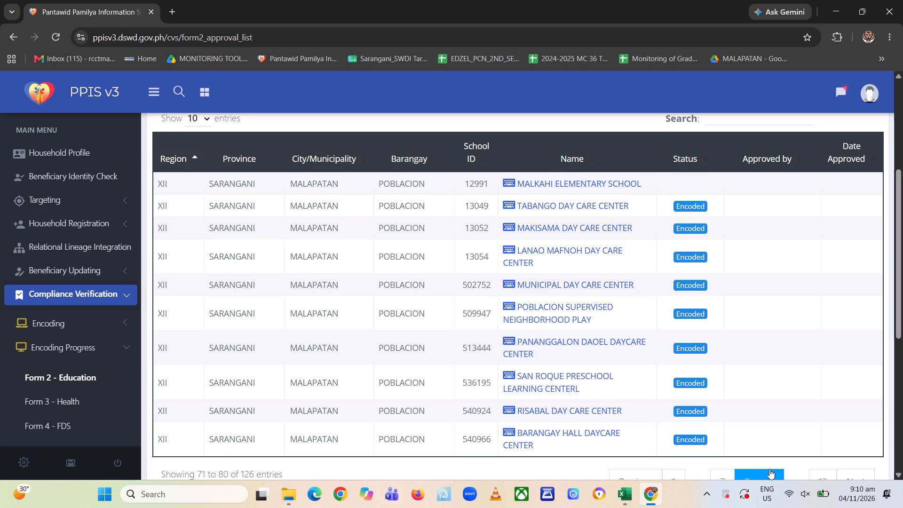
{"action": "left_click", "coordinate": [769, 469]}
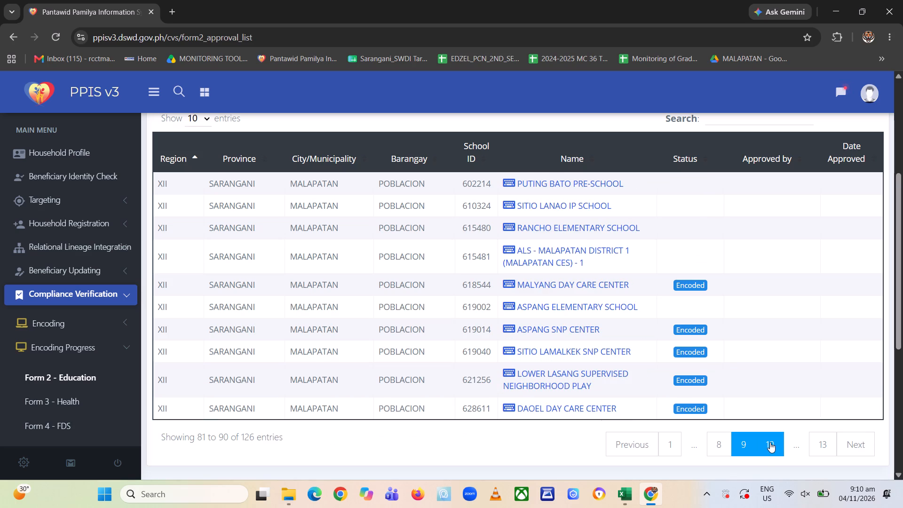
{"action": "left_click", "coordinate": [770, 442]}
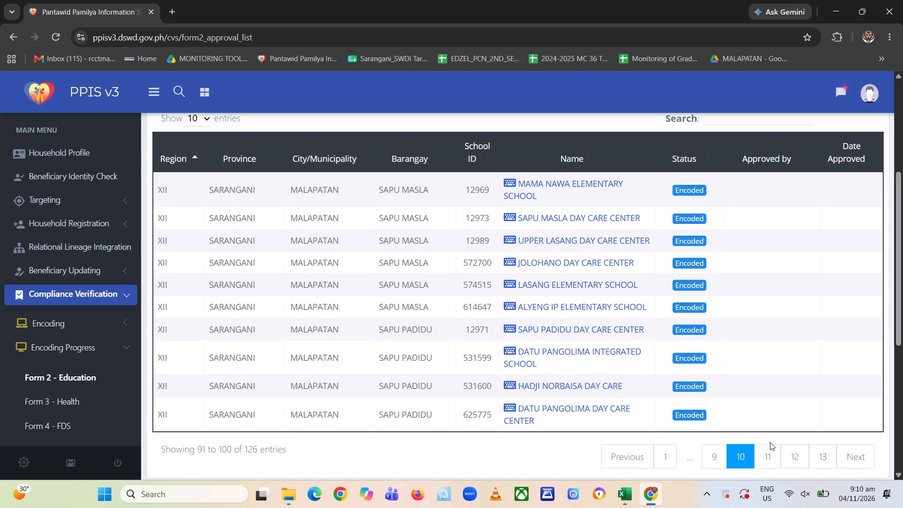
{"action": "left_click", "coordinate": [508, 184]}
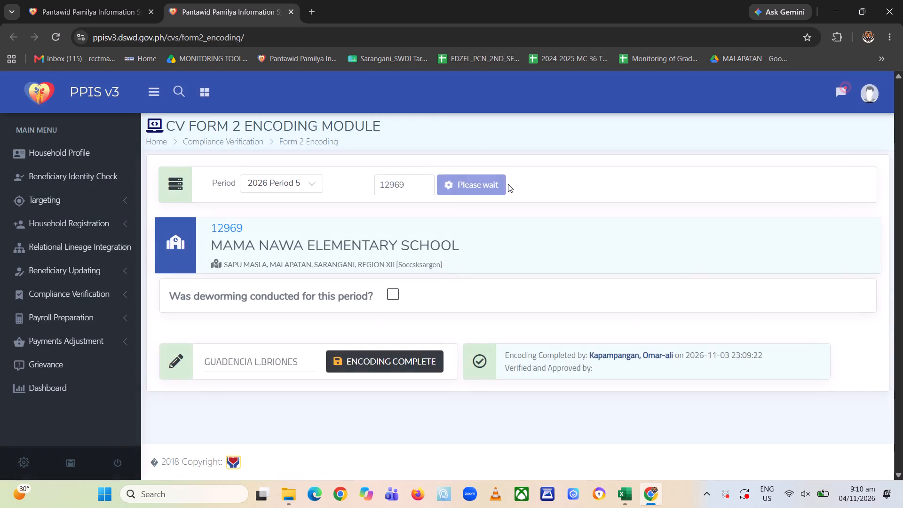
{"action": "left_click", "coordinate": [291, 10]}
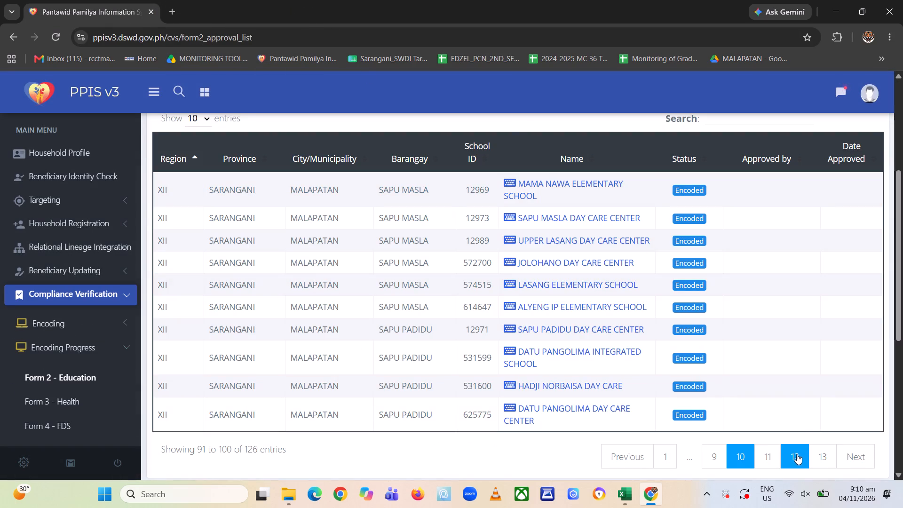
{"action": "left_click", "coordinate": [772, 454]}
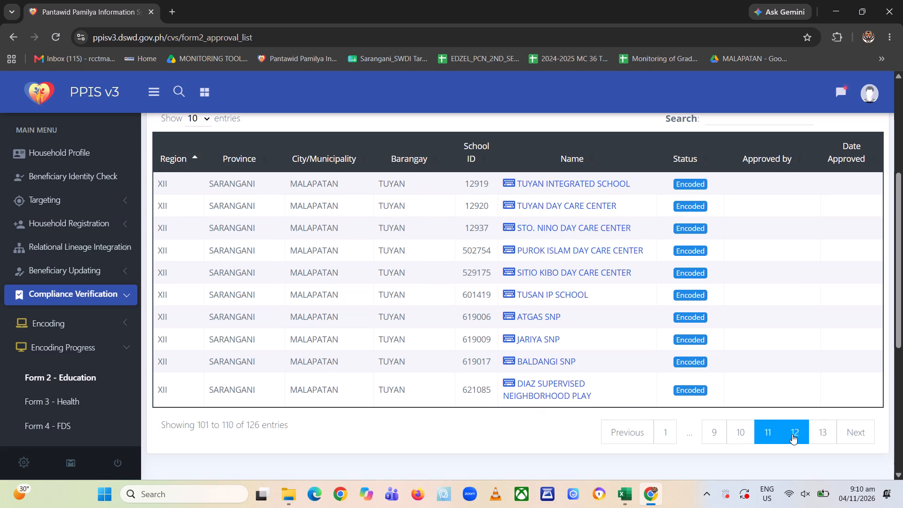
{"action": "left_click", "coordinate": [792, 434]}
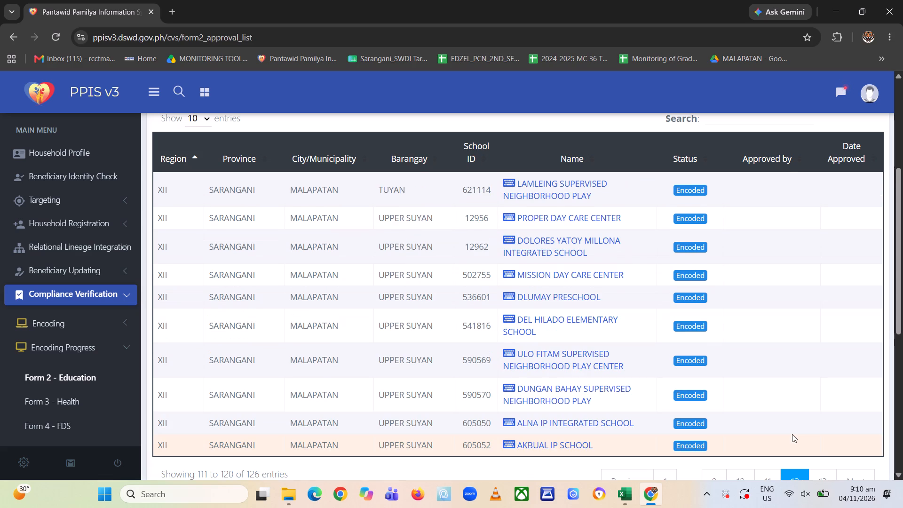
Open Upper Kyugam SNP's record from page 13 of the progress list and set the Kinder learner's remark to "2 - Not enrolled in this school".
{"action": "left_click", "coordinate": [829, 475]}
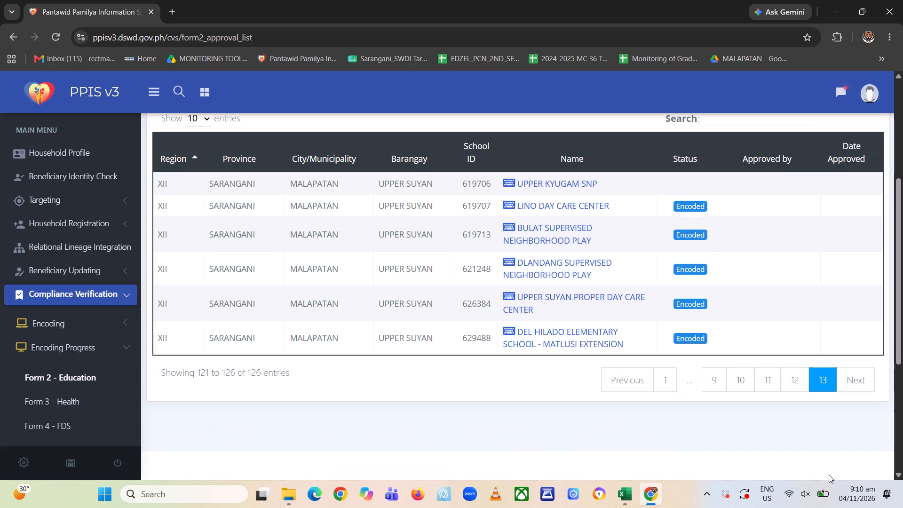
{"action": "left_click", "coordinate": [509, 183]}
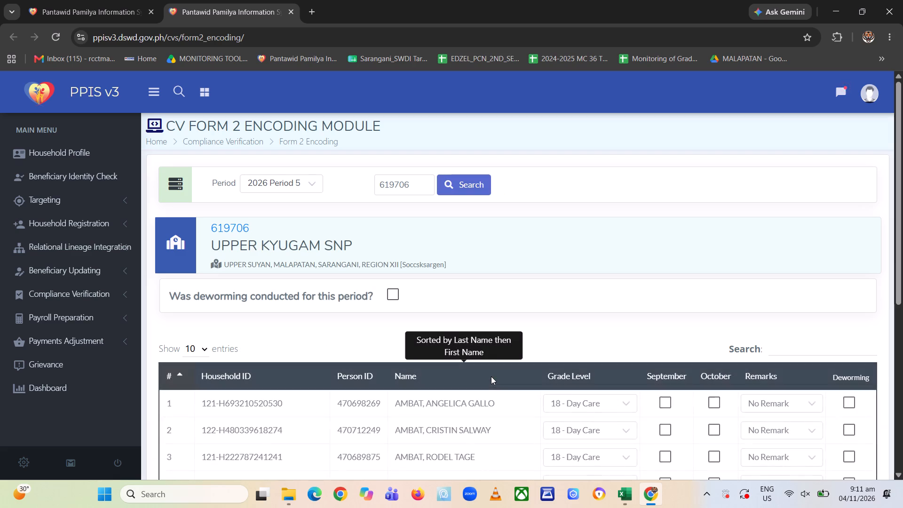
{"action": "key", "text": "Page_Down"}
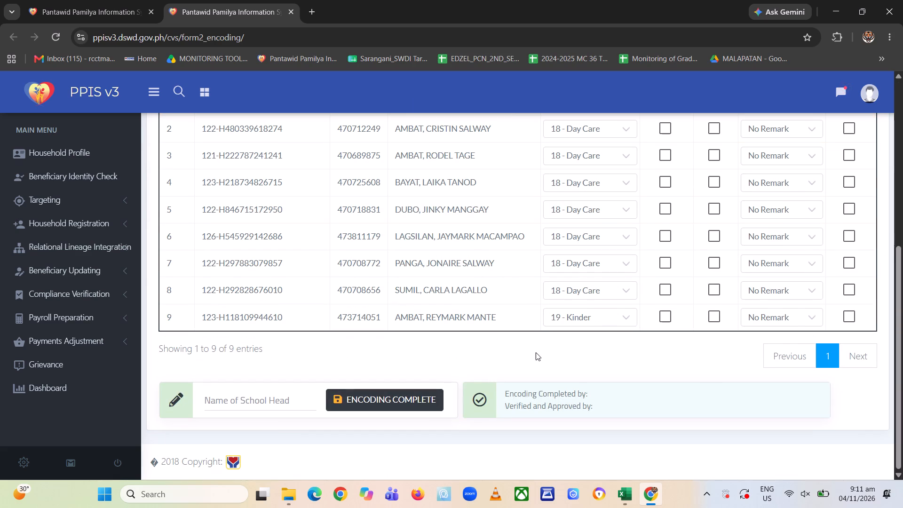
{"action": "left_click", "coordinate": [800, 315]}
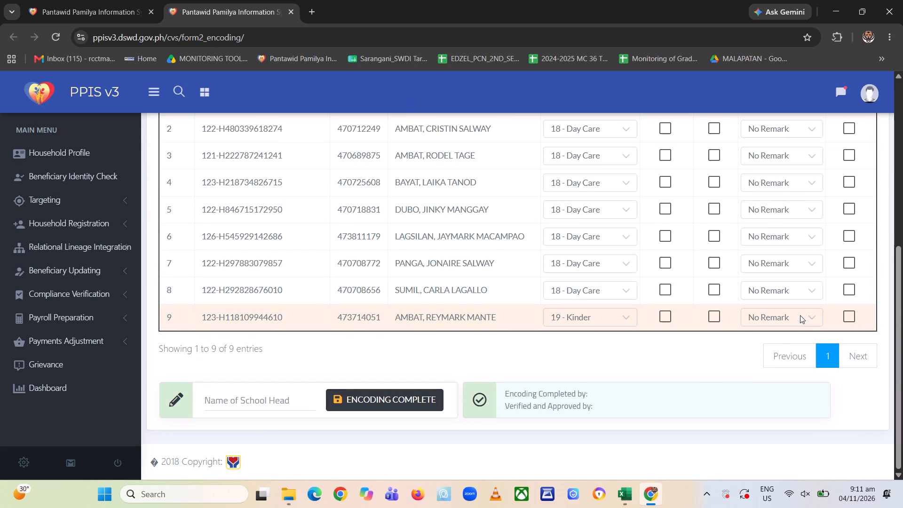
{"action": "key", "text": "2"}
{"action": "key", "text": "Return"}
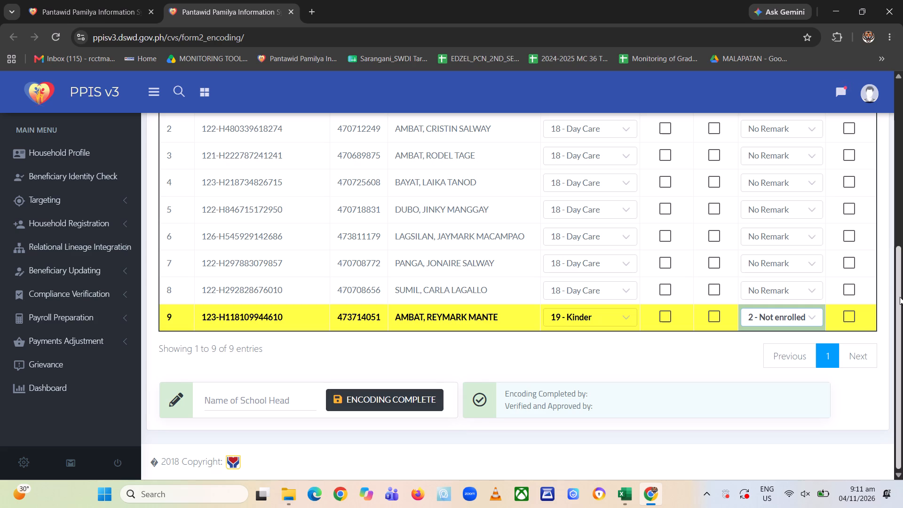
Copy the Kinder learner's household ID from the PPIS record into cell A129, the first empty row of sheet P2 in the RCCT Excel workbook.
{"action": "left_click_drag", "start_coordinate": [900, 297], "coordinate": [899, 250]}
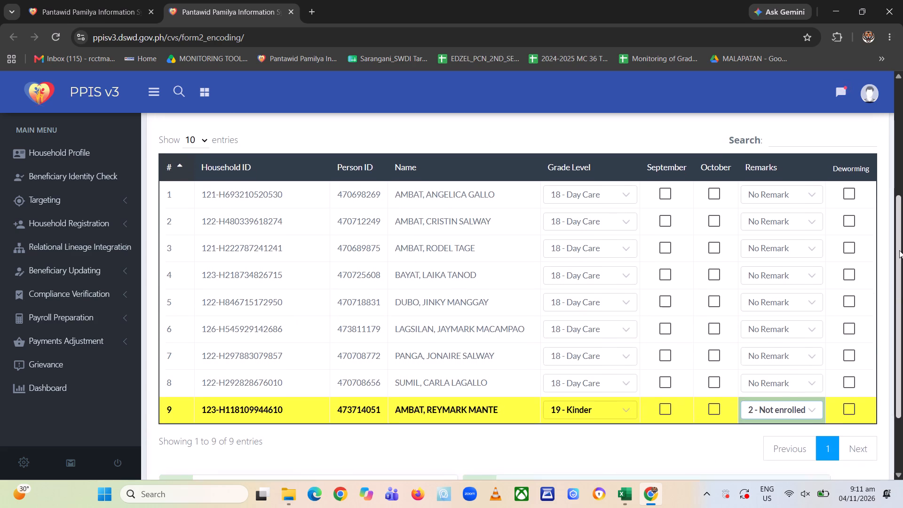
{"action": "left_click_drag", "start_coordinate": [899, 250], "coordinate": [900, 259]}
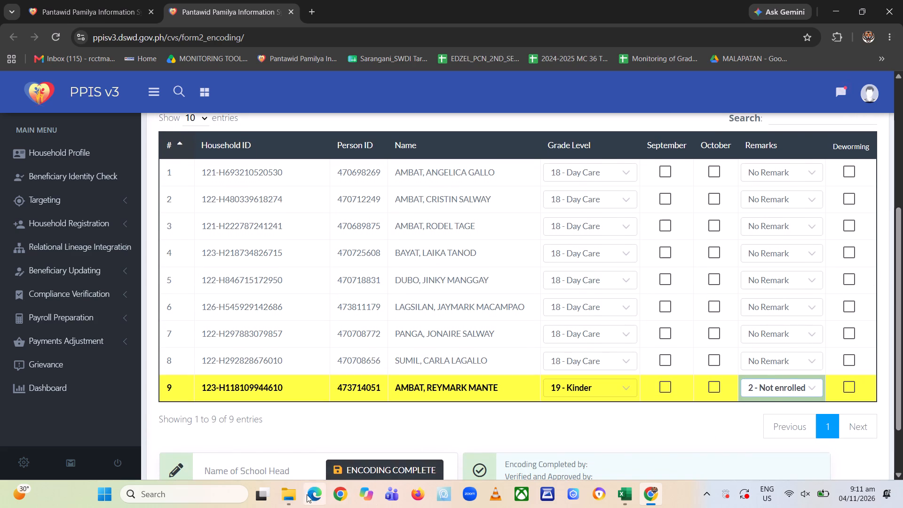
{"action": "left_click", "coordinate": [628, 505]}
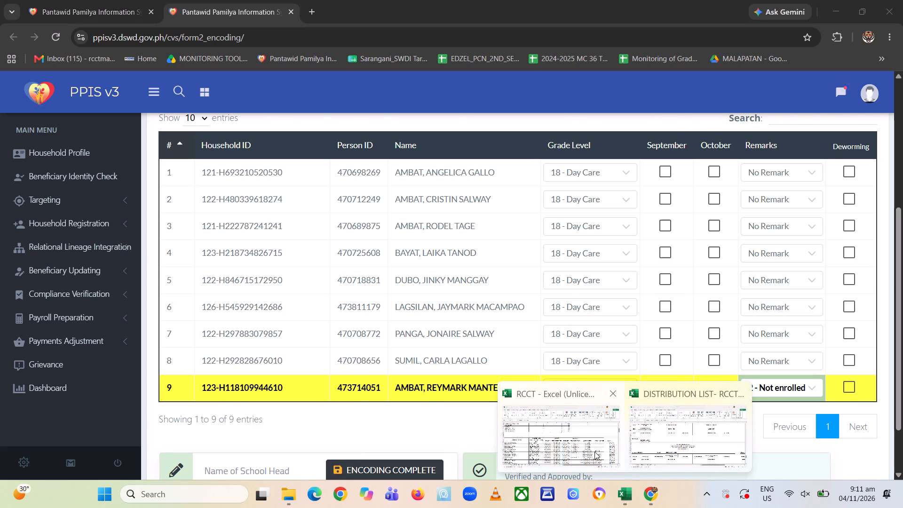
{"action": "left_click", "coordinate": [594, 452]}
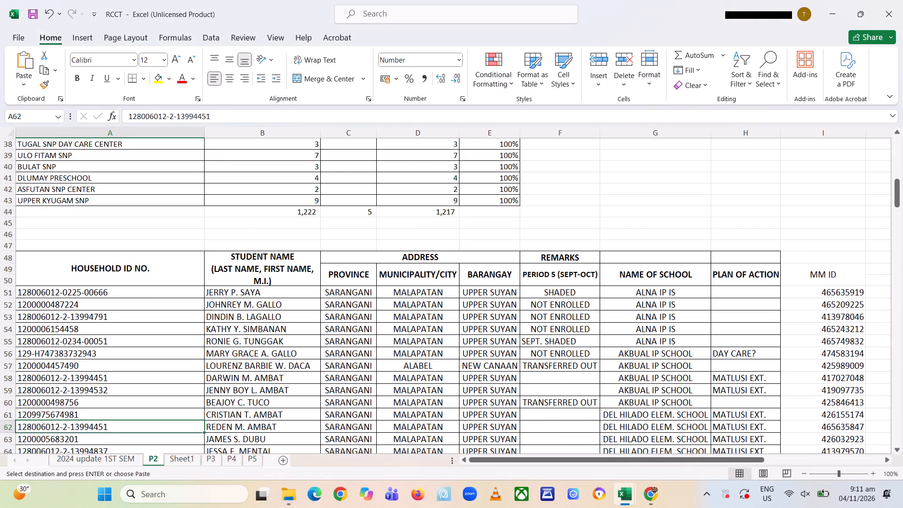
{"action": "left_click", "coordinate": [353, 404]}
{"action": "key", "text": "Page_Down"}
{"action": "key", "text": "Page_Down"}
{"action": "key", "text": "Page_Down"}
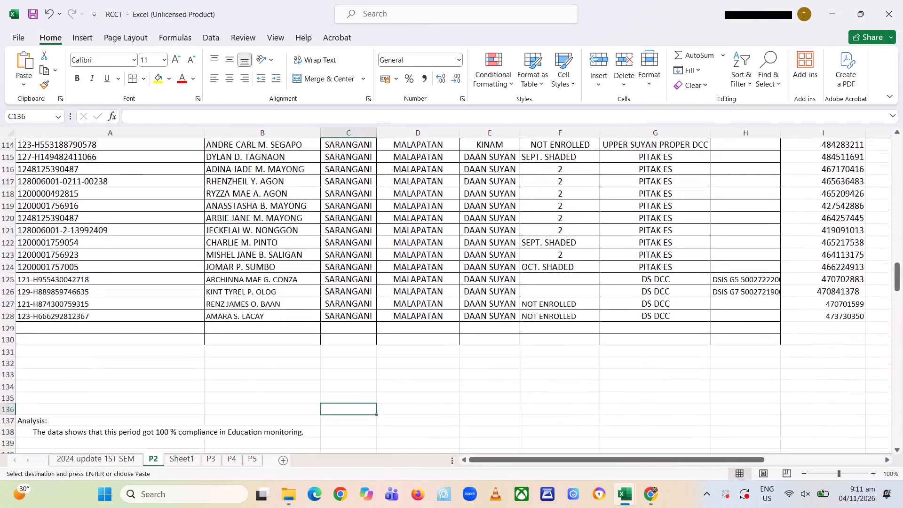
{"action": "key", "text": "Up"}
{"action": "key", "text": "Up"}
{"action": "key", "text": "Up"}
{"action": "key", "text": "Up"}
{"action": "key", "text": "Up"}
{"action": "key", "text": "Up"}
{"action": "key", "text": "Up"}
{"action": "key", "text": "Left"}
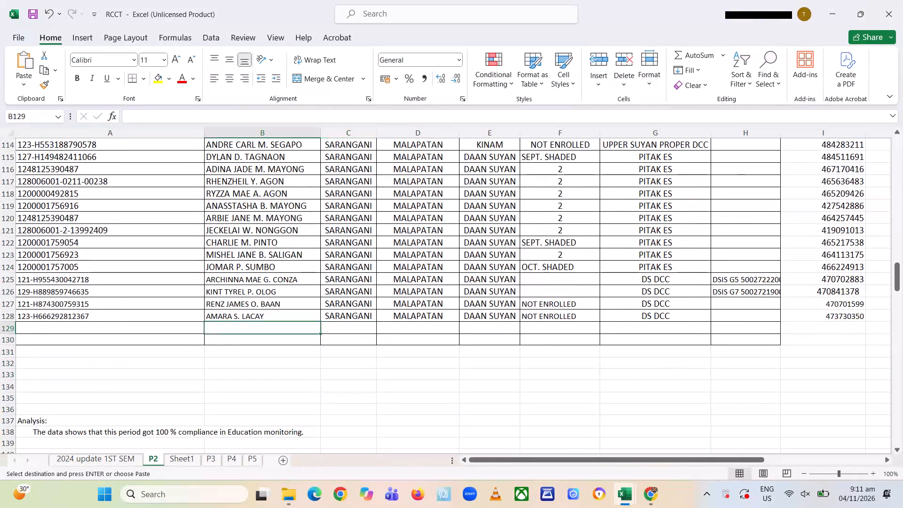
{"action": "key", "text": "Left"}
{"action": "key", "text": "Left"}
{"action": "key", "text": "alt+Tab"}
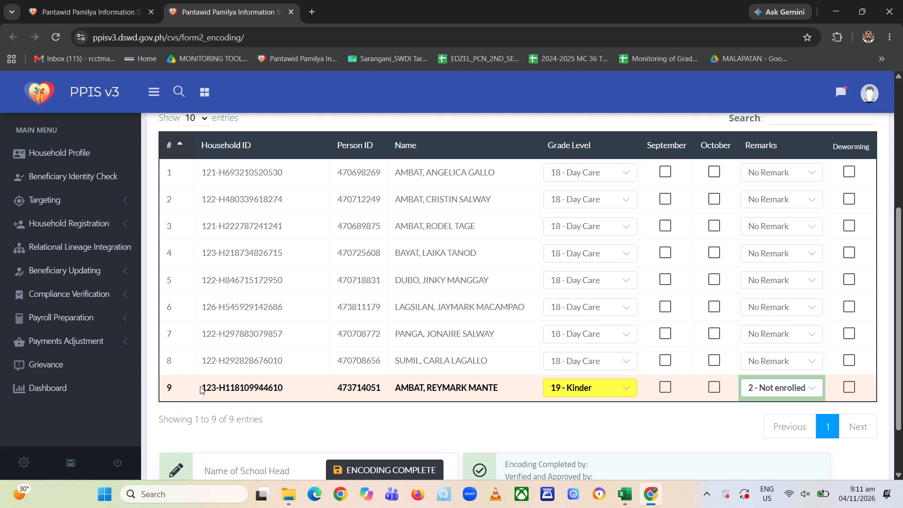
{"action": "left_click_drag", "start_coordinate": [202, 389], "coordinate": [267, 387]}
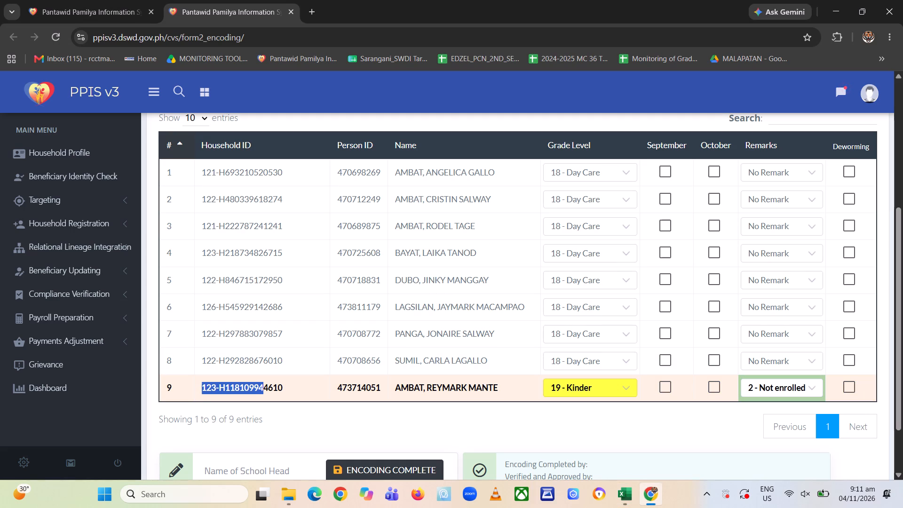
{"action": "left_click_drag", "start_coordinate": [267, 387], "coordinate": [287, 387]}
{"action": "key", "text": "ctrl+c"}
{"action": "key", "text": "alt+Tab"}
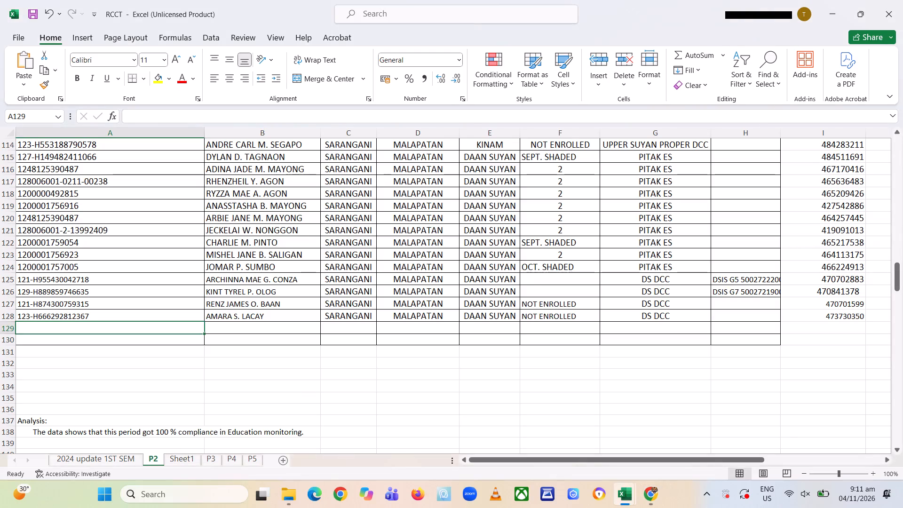
{"action": "double_click", "coordinate": [173, 327]}
{"action": "key", "text": "ctrl+v"}
{"action": "key", "text": "Return"}
{"action": "key", "text": "Up"}
{"action": "key", "text": "Right"}
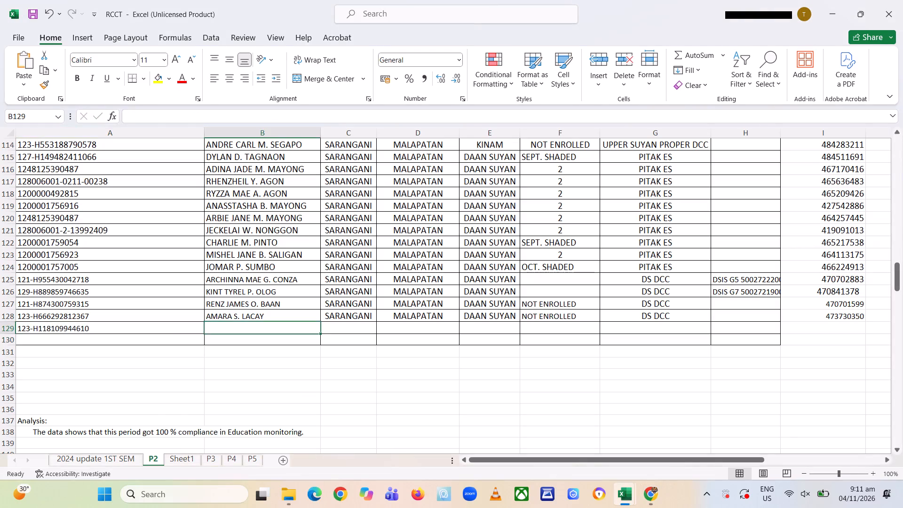
Enter the Kinder learner's name from the PPIS record in cell B129 of sheet P2, as first name, middle initial and surname.
{"action": "key", "text": "alt+Tab"}
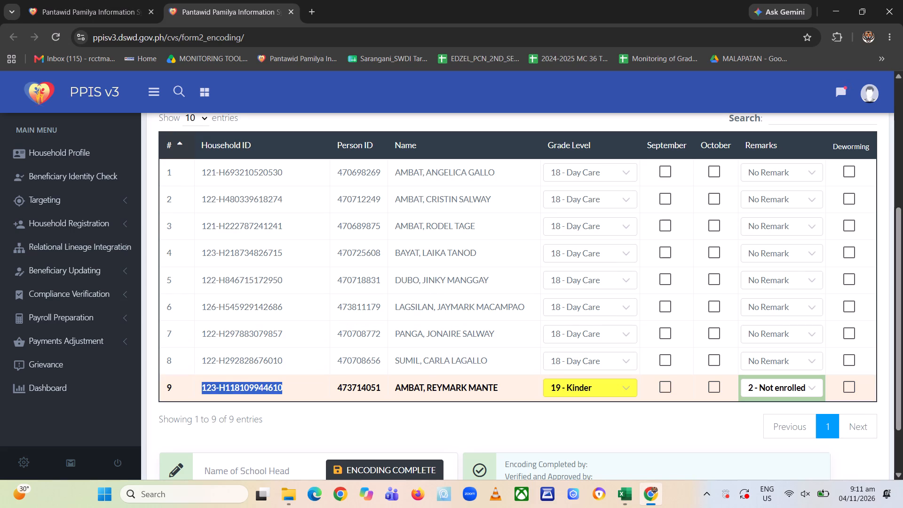
{"action": "left_click_drag", "start_coordinate": [426, 390], "coordinate": [475, 390]}
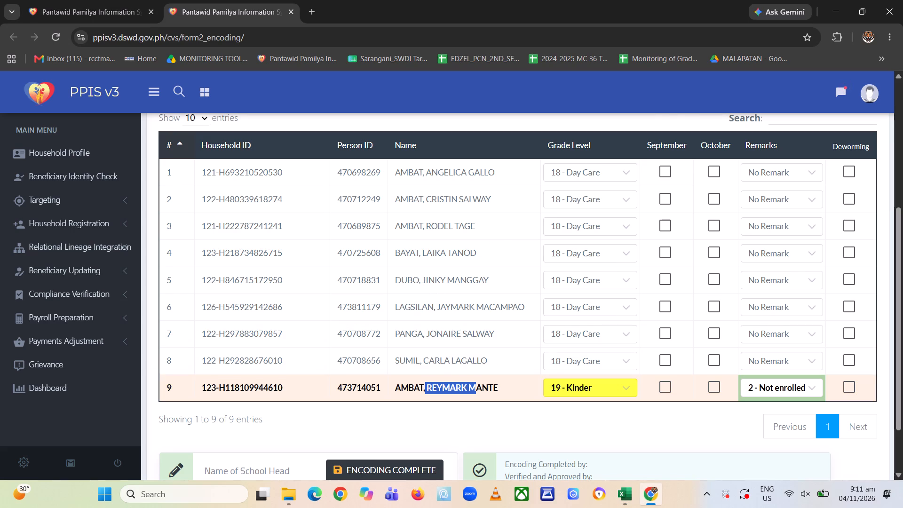
{"action": "key", "text": "ctrl+c"}
{"action": "key", "text": "alt+Tab"}
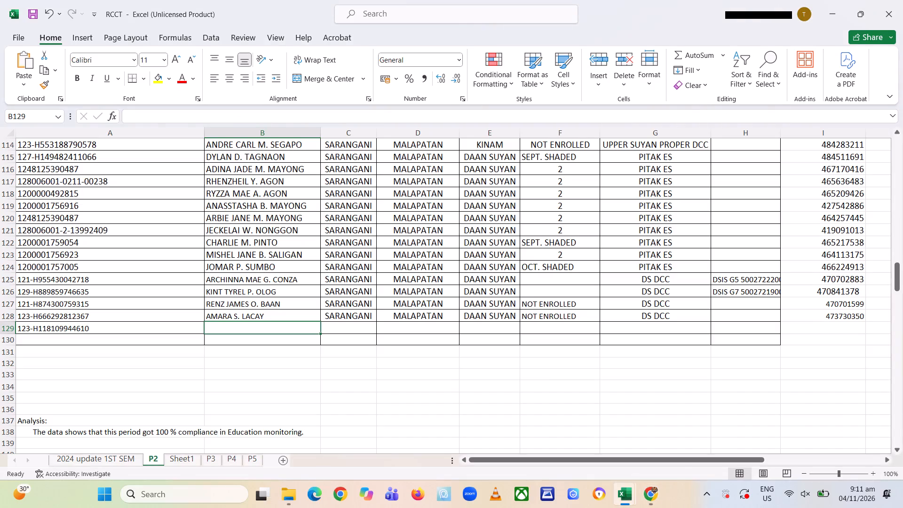
{"action": "double_click", "coordinate": [281, 326]}
{"action": "key", "text": "ctrl+v"}
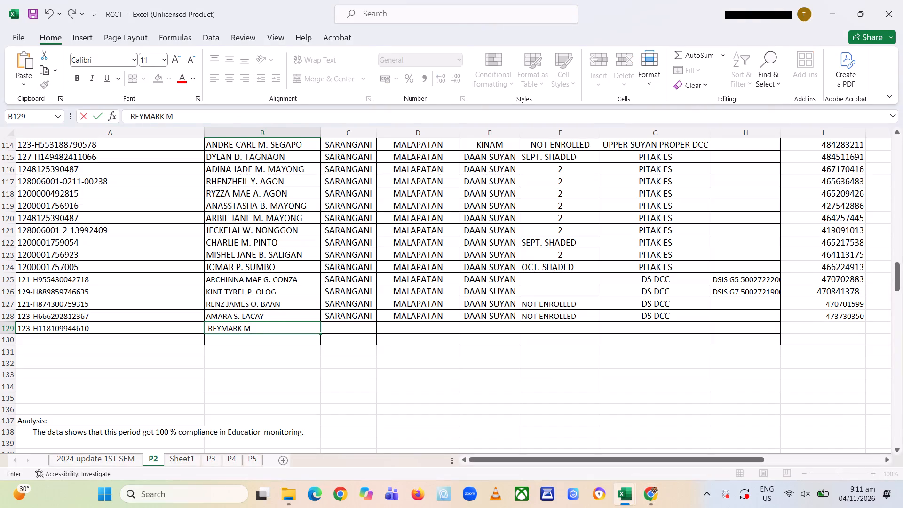
{"action": "left_click", "coordinate": [209, 326]}
{"action": "key", "text": "BackSpace"}
{"action": "key", "text": "Right"}
{"action": "key", "text": "Right"}
{"action": "key", "text": "Right"}
{"action": "key", "text": "Right"}
{"action": "key", "text": "Right"}
{"action": "key", "text": "Right"}
{"action": "key", "text": "Right"}
{"action": "key", "text": "Right"}
{"action": "key", "text": "Right"}
{"action": "key", "text": "Right"}
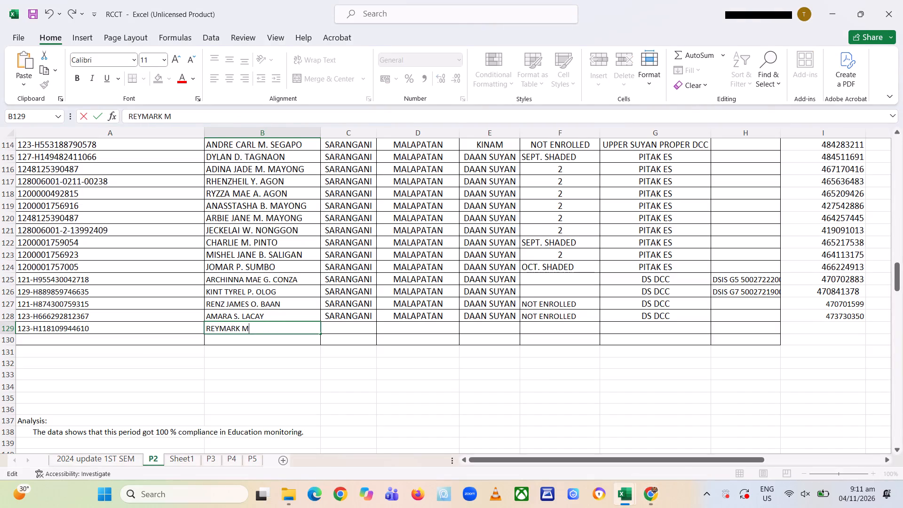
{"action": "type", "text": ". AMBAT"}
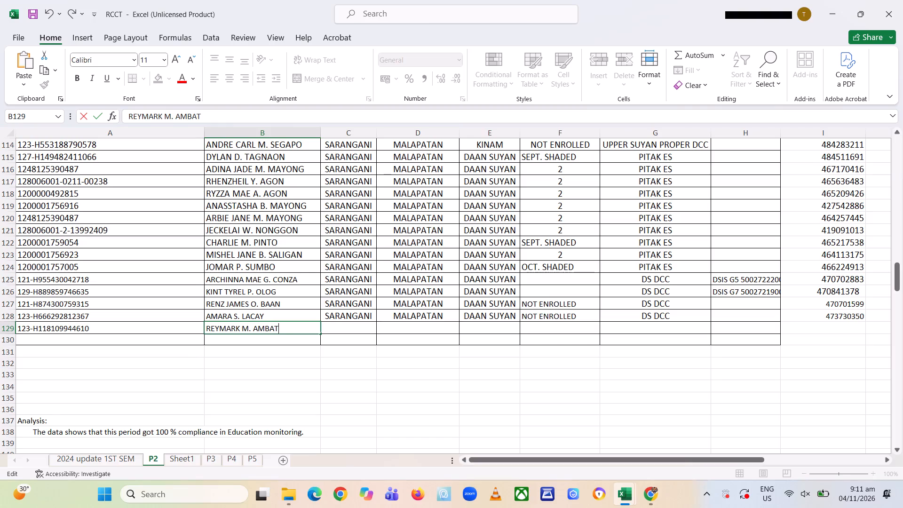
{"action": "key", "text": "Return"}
Fill SARANGANI, MALAPATAN, DAAN SUYAN and NOT ENROLLED down from C128:F128 into row 129.
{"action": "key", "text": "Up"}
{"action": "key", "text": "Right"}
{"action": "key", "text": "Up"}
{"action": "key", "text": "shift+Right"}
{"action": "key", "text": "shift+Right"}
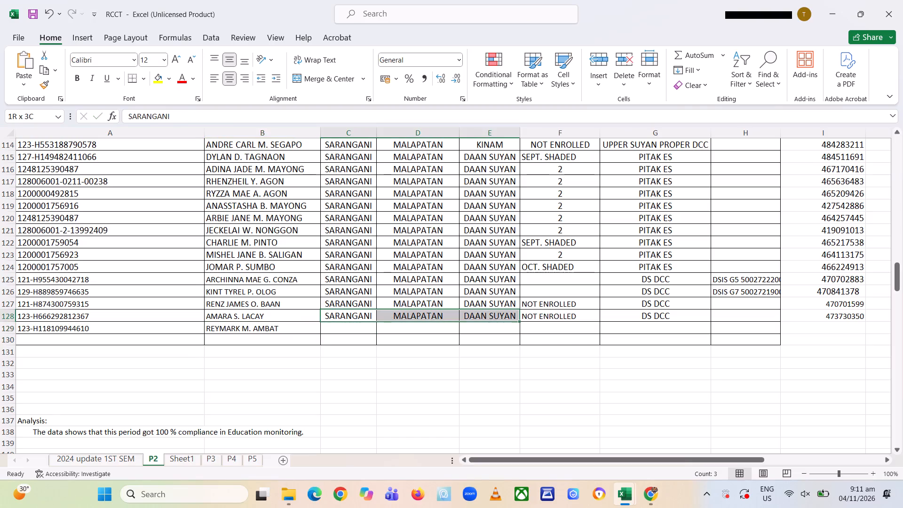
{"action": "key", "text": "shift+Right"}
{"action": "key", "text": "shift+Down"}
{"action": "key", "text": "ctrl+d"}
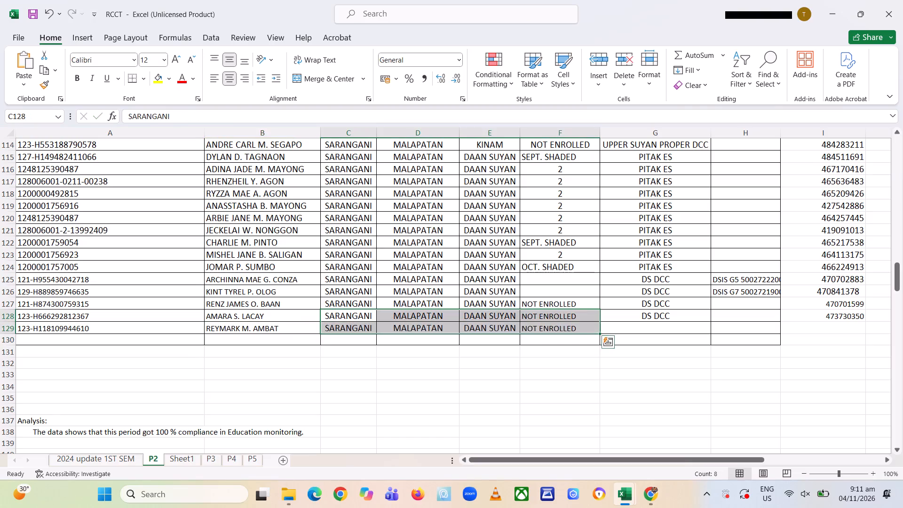
Enter UPPER KYUGAM SNP as the learner's school in cell G129.
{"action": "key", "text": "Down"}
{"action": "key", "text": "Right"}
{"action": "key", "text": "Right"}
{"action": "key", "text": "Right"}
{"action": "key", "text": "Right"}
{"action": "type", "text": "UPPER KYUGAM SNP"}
Copy the Kinder learner's person ID from the PPIS record into cell I129 of sheet P2.
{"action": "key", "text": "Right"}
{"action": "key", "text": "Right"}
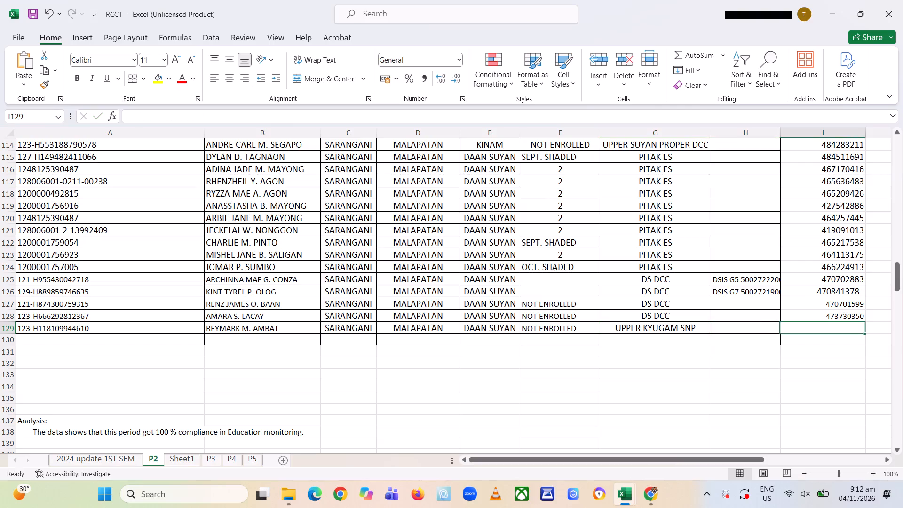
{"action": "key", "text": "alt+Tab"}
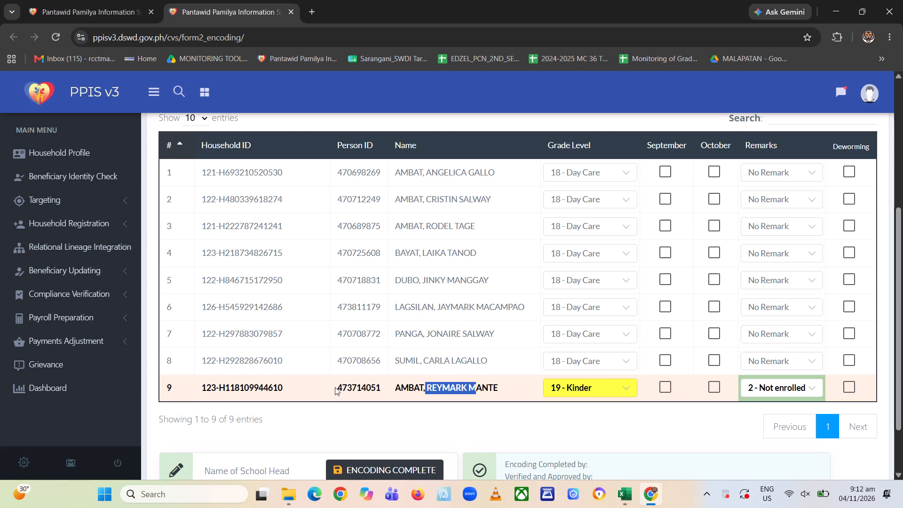
{"action": "left_click_drag", "start_coordinate": [338, 388], "coordinate": [392, 389]}
{"action": "key", "text": "ctrl+c"}
{"action": "key", "text": "alt+Tab"}
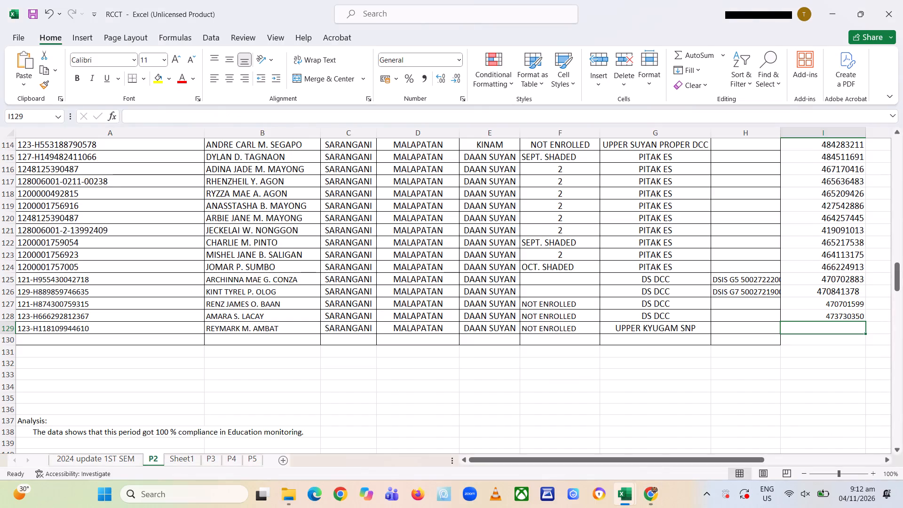
{"action": "double_click", "coordinate": [811, 329]}
{"action": "key", "text": "ctrl+v"}
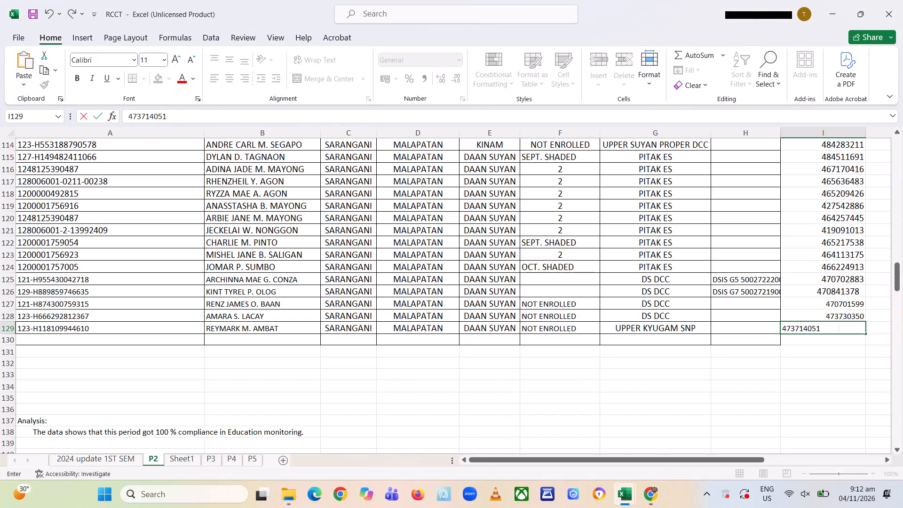
{"action": "key", "text": "BackSpace"}
{"action": "key", "text": "Return"}
{"action": "key", "text": "Up"}
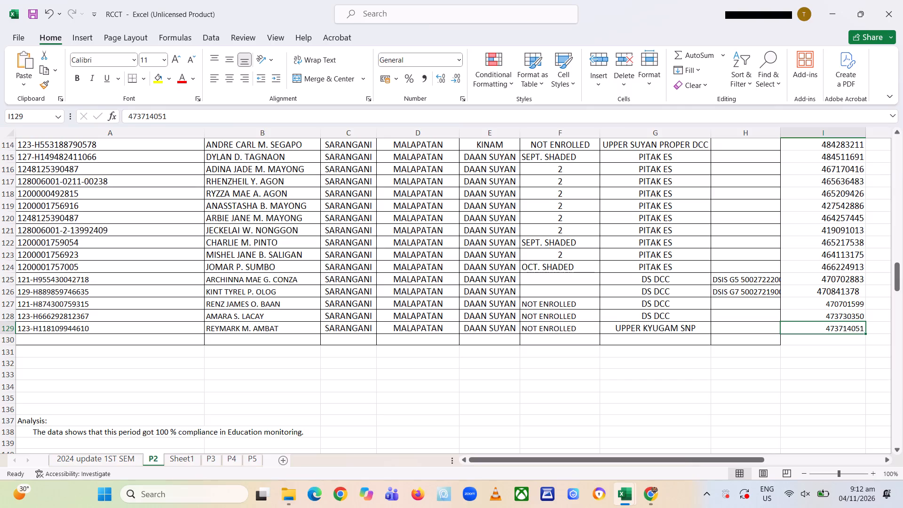
In the DISTRIBUTION LIST- RCCT workbook's Period 5 list on sheet F2 kris, clear Upper Kyugam SNP's dashes and NO CV FORMS entries (C239, E239, F239, H239).
{"action": "key", "text": "alt+Tab"}
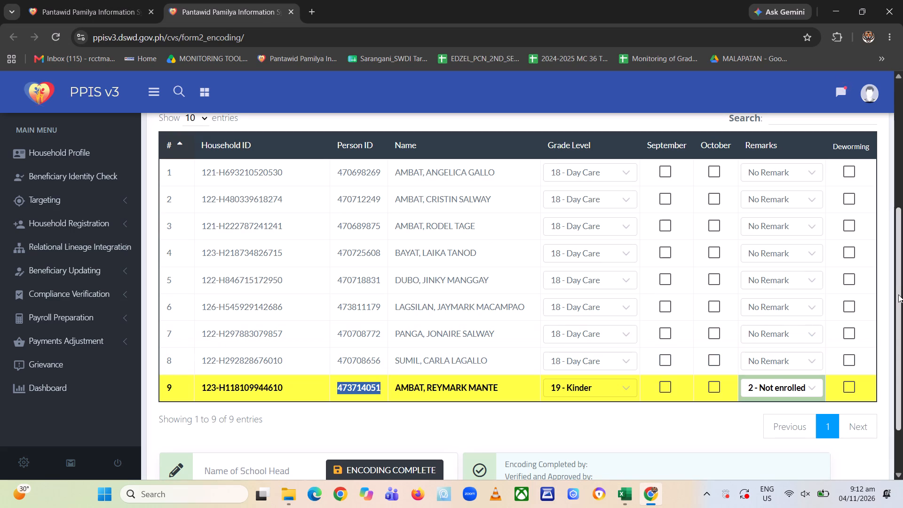
{"action": "left_click_drag", "start_coordinate": [898, 294], "coordinate": [902, 246]}
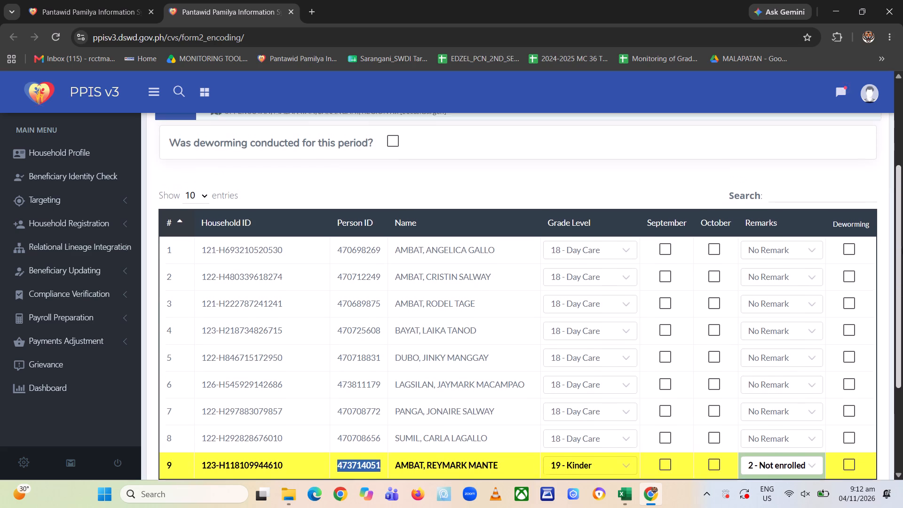
{"action": "left_click_drag", "start_coordinate": [902, 246], "coordinate": [901, 164]}
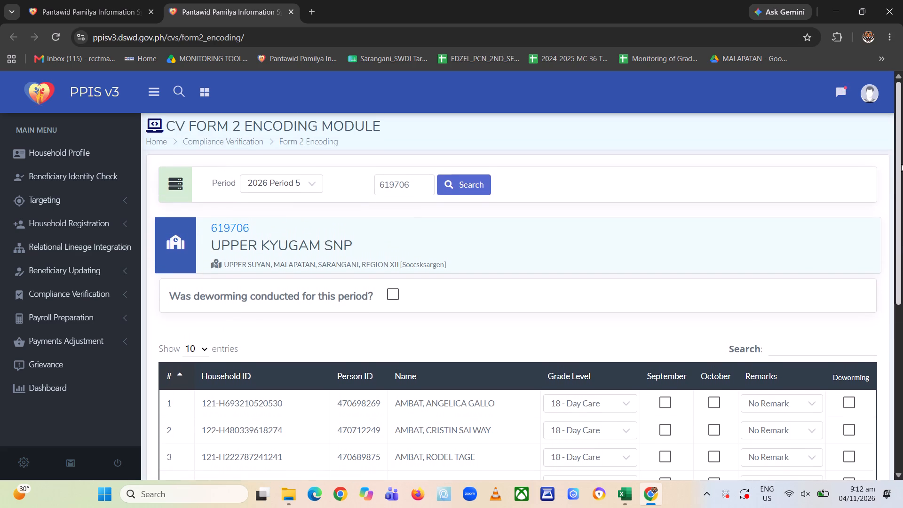
{"action": "left_click_drag", "start_coordinate": [901, 164], "coordinate": [902, 319]}
{"action": "key", "text": "alt+Tab"}
{"action": "key", "text": "alt+Right"}
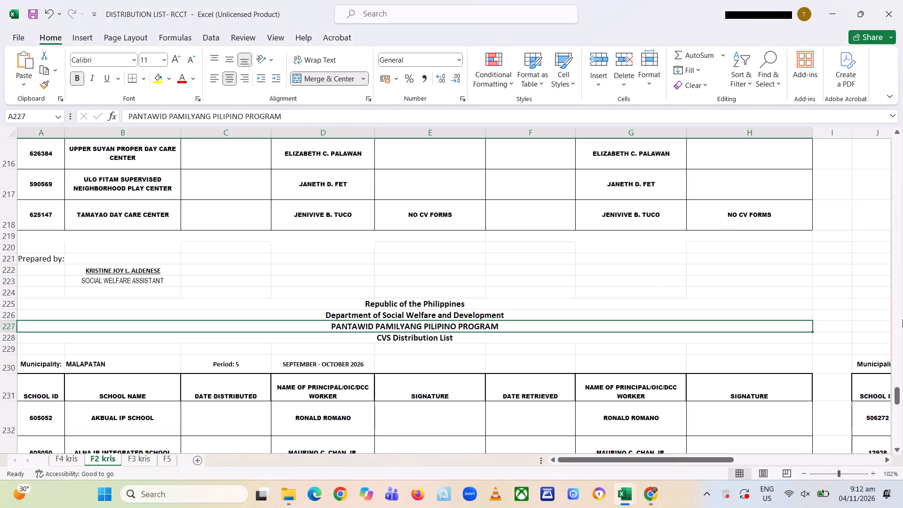
{"action": "key", "text": "Page_Down"}
{"action": "key", "text": "Page_Down"}
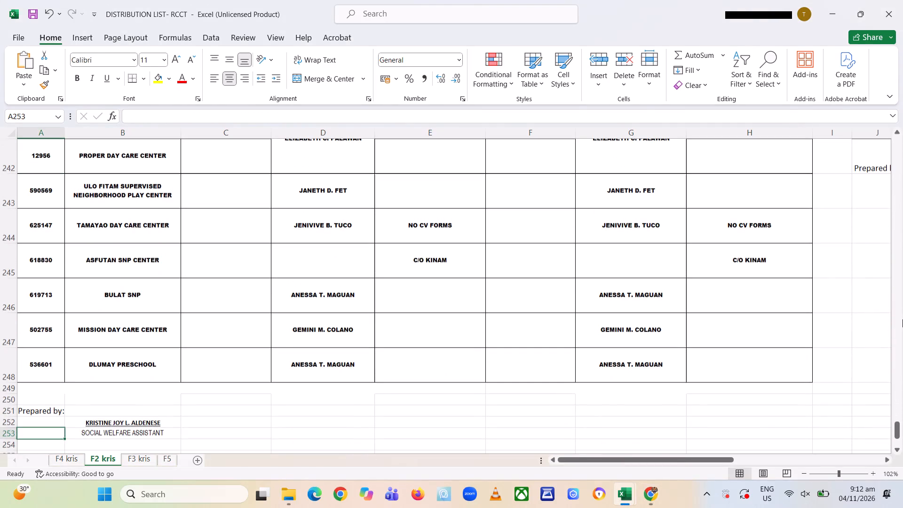
{"action": "key", "text": "Page_Up"}
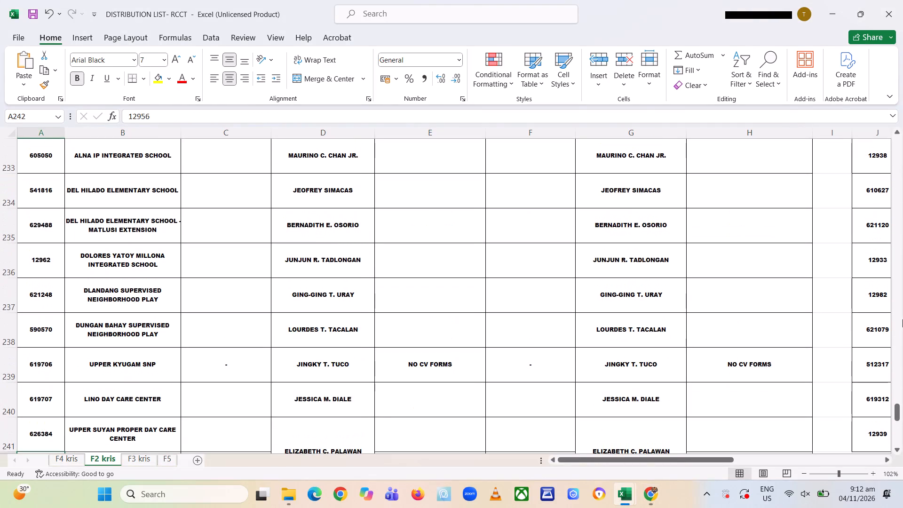
{"action": "left_click", "coordinate": [466, 358]}
{"action": "key", "text": "Delete"}
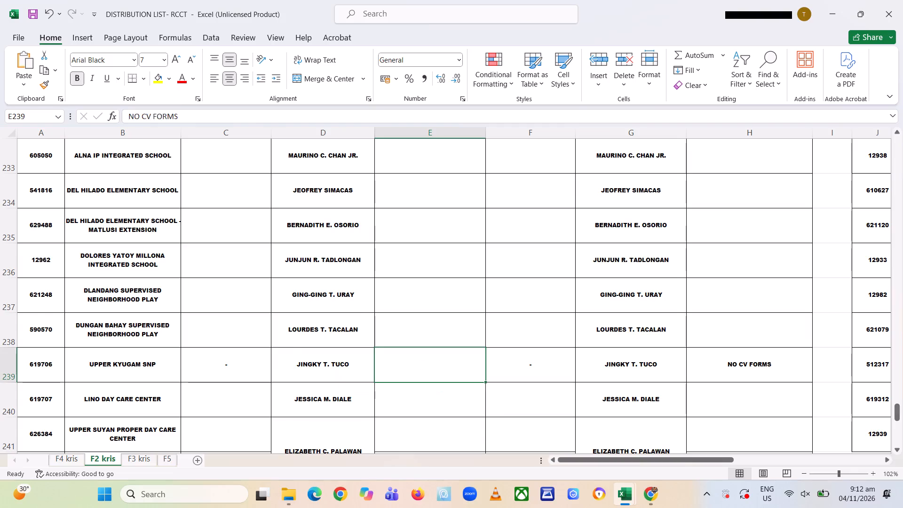
{"action": "key", "text": "Left"}
{"action": "key", "text": "Left"}
{"action": "key", "text": "Delete"}
{"action": "key", "text": "Right"}
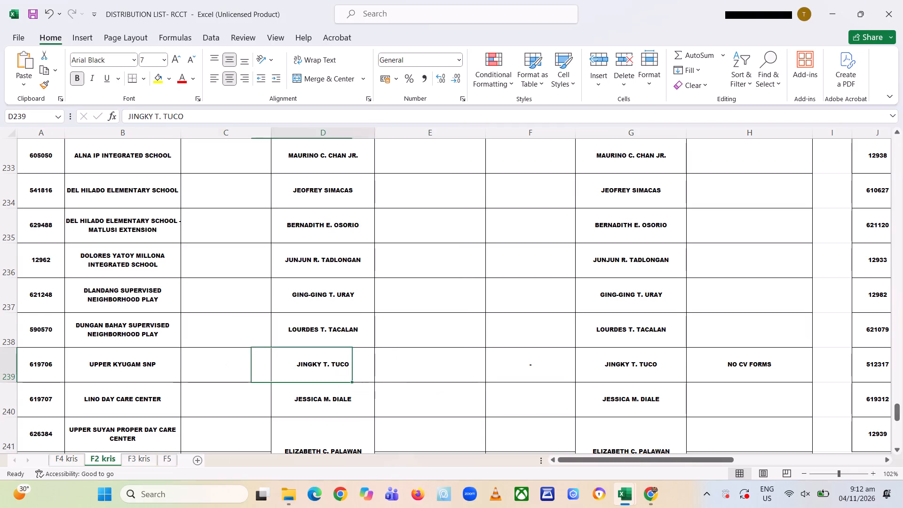
{"action": "key", "text": "Right"}
{"action": "key", "text": "Right"}
{"action": "key", "text": "Delete"}
{"action": "key", "text": "Right"}
{"action": "key", "text": "Right"}
{"action": "key", "text": "Right"}
{"action": "key", "text": "Left"}
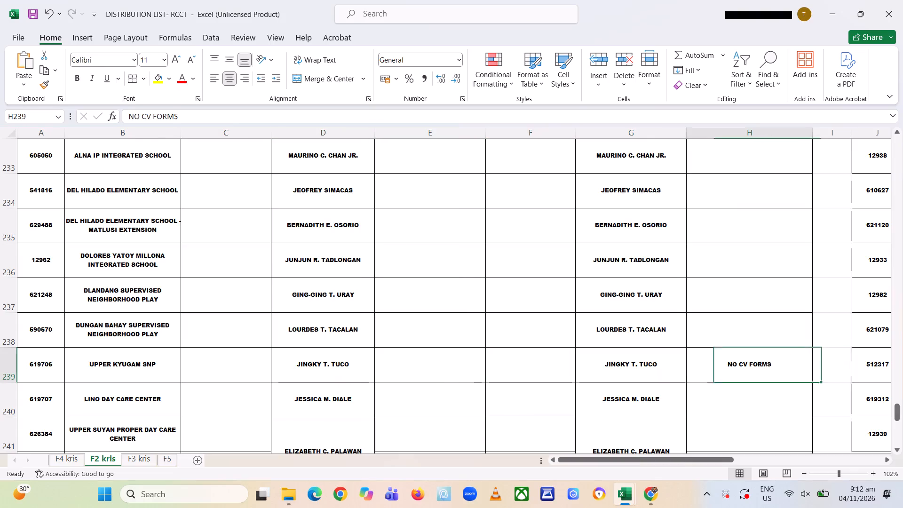
{"action": "key", "text": "Delete"}
In PPIS, enter Upper Kyugam SNP's school head name from the distribution list, mark its encoding complete, and close the record.
{"action": "key", "text": "alt+Tab"}
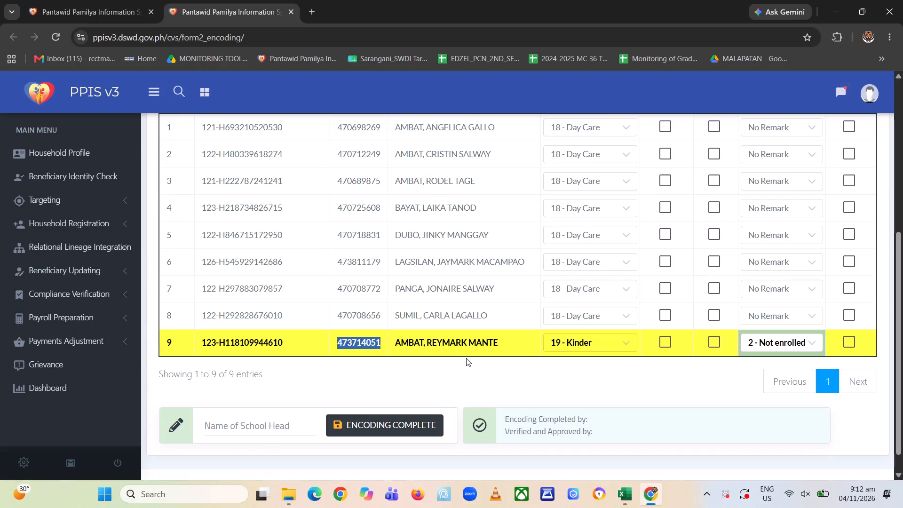
{"action": "left_click", "coordinate": [246, 425]}
{"action": "type", "text": "JI"}
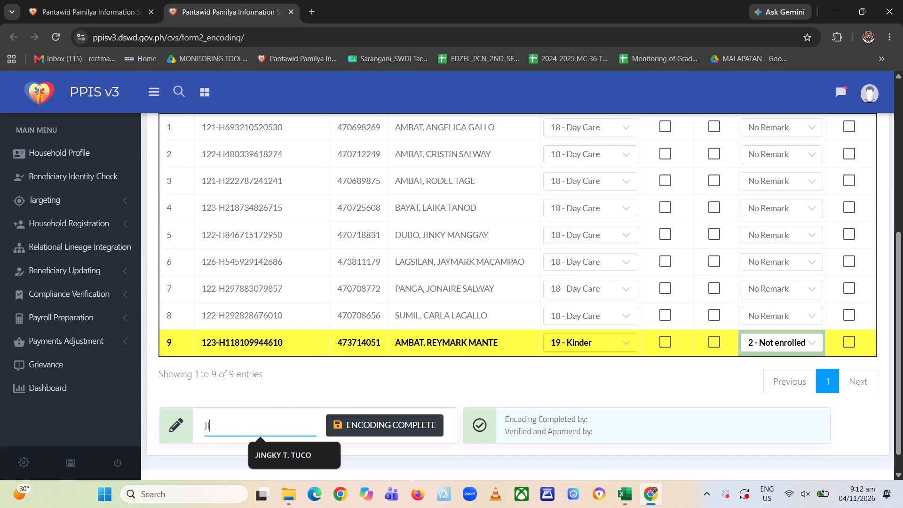
{"action": "key", "text": "Down"}
{"action": "key", "text": "Return"}
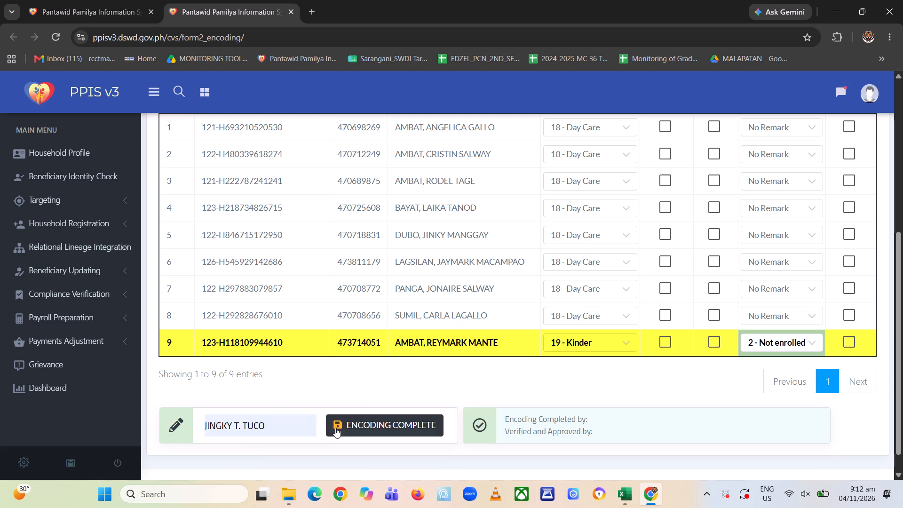
{"action": "left_click", "coordinate": [354, 424]}
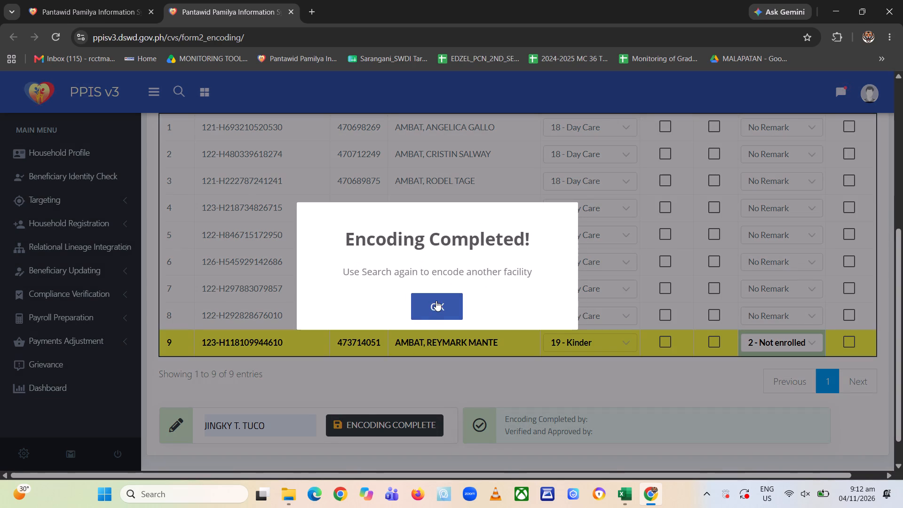
{"action": "left_click", "coordinate": [436, 303]}
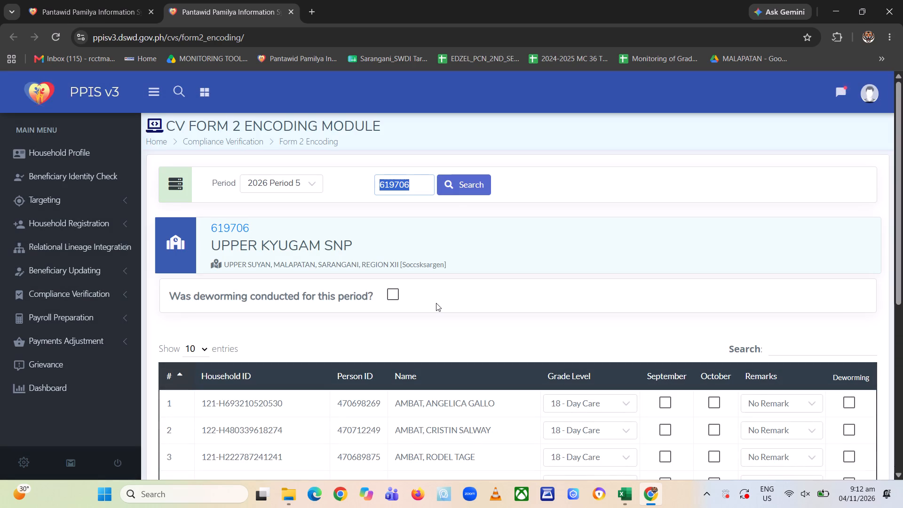
{"action": "left_click", "coordinate": [289, 11]}
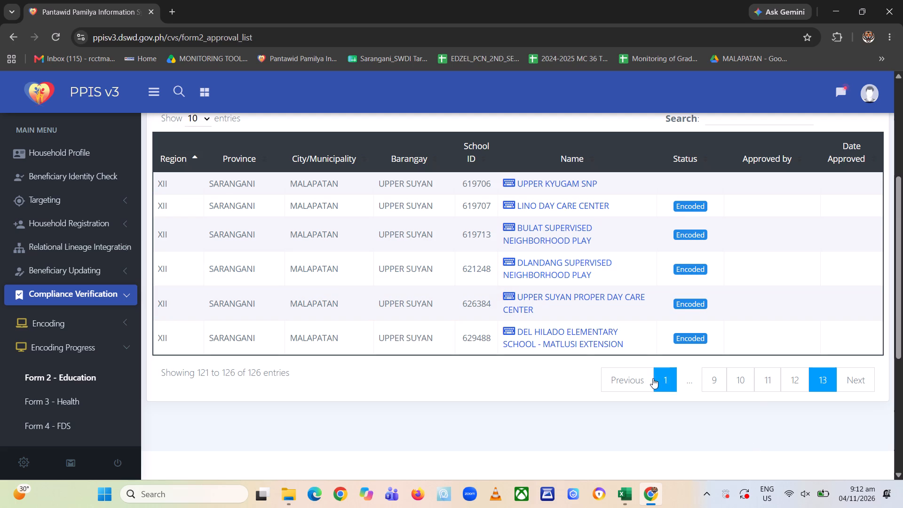
Return to page 1 of the Form 2 encoding list and refresh the 2026 Period 5 results for Malapatan.
{"action": "left_click", "coordinate": [668, 379]}
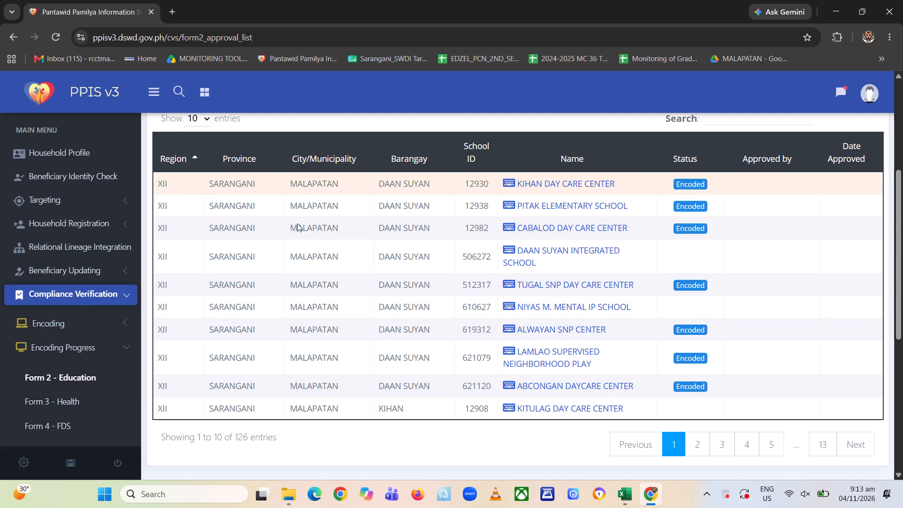
{"action": "key", "text": "Page_Up"}
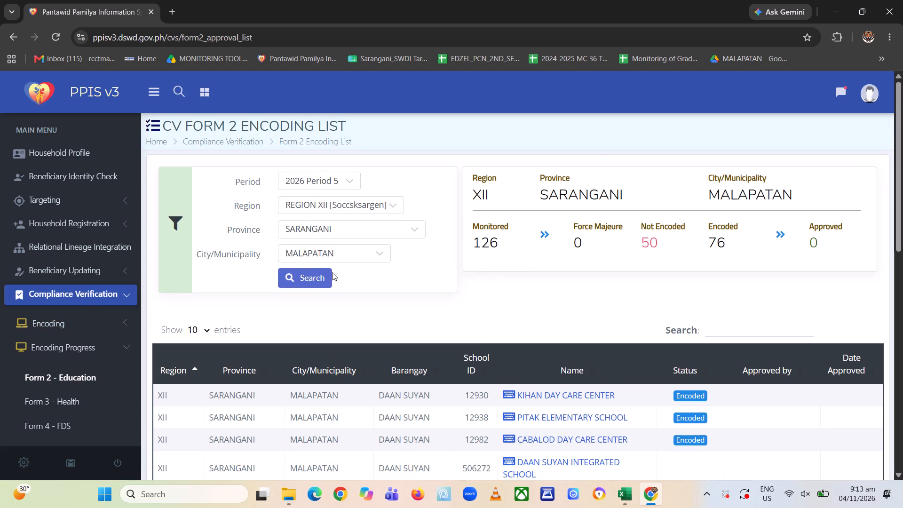
{"action": "left_click", "coordinate": [313, 277]}
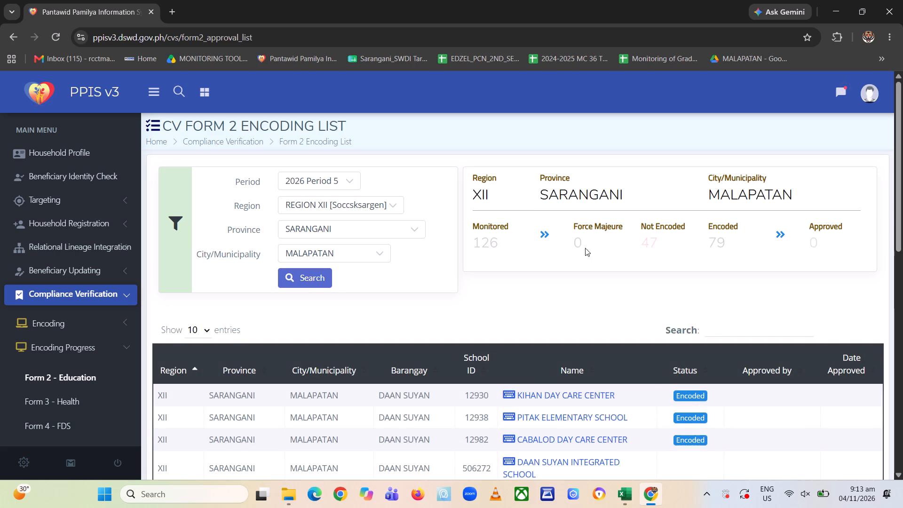
Check encoding statuses on page 1 of the list and open Daan Suyan Integrated School's record.
{"action": "key", "text": "Page_Down"}
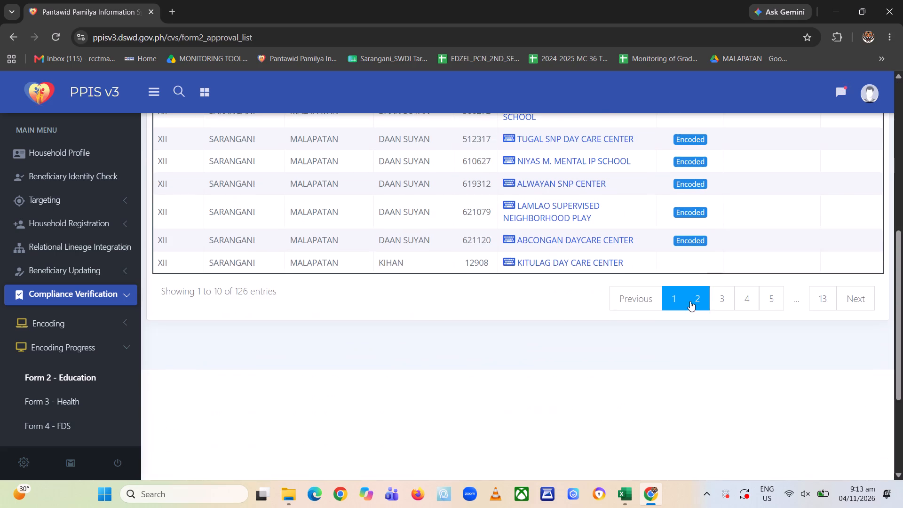
{"action": "key", "text": "Up"}
{"action": "key", "text": "Up"}
{"action": "key", "text": "Up"}
{"action": "key", "text": "Up"}
{"action": "key", "text": "Up"}
{"action": "key", "text": "Up"}
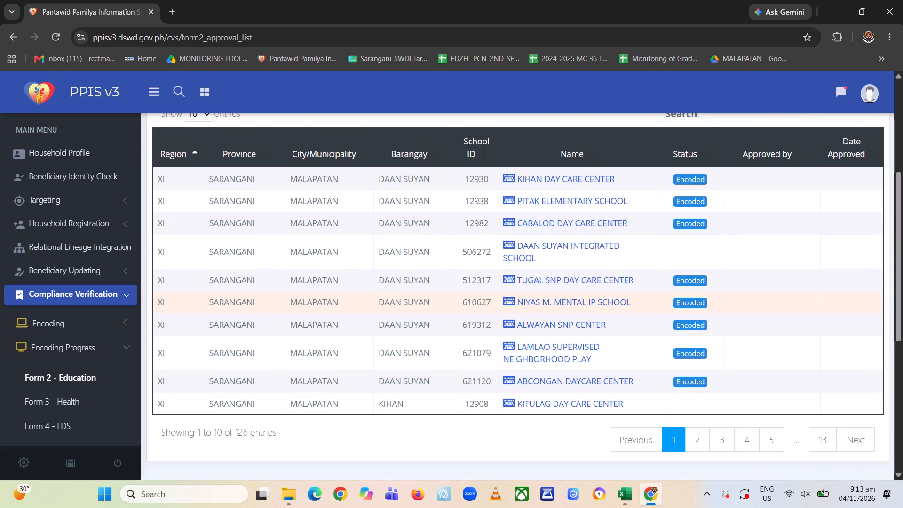
{"action": "left_click", "coordinate": [508, 246]}
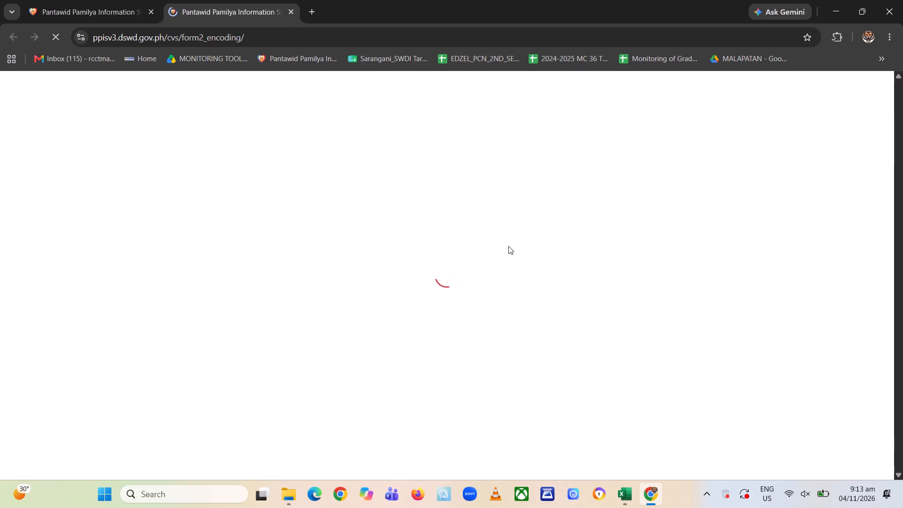